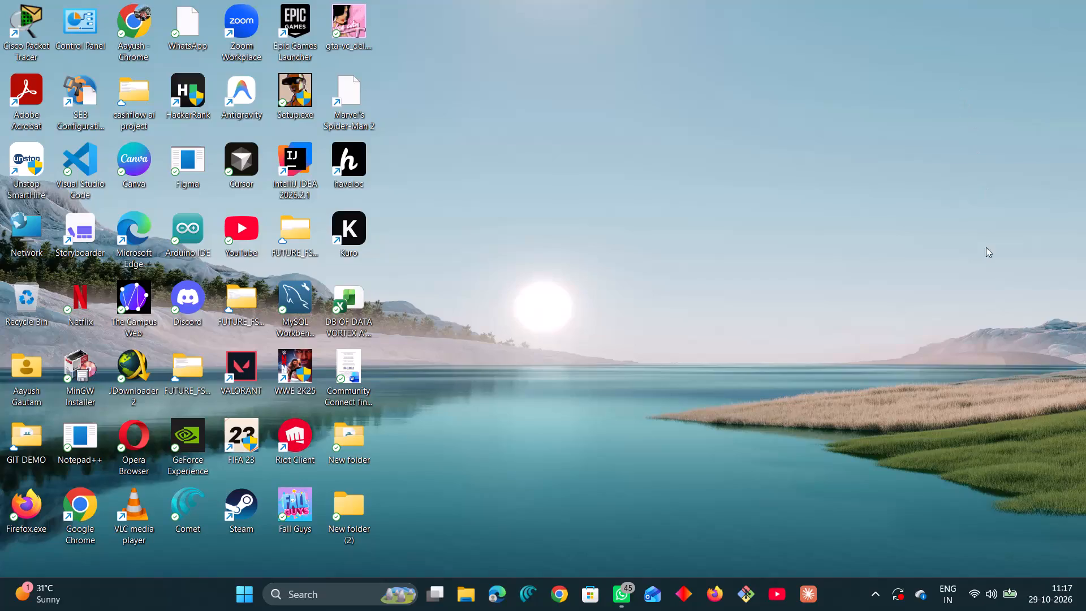
Open File Explorer on the Home page with the recent files.
{"action": "left_click", "coordinate": [472, 597]}
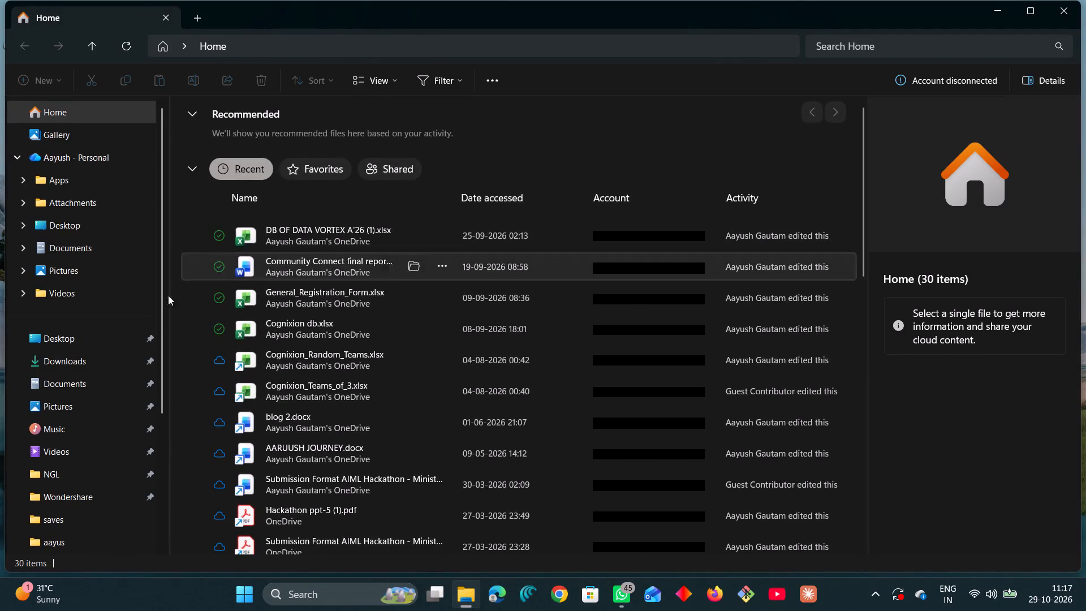
{"action": "left_click", "coordinate": [71, 362]}
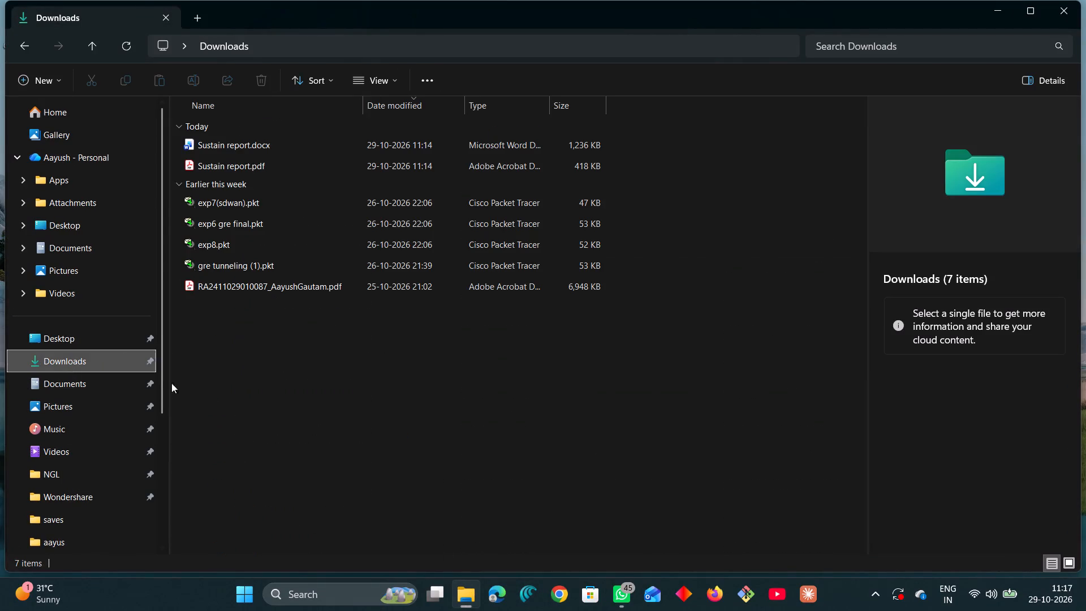
{"action": "left_click", "coordinate": [96, 112]}
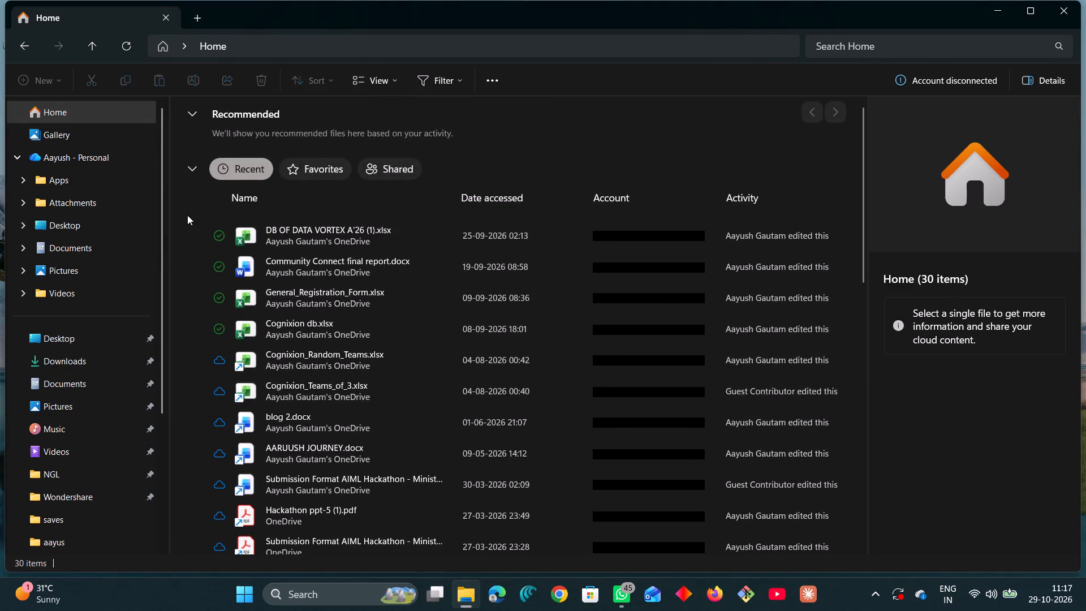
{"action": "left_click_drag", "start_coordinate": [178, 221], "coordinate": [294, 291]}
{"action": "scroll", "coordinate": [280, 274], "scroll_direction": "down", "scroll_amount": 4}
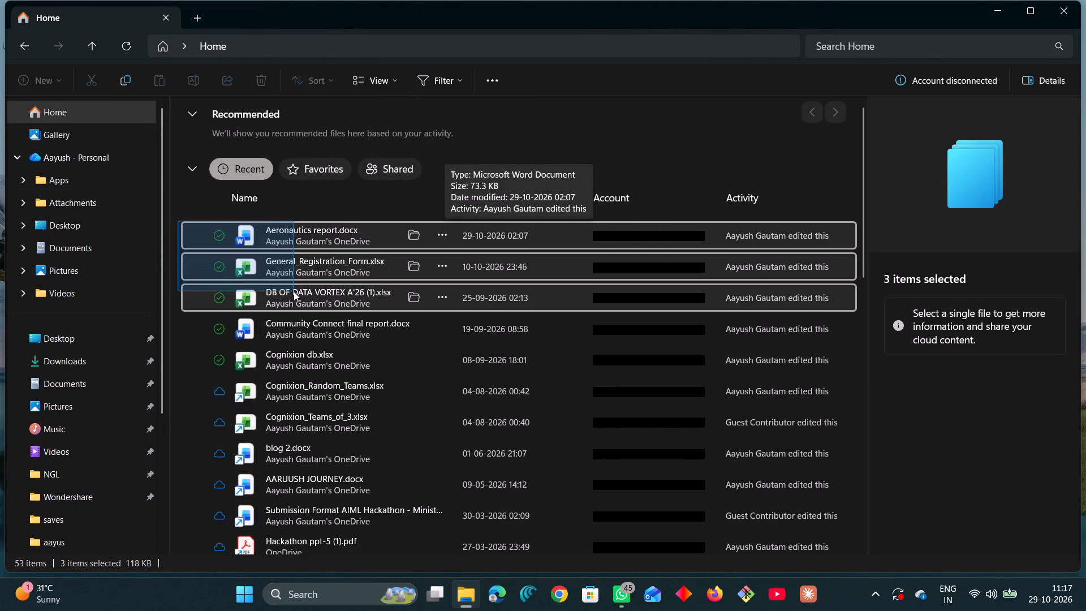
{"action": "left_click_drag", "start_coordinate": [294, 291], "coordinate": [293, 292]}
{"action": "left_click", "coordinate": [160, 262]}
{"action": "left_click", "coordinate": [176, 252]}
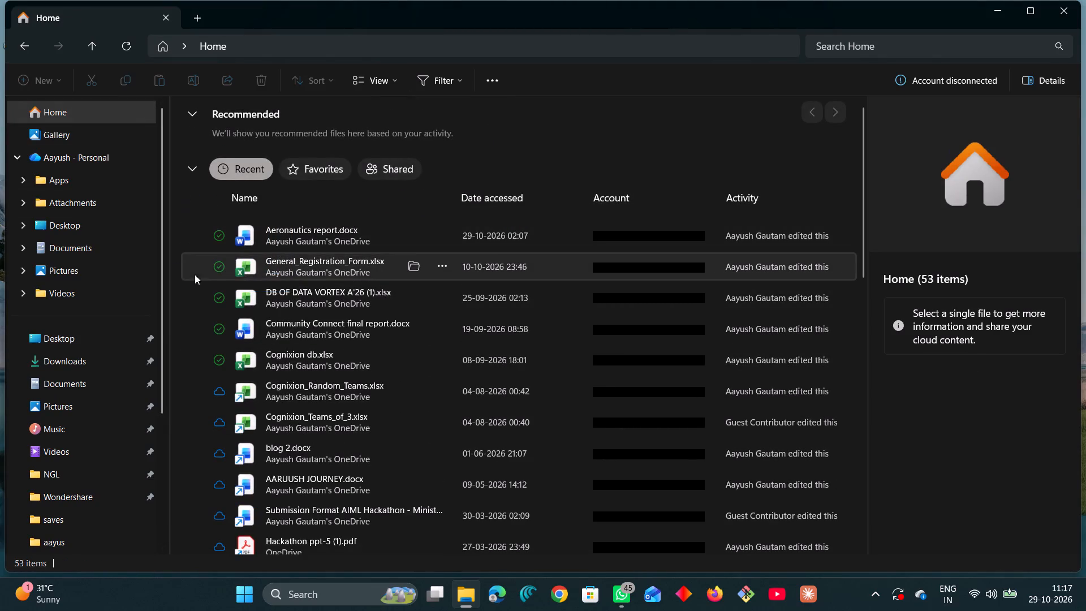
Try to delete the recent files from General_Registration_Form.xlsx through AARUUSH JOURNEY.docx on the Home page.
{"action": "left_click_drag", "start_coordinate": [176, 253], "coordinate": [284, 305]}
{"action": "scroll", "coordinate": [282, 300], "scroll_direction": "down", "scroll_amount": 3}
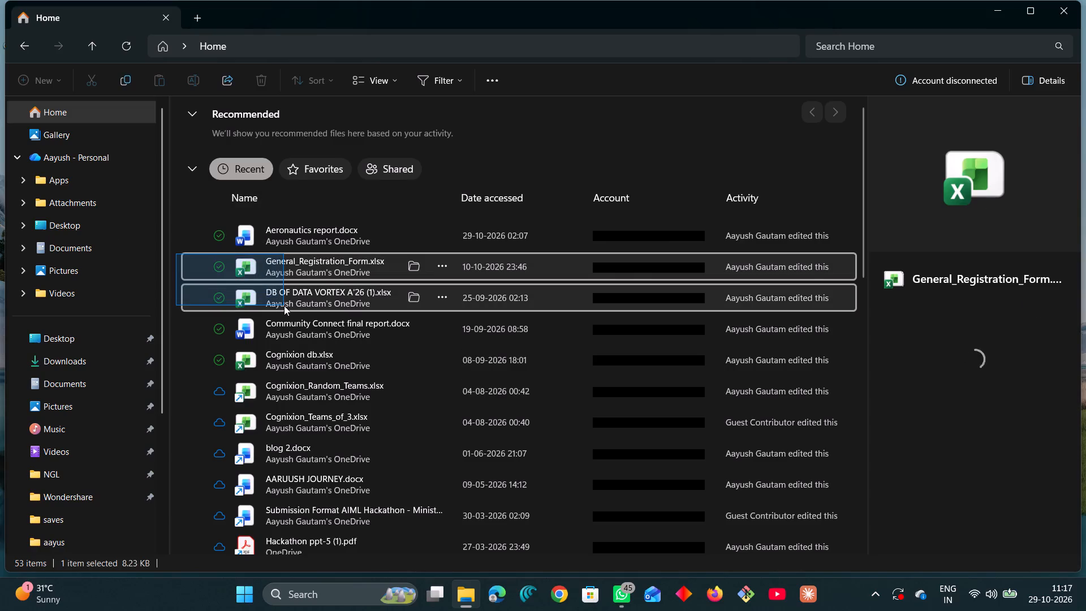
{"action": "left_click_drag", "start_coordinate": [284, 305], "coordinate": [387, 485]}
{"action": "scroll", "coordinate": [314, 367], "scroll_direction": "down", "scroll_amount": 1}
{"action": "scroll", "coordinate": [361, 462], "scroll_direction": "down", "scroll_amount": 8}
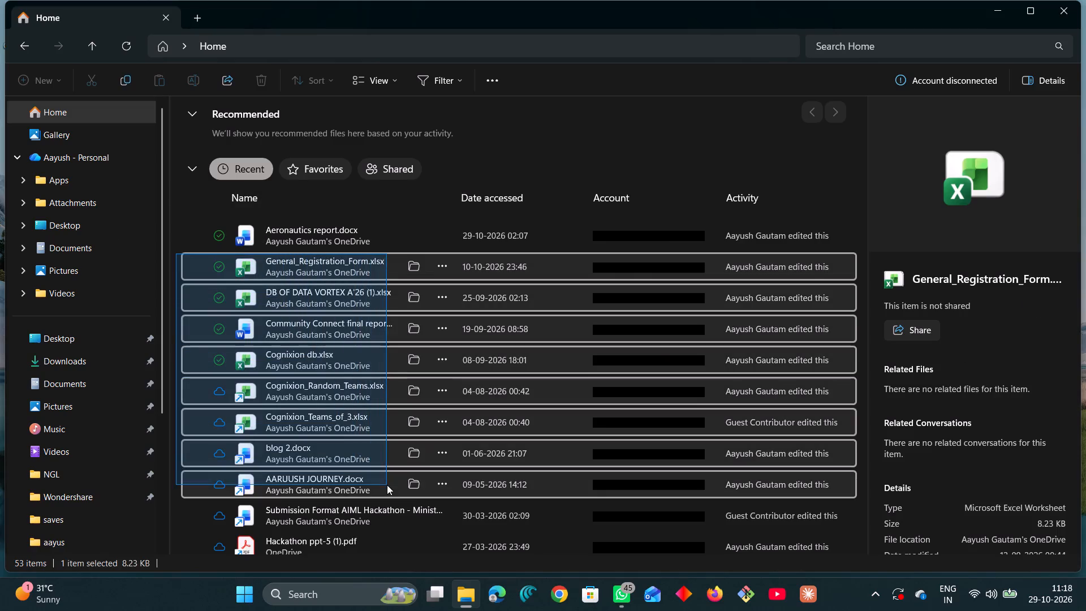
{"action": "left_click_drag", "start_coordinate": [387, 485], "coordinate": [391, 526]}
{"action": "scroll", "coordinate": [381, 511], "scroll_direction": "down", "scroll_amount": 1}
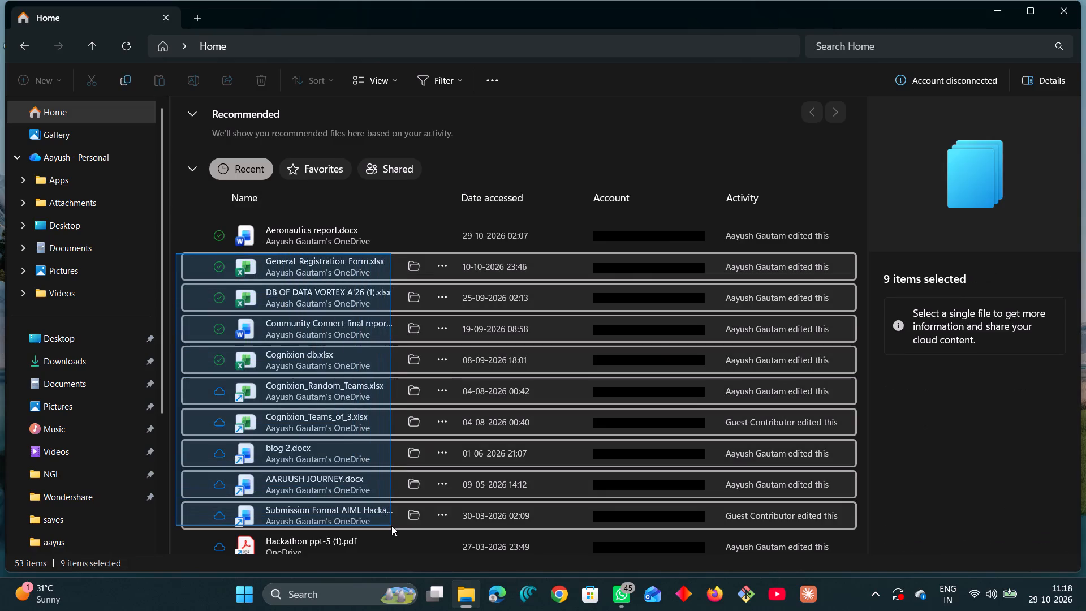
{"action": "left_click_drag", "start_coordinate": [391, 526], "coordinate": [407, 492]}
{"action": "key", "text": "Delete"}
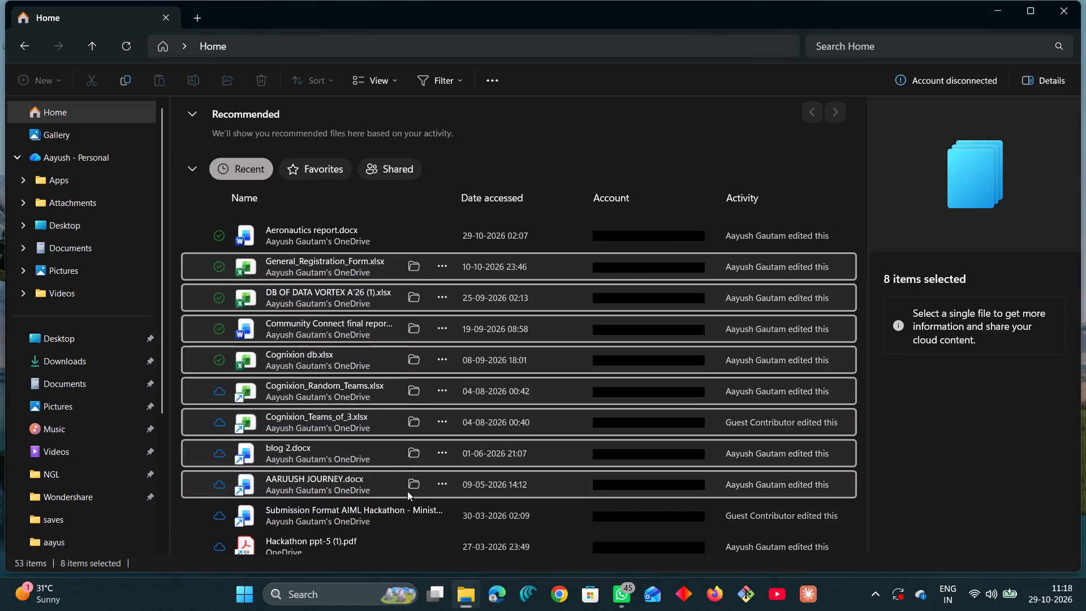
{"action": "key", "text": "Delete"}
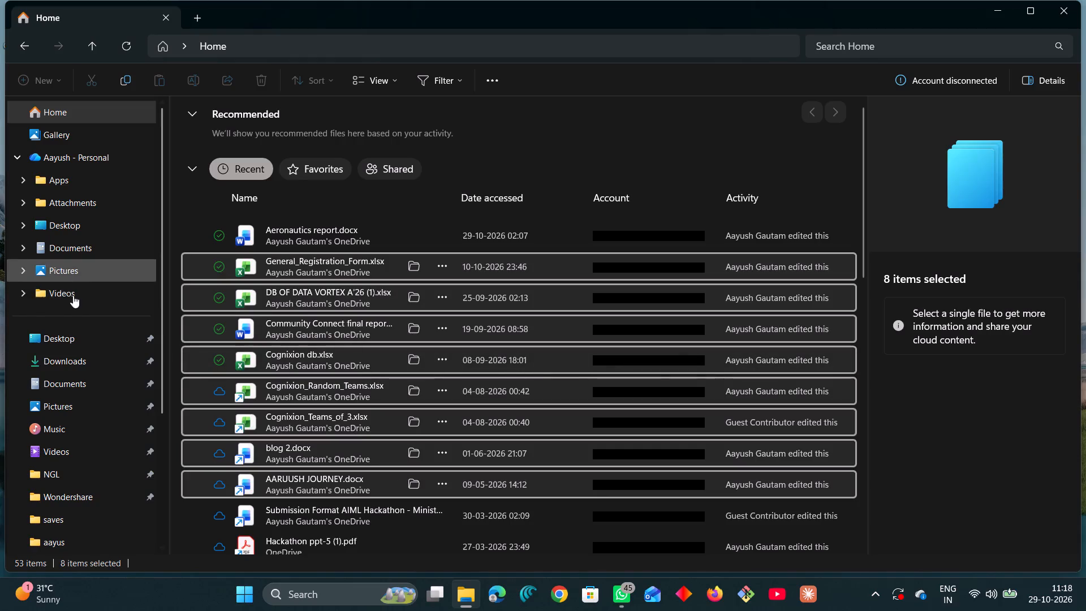
Open Aeronautics report.docx from its OneDrive Documents folder in Word and maximize the document window.
{"action": "left_click", "coordinate": [76, 356]}
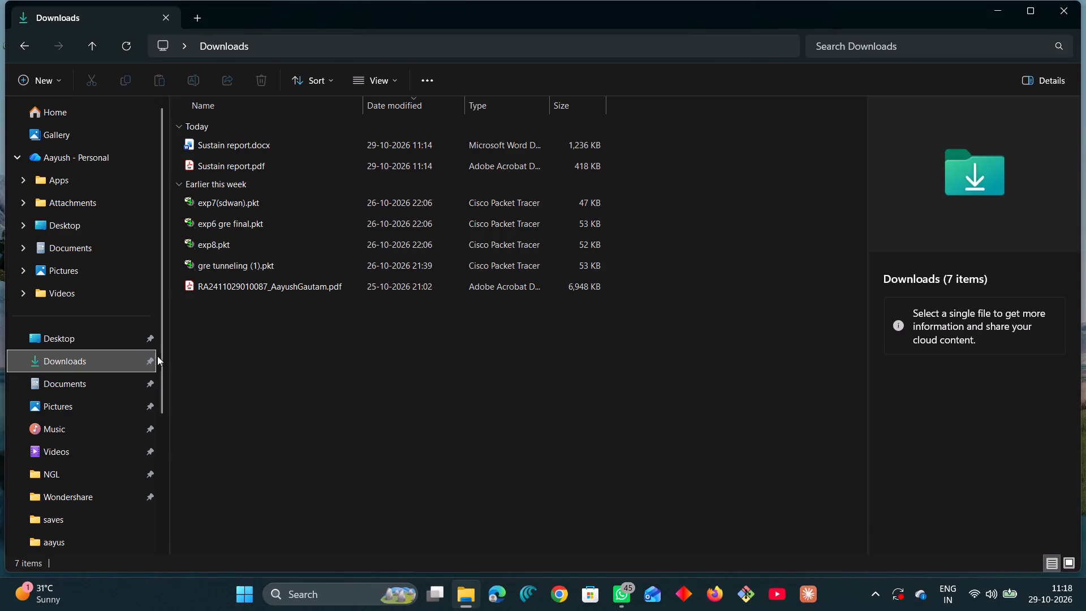
{"action": "left_click", "coordinate": [69, 118]}
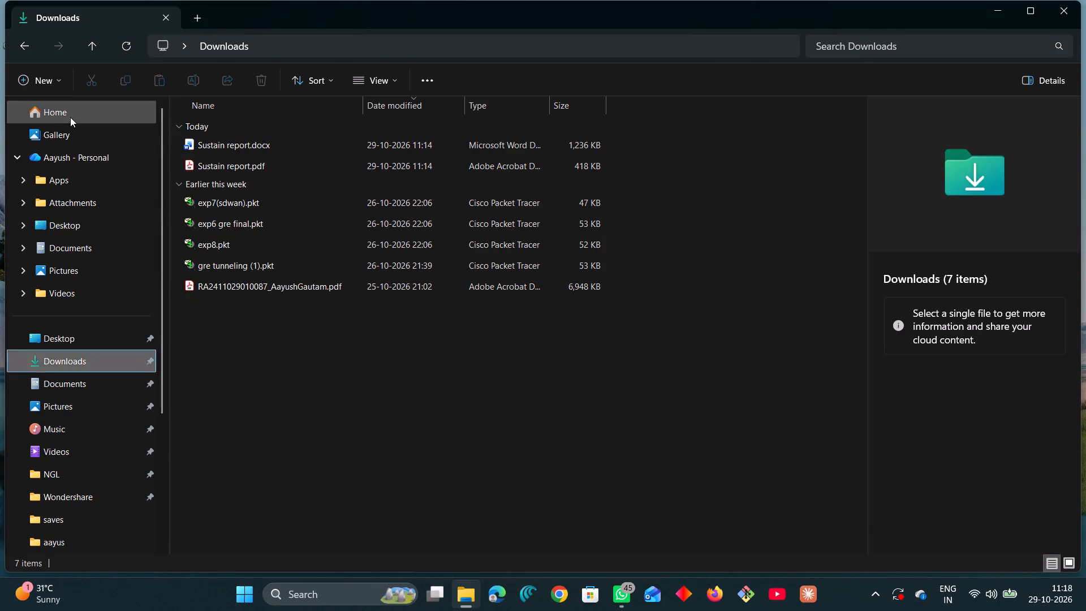
{"action": "double_click", "coordinate": [318, 236]}
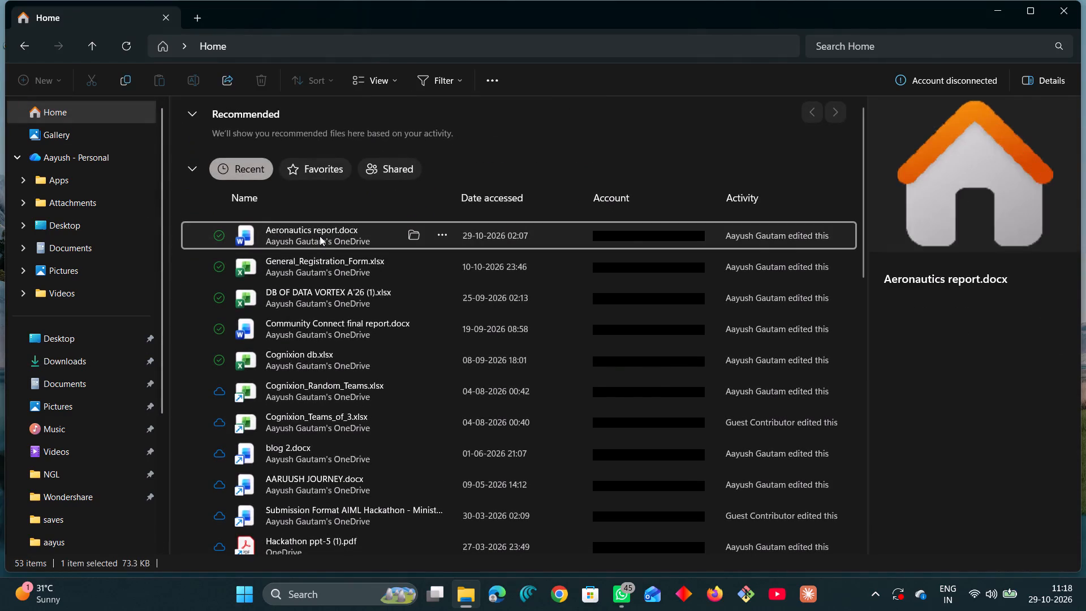
{"action": "left_click", "coordinate": [1003, 195]}
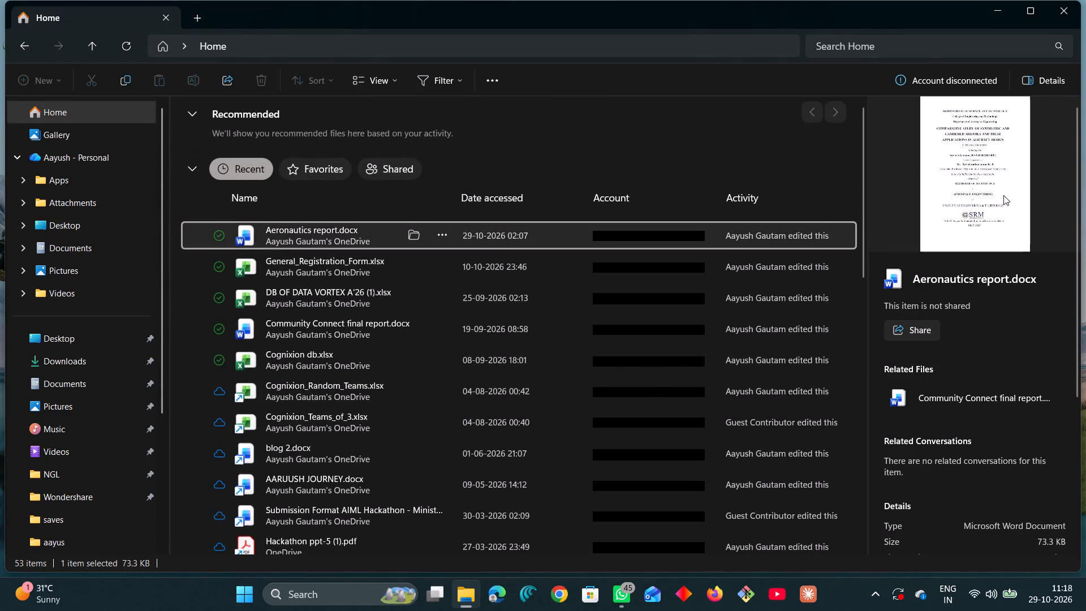
{"action": "left_click", "coordinate": [409, 235]}
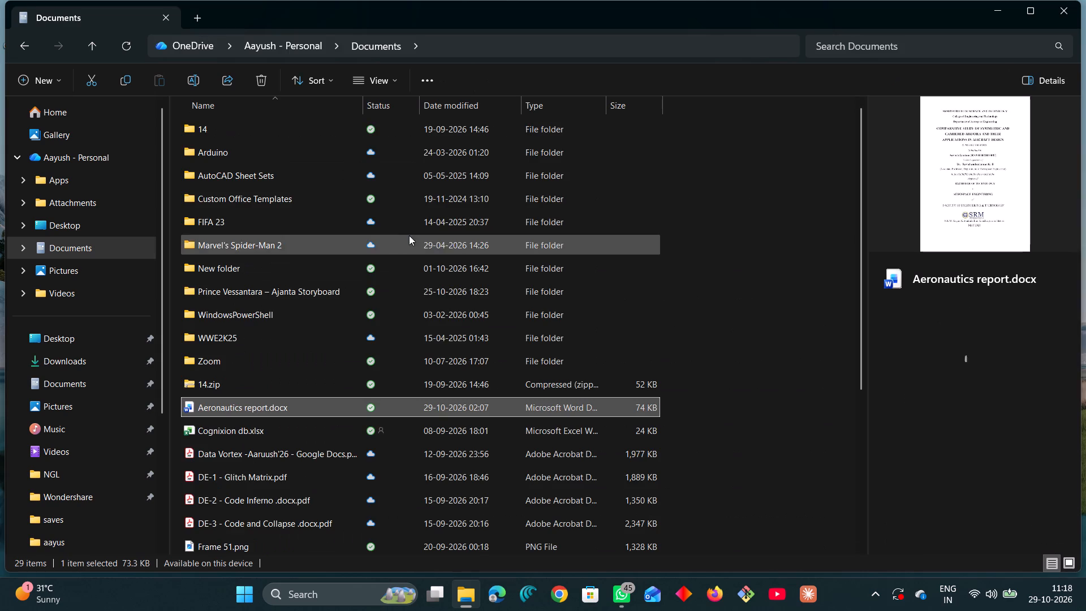
{"action": "double_click", "coordinate": [243, 406]}
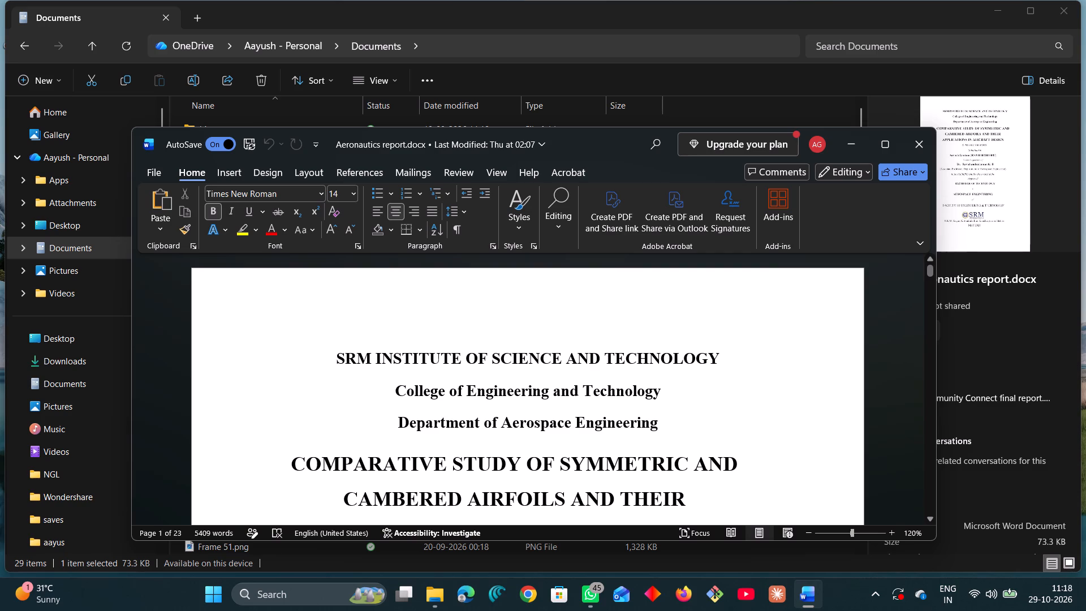
{"action": "left_click", "coordinate": [884, 147]}
Set the report title on the cover page, "Comparative Study of Symmetric and Cambered Airfoils…", to font size 16.
{"action": "scroll", "coordinate": [727, 362], "scroll_direction": "down", "scroll_amount": 3}
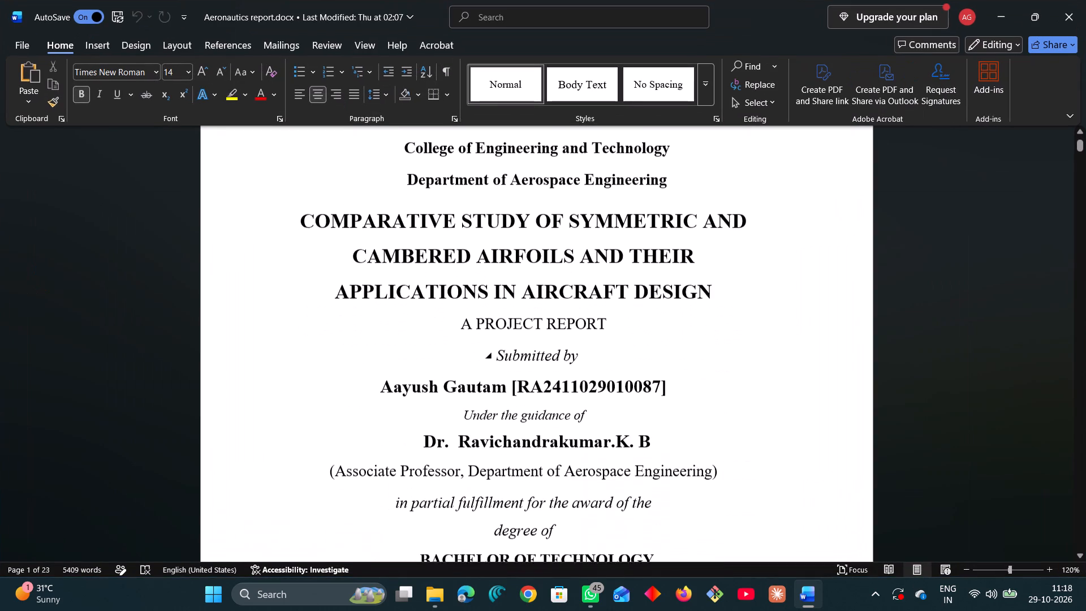
{"action": "scroll", "coordinate": [686, 350], "scroll_direction": "up", "scroll_amount": 2}
{"action": "left_click_drag", "start_coordinate": [722, 367], "coordinate": [350, 307]}
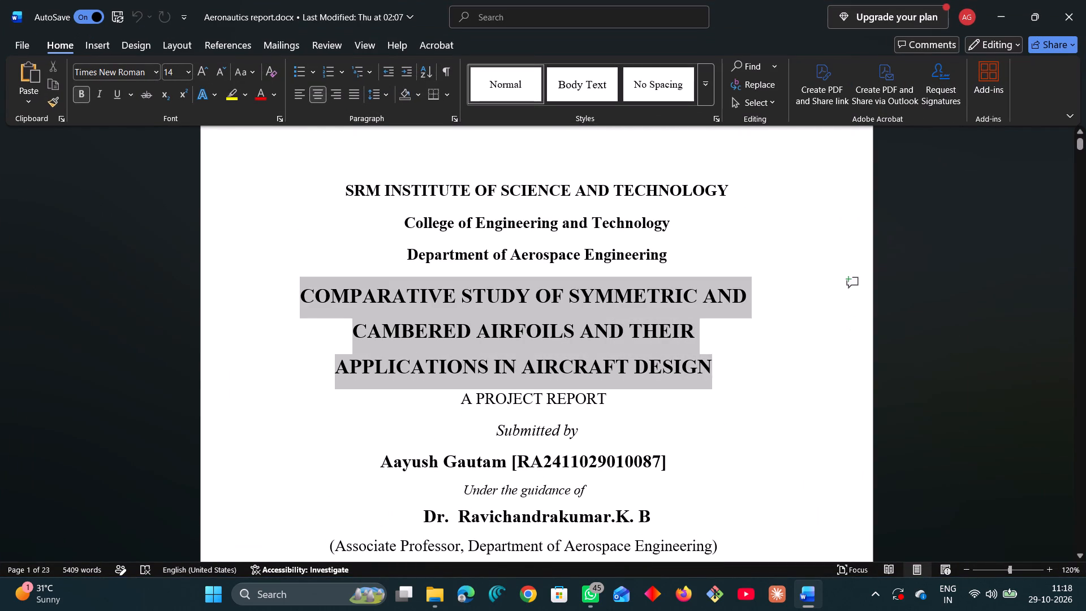
{"action": "left_click_drag", "start_coordinate": [350, 307], "coordinate": [337, 298]}
{"action": "left_click", "coordinate": [185, 73]}
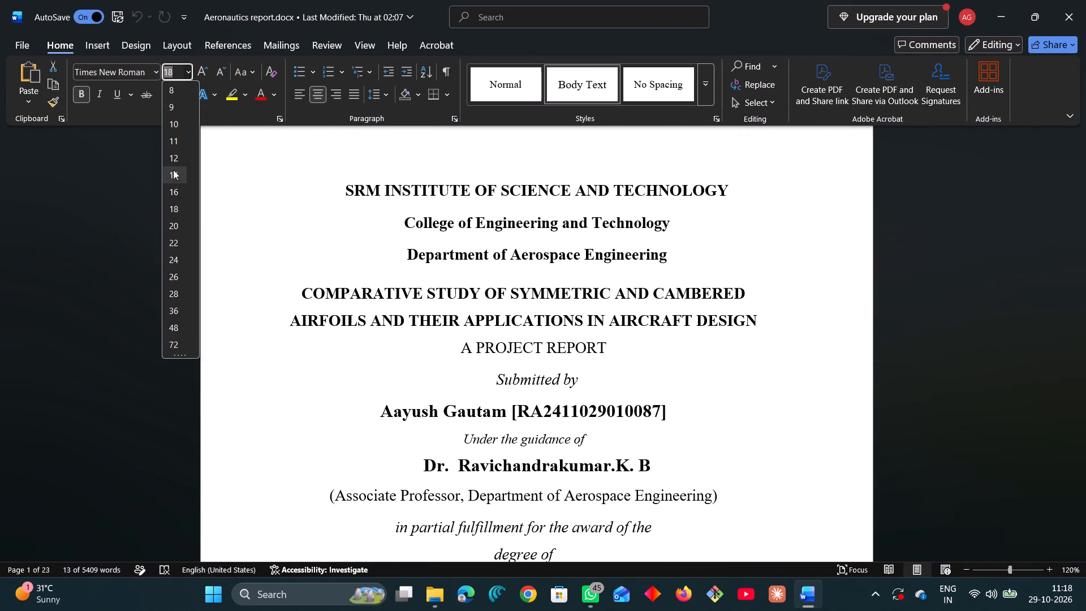
{"action": "left_click", "coordinate": [178, 188]}
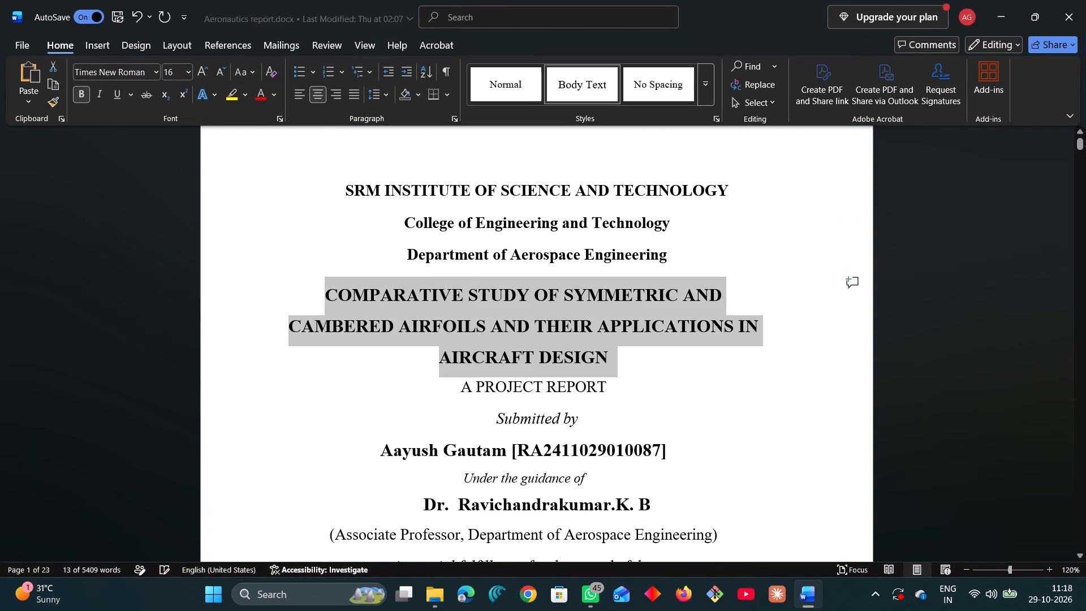
{"action": "left_click", "coordinate": [266, 252]}
Apply 1.5 line spacing to all cover page text, from the SRM Institute heading through the MAY 2021 line.
{"action": "scroll", "coordinate": [611, 412], "scroll_direction": "down", "scroll_amount": 2}
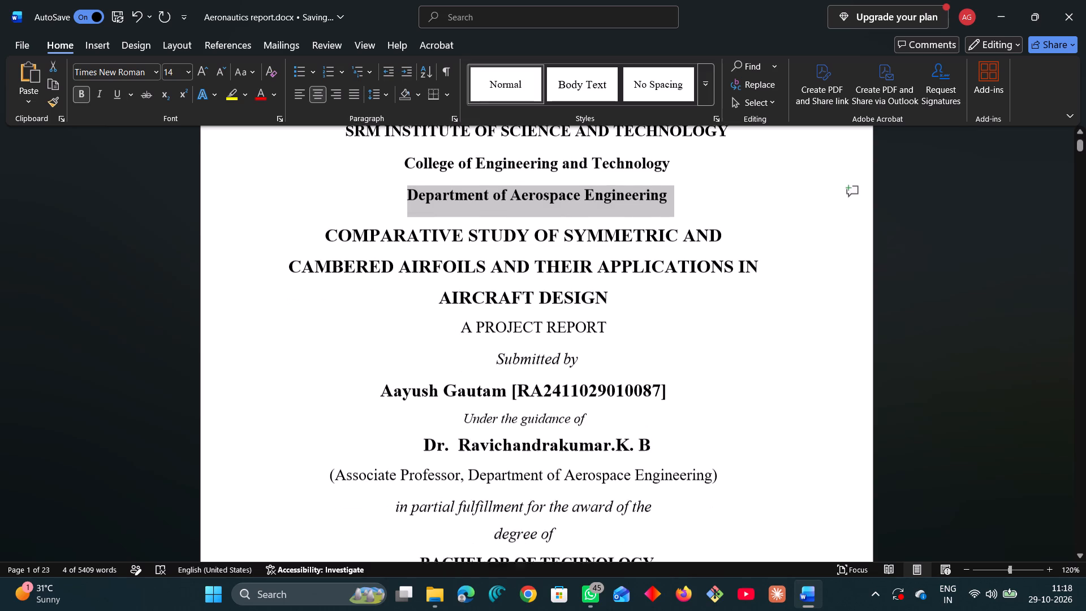
{"action": "scroll", "coordinate": [611, 412], "scroll_direction": "up", "scroll_amount": 3}
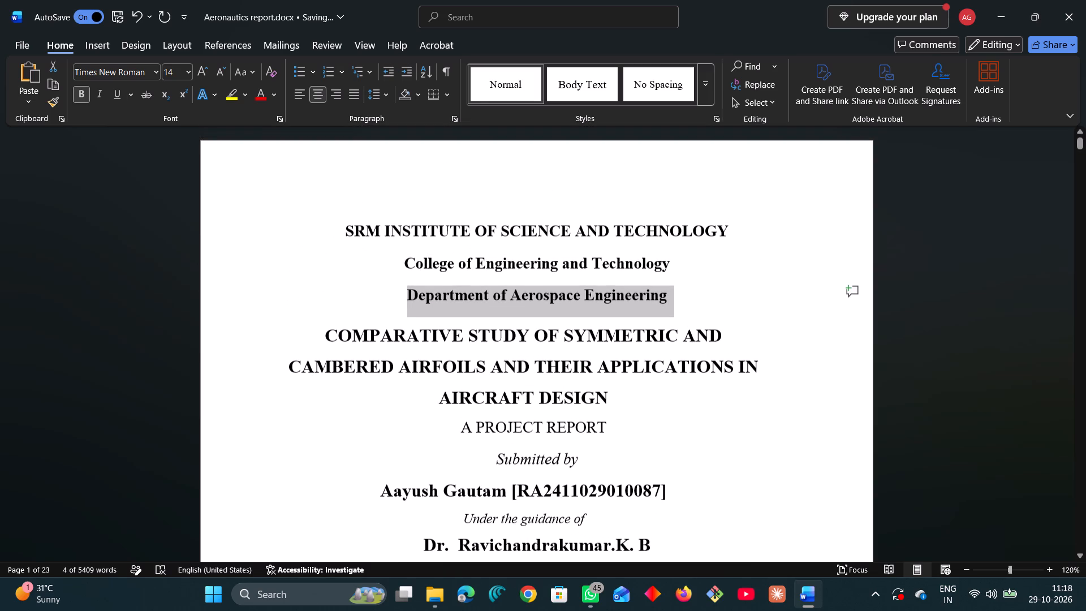
{"action": "left_click_drag", "start_coordinate": [339, 229], "coordinate": [562, 389]}
{"action": "scroll", "coordinate": [562, 389], "scroll_direction": "down", "scroll_amount": 8}
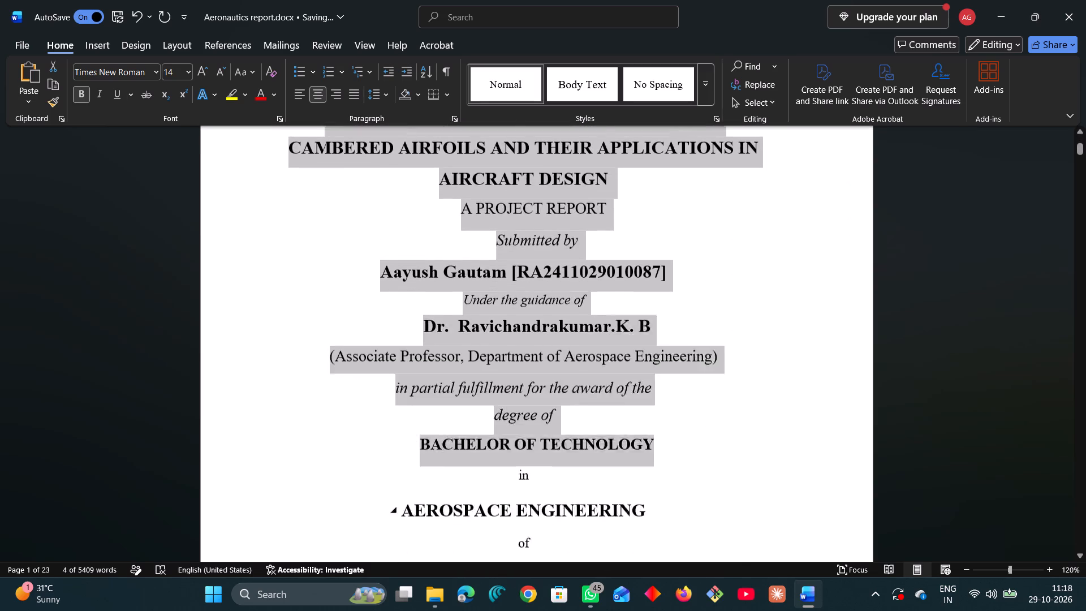
{"action": "scroll", "coordinate": [562, 389], "scroll_direction": "down", "scroll_amount": 1}
{"action": "left_click_drag", "start_coordinate": [562, 389], "coordinate": [585, 360]}
{"action": "scroll", "coordinate": [562, 389], "scroll_direction": "down", "scroll_amount": 5}
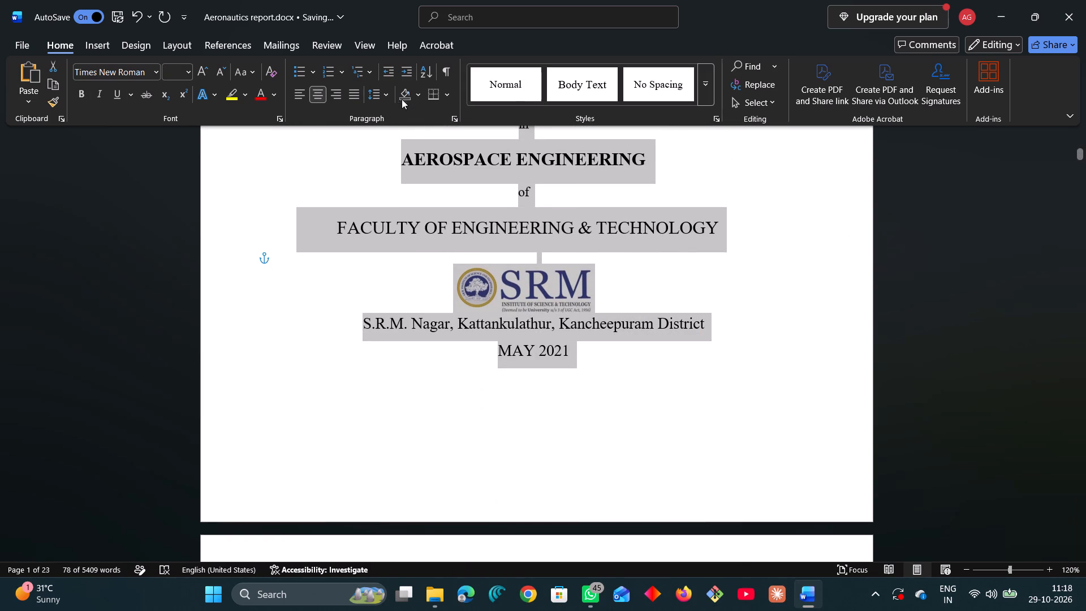
{"action": "left_click", "coordinate": [387, 96]}
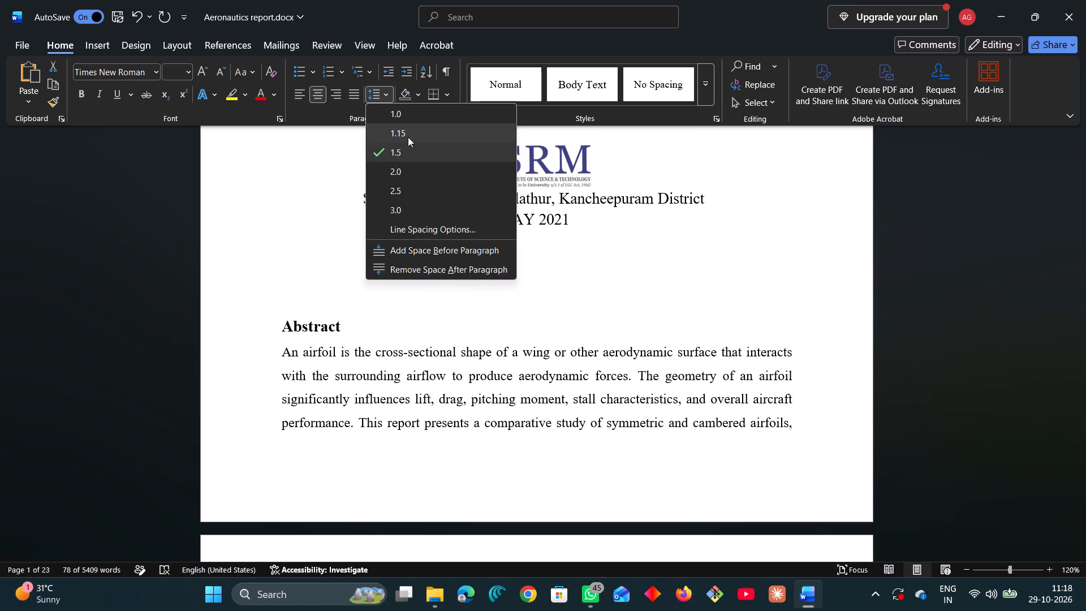
{"action": "left_click", "coordinate": [411, 154]}
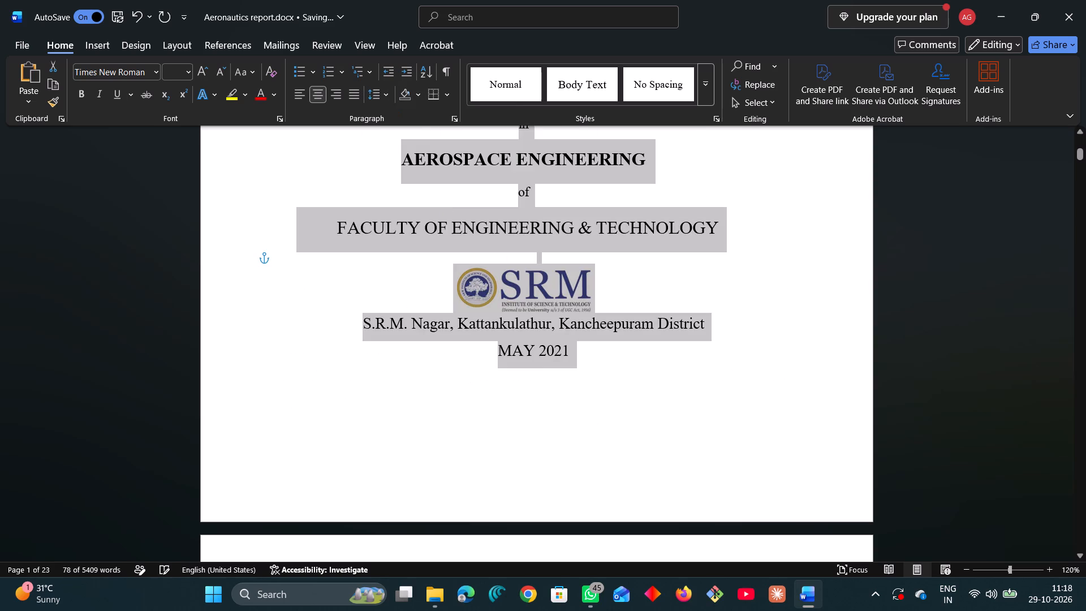
{"action": "left_click", "coordinate": [605, 441]}
Review the layout and formatting of the whole cover page, from the institute heading down to the logo and date line.
{"action": "scroll", "coordinate": [605, 441], "scroll_direction": "up", "scroll_amount": 7}
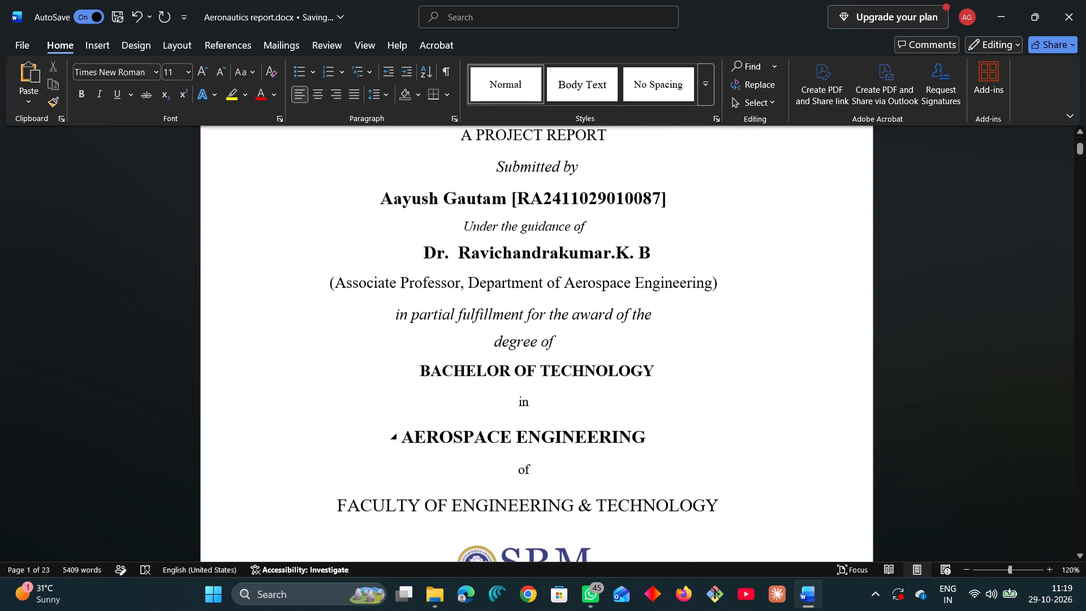
{"action": "scroll", "coordinate": [605, 441], "scroll_direction": "up", "scroll_amount": 6}
{"action": "left_click", "coordinate": [497, 422]}
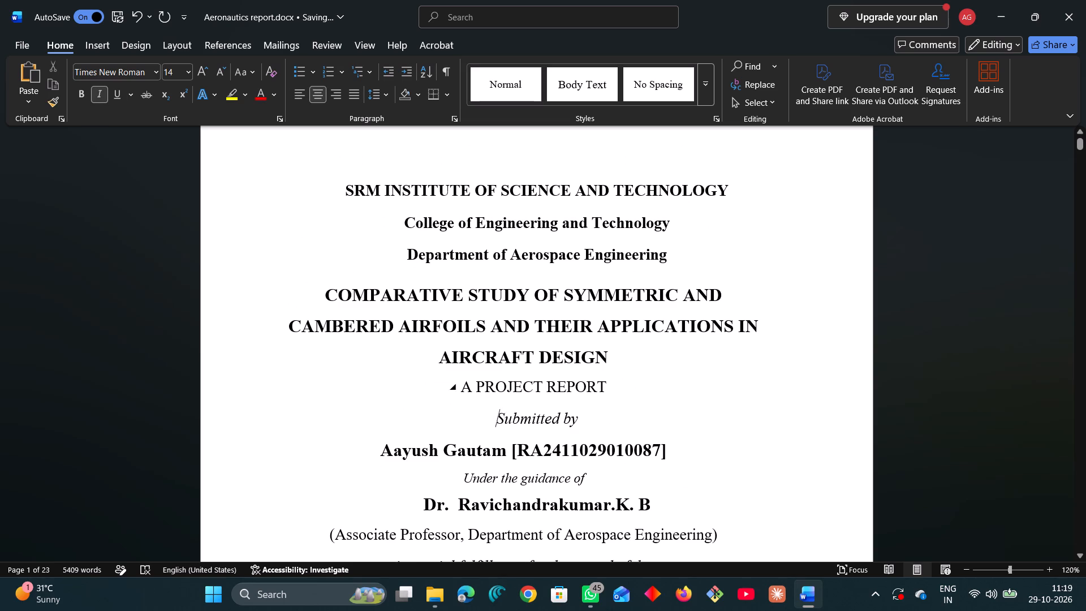
{"action": "scroll", "coordinate": [507, 401], "scroll_direction": "up", "scroll_amount": 1}
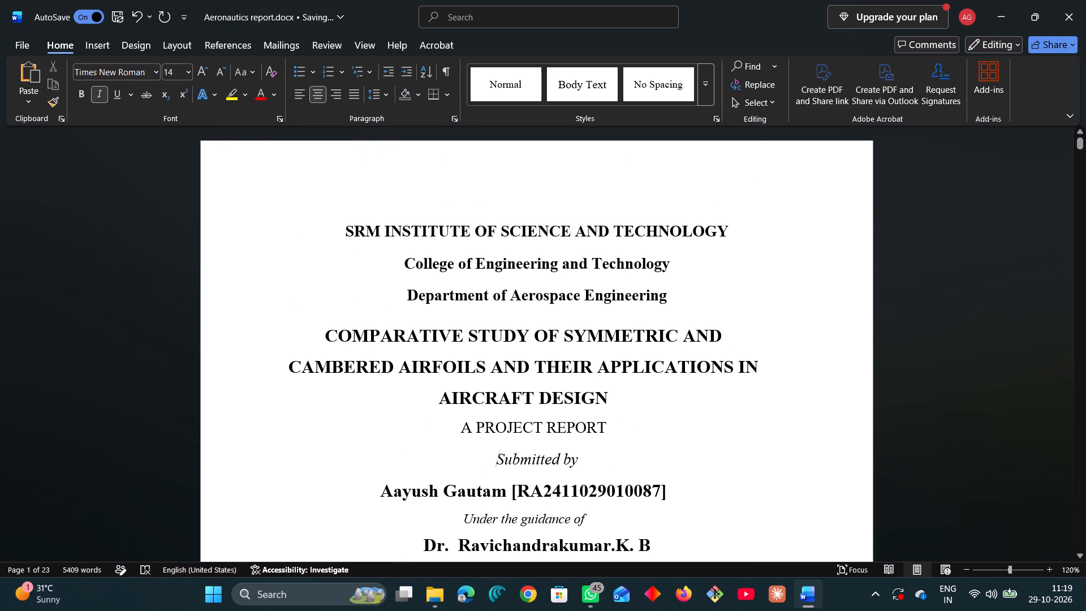
{"action": "scroll", "coordinate": [511, 343], "scroll_direction": "down", "scroll_amount": 2}
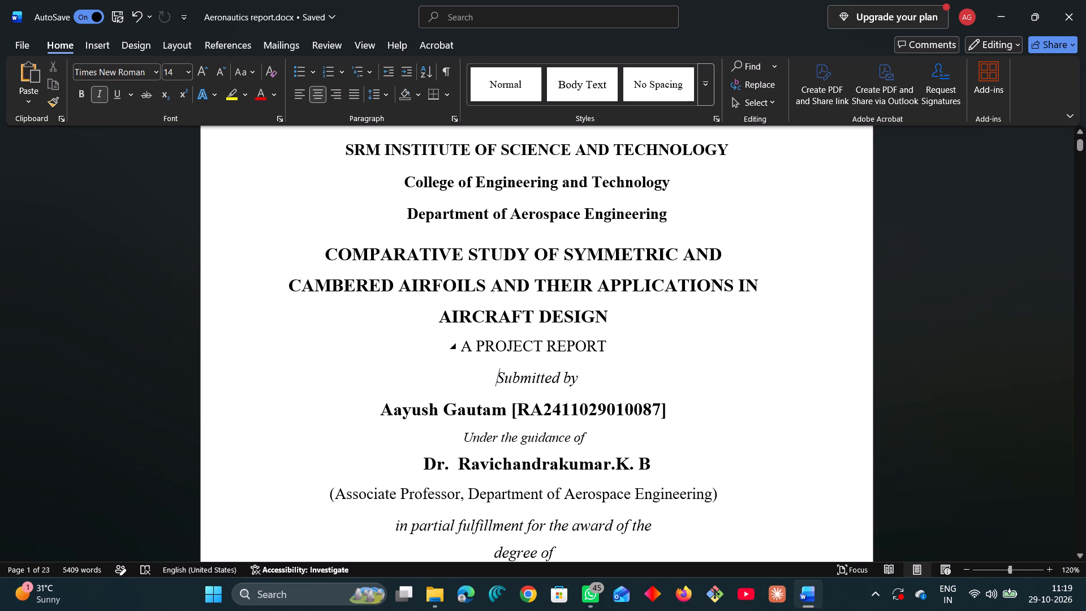
{"action": "scroll", "coordinate": [514, 341], "scroll_direction": "down", "scroll_amount": 5}
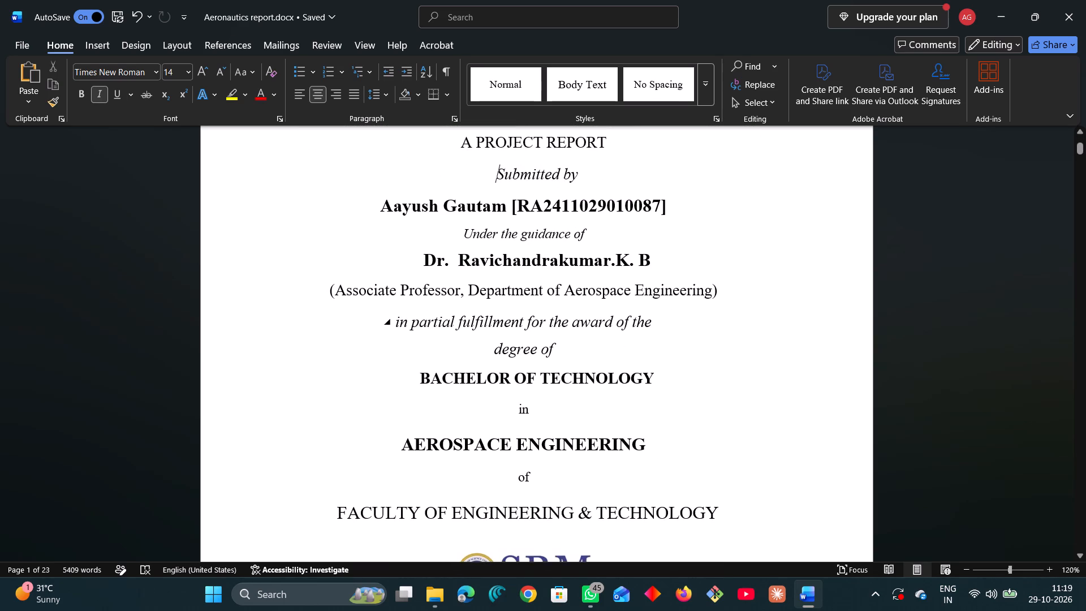
{"action": "scroll", "coordinate": [514, 341], "scroll_direction": "down", "scroll_amount": 3}
{"action": "scroll", "coordinate": [514, 341], "scroll_direction": "up", "scroll_amount": 8}
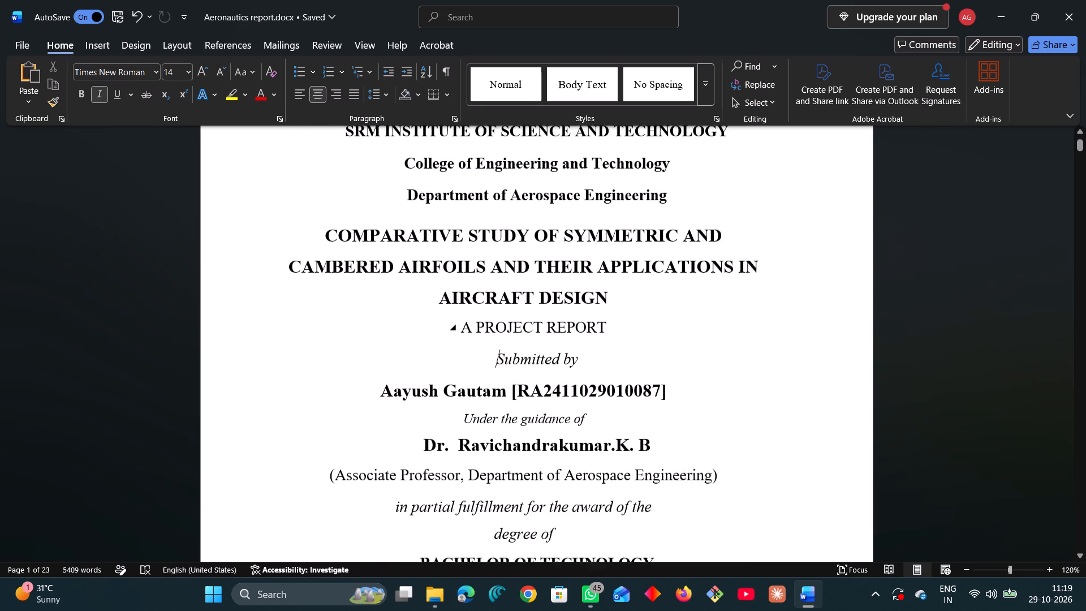
{"action": "scroll", "coordinate": [514, 341], "scroll_direction": "up", "scroll_amount": 2}
{"action": "scroll", "coordinate": [514, 341], "scroll_direction": "down", "scroll_amount": 16}
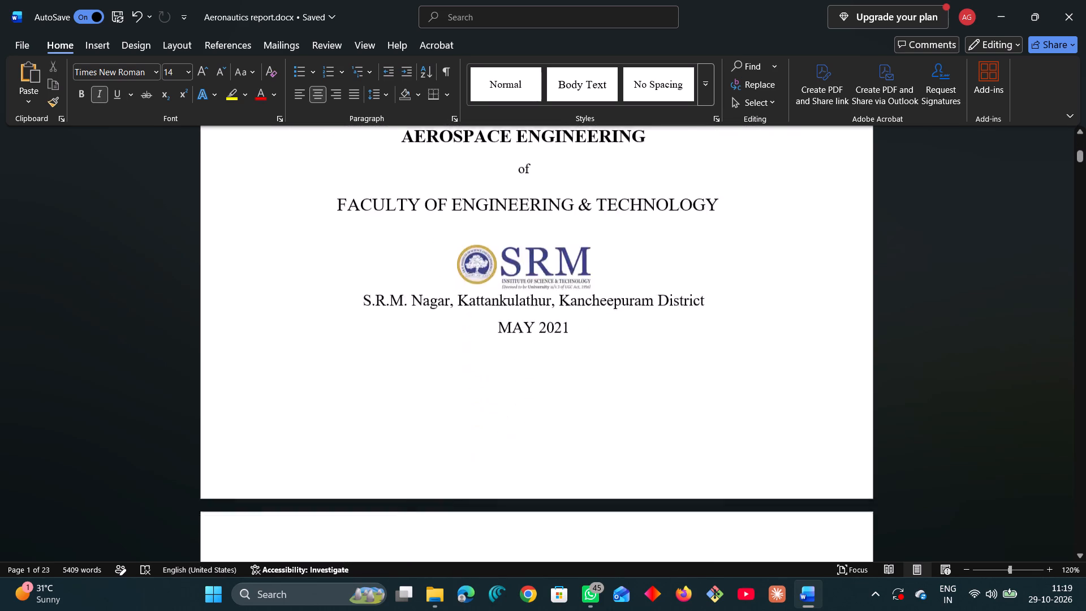
Set the Abstract heading to font size 16 and change it to uppercase.
{"action": "scroll", "coordinate": [514, 341], "scroll_direction": "down", "scroll_amount": 9}
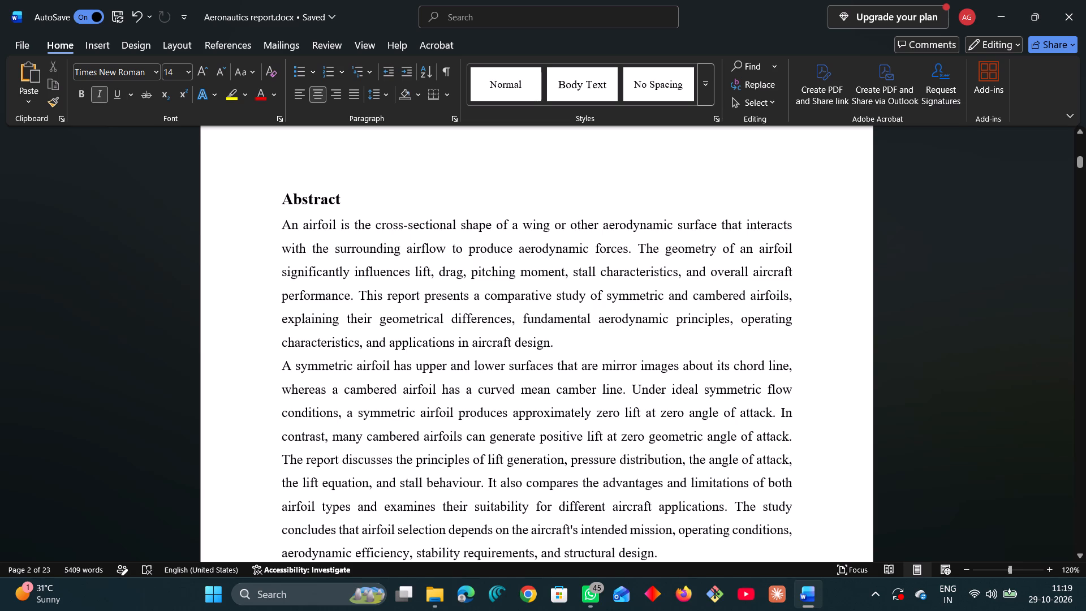
{"action": "left_click_drag", "start_coordinate": [349, 201], "coordinate": [281, 196]}
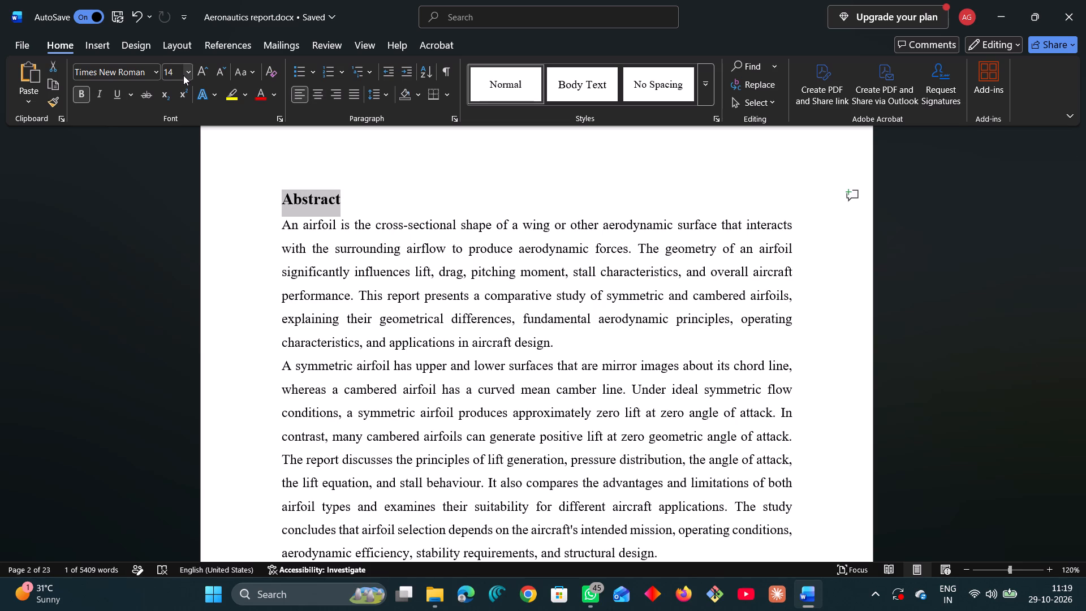
{"action": "left_click", "coordinate": [183, 75]}
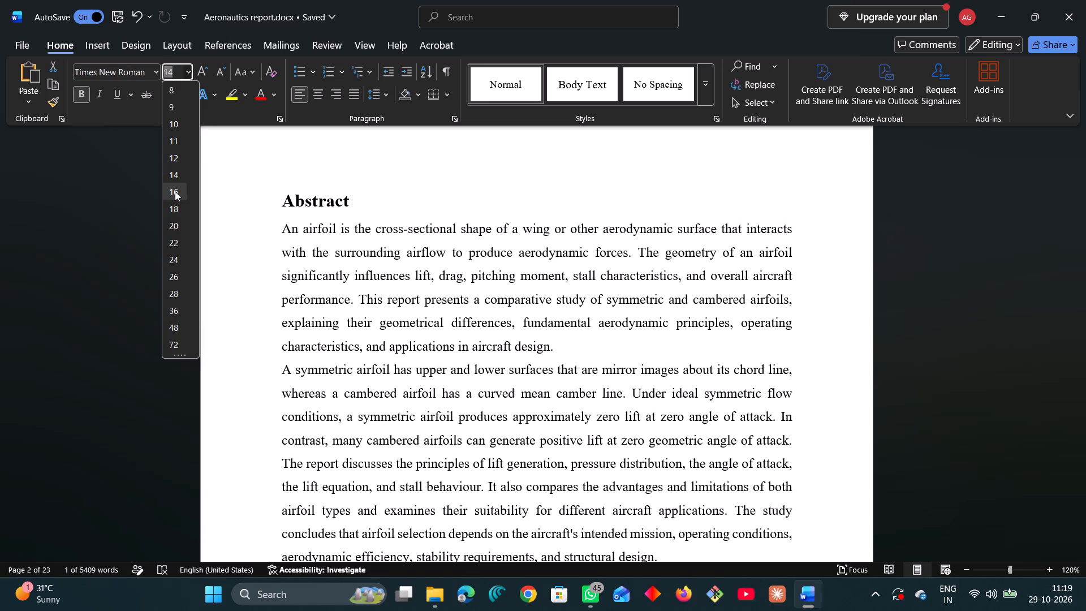
{"action": "left_click", "coordinate": [175, 191]}
{"action": "left_click", "coordinate": [206, 66]}
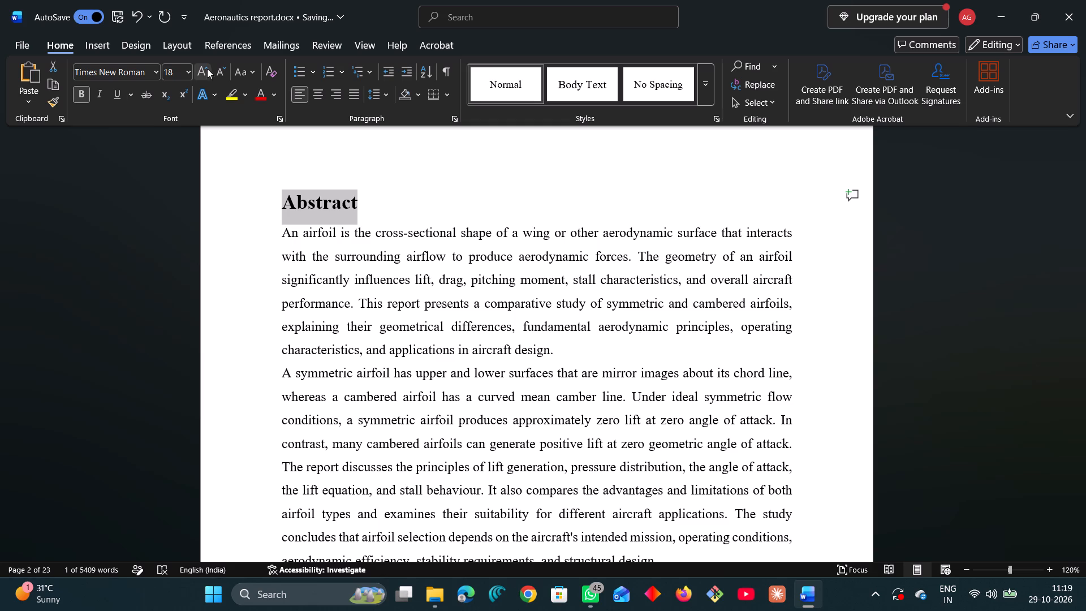
{"action": "left_click", "coordinate": [218, 70]}
{"action": "left_click", "coordinate": [253, 76]}
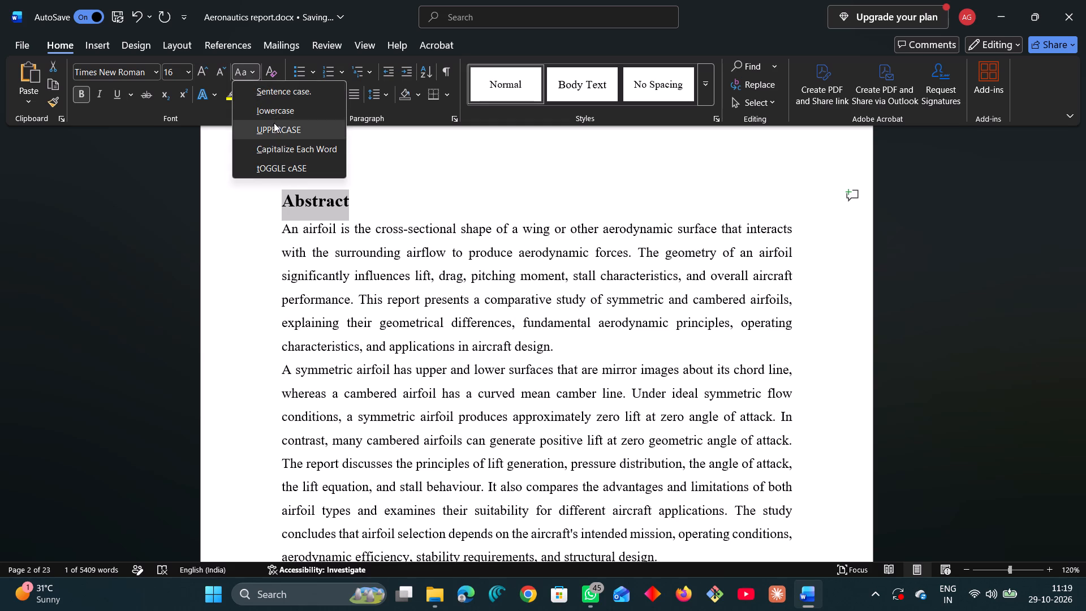
{"action": "left_click", "coordinate": [275, 127]}
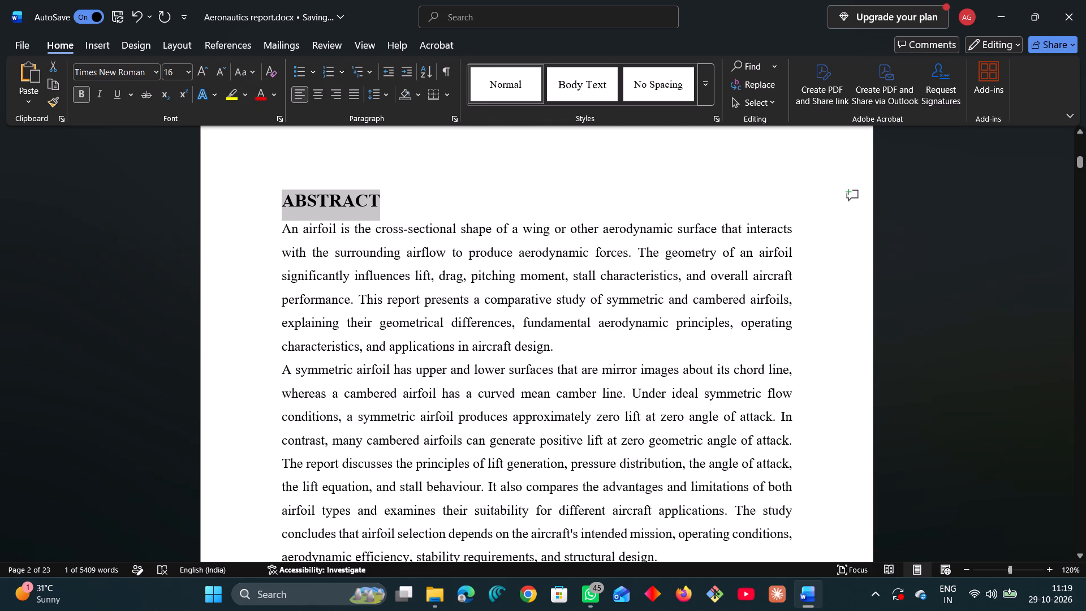
Set the List of figures heading to font size 16 and change it to uppercase.
{"action": "scroll", "coordinate": [410, 195], "scroll_direction": "down", "scroll_amount": 19}
{"action": "scroll", "coordinate": [404, 249], "scroll_direction": "down", "scroll_amount": 5}
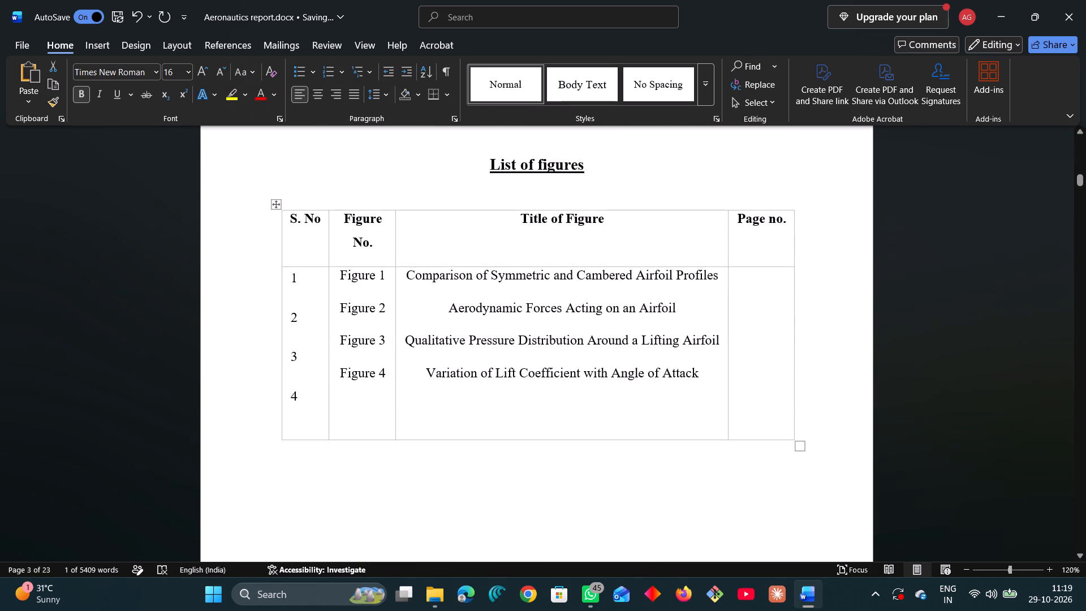
{"action": "scroll", "coordinate": [407, 247], "scroll_direction": "up", "scroll_amount": 3}
{"action": "left_click", "coordinate": [603, 288]}
{"action": "left_click_drag", "start_coordinate": [584, 287], "coordinate": [583, 286]}
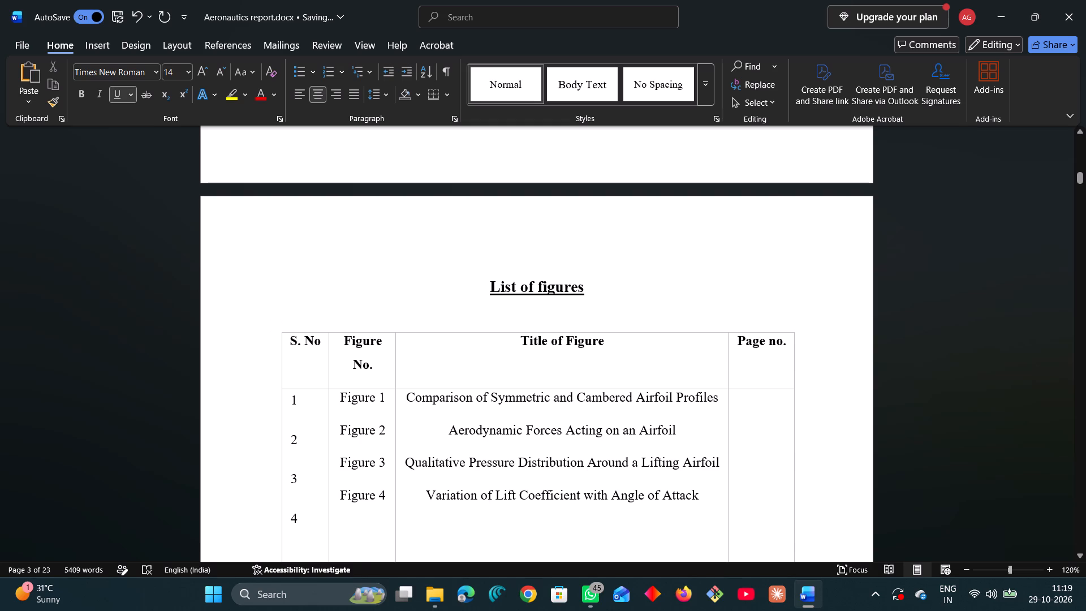
{"action": "left_click_drag", "start_coordinate": [583, 286], "coordinate": [497, 288]}
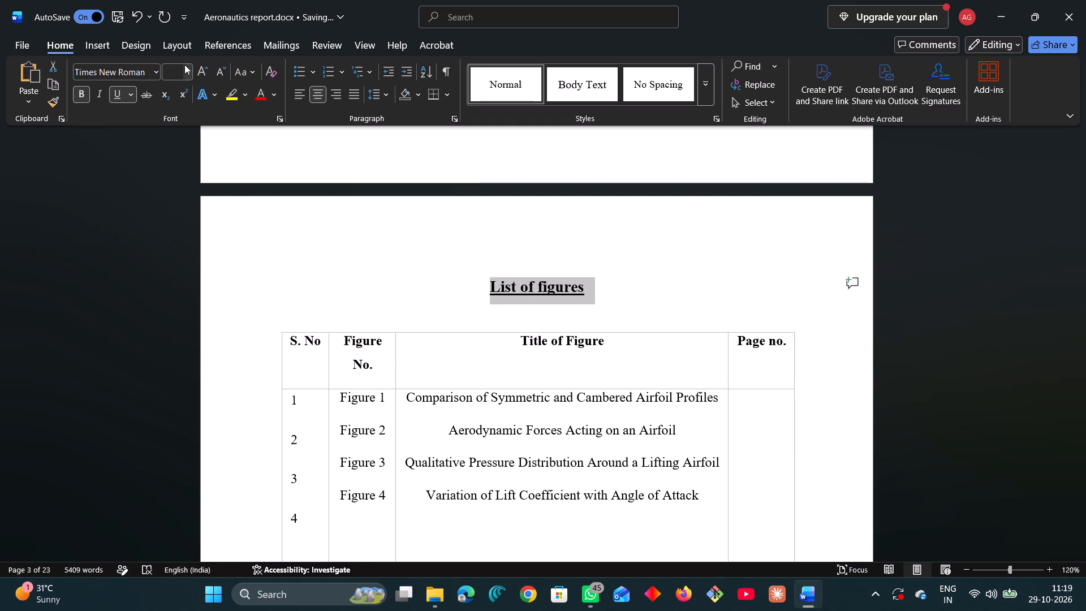
{"action": "left_click", "coordinate": [186, 66]}
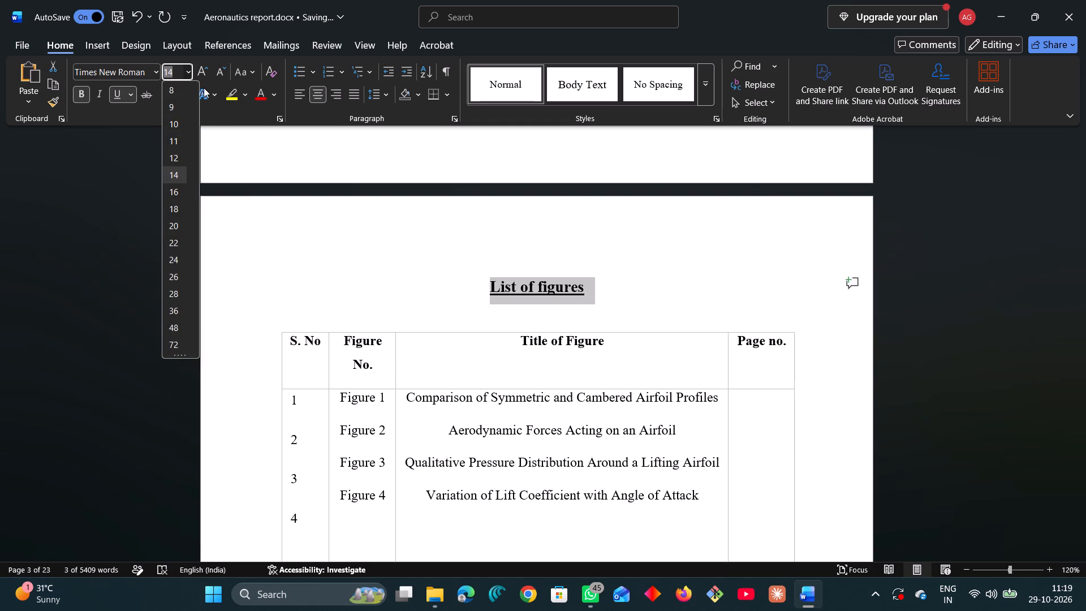
{"action": "left_click", "coordinate": [173, 186]}
{"action": "left_click", "coordinate": [251, 74]}
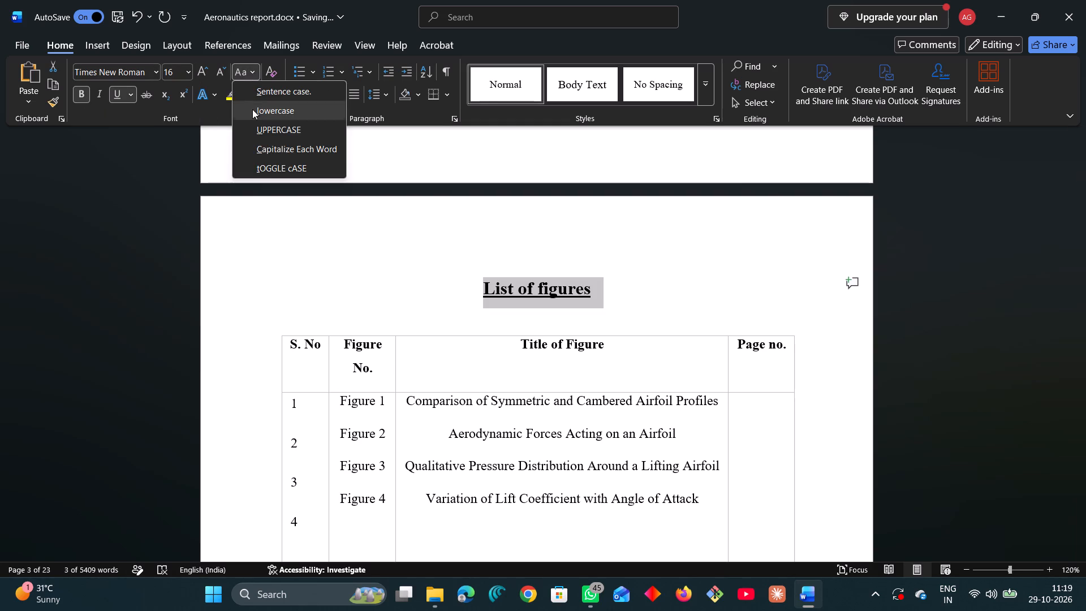
{"action": "left_click", "coordinate": [256, 124]}
{"action": "left_click", "coordinate": [335, 227]}
Set the List of tables heading to font size 16 and change it to uppercase.
{"action": "scroll", "coordinate": [346, 235], "scroll_direction": "down", "scroll_amount": 6}
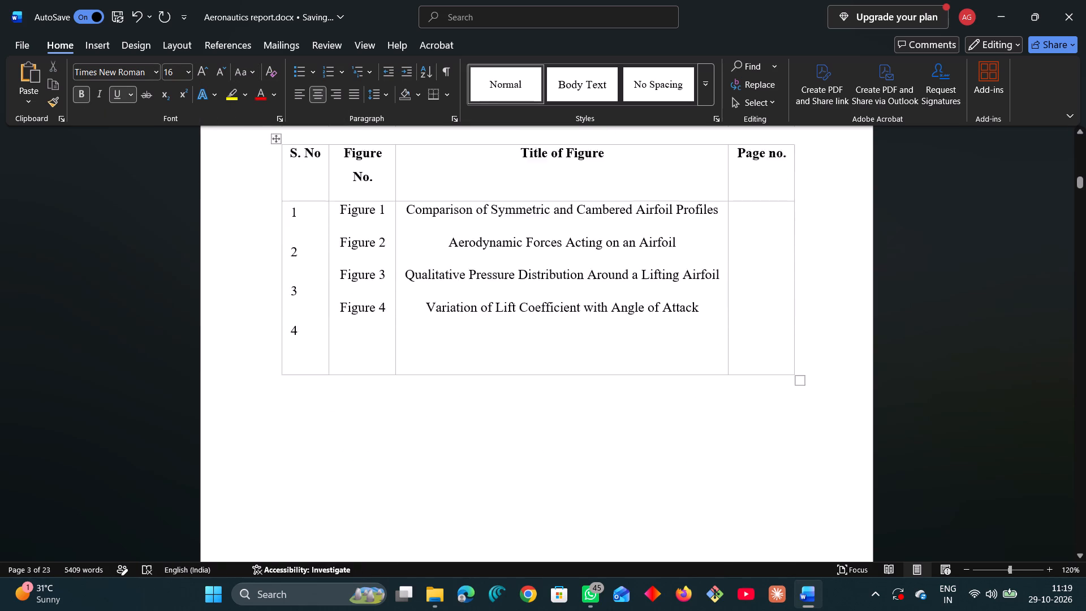
{"action": "scroll", "coordinate": [344, 238], "scroll_direction": "down", "scroll_amount": 18}
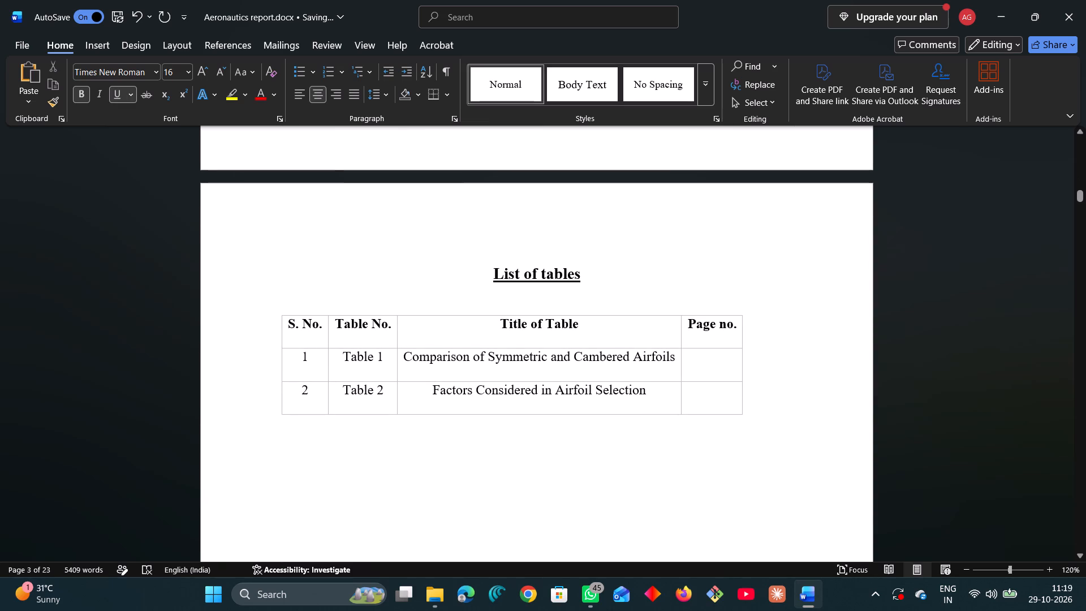
{"action": "left_click_drag", "start_coordinate": [583, 274], "coordinate": [490, 282]}
{"action": "left_click", "coordinate": [184, 74]}
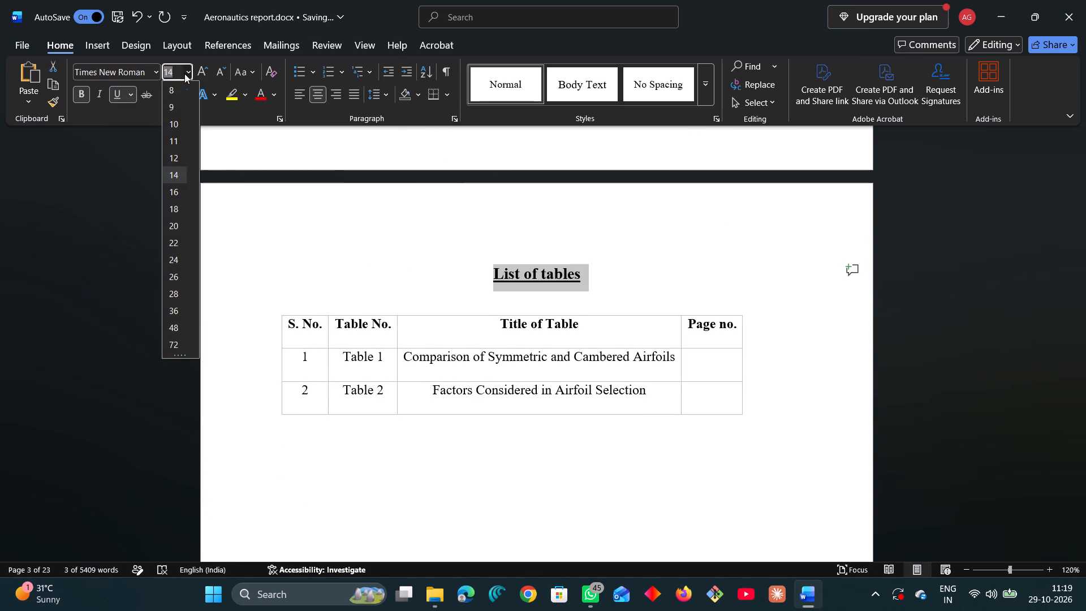
{"action": "left_click", "coordinate": [176, 186]}
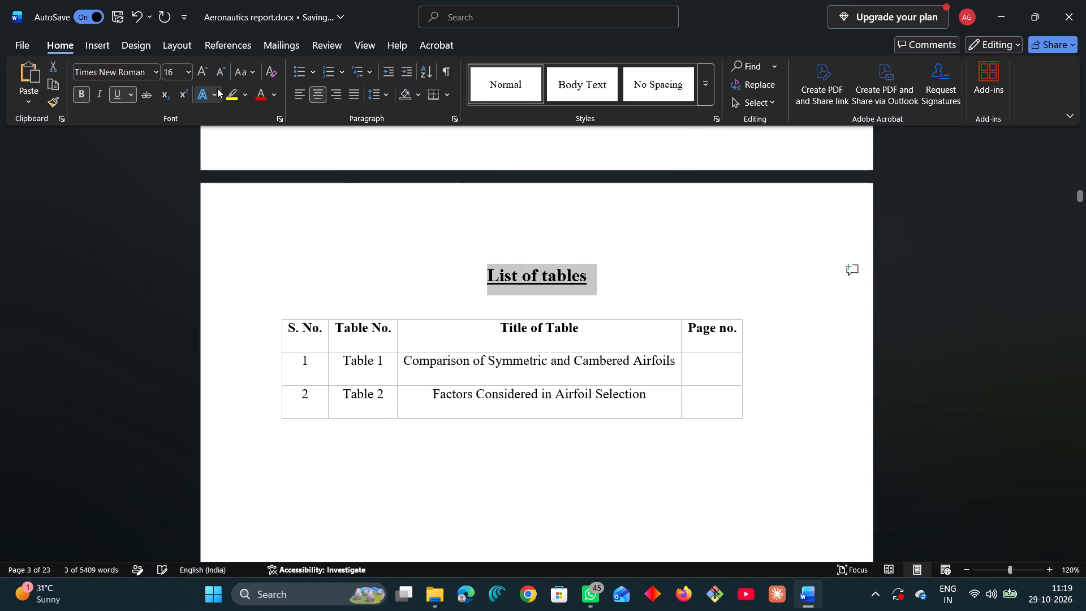
{"action": "left_click", "coordinate": [248, 72]}
{"action": "left_click", "coordinate": [255, 130]}
{"action": "left_click", "coordinate": [410, 259]}
Change the word Introduction in the section 1 heading to uppercase.
{"action": "scroll", "coordinate": [410, 252], "scroll_direction": "down", "scroll_amount": 3}
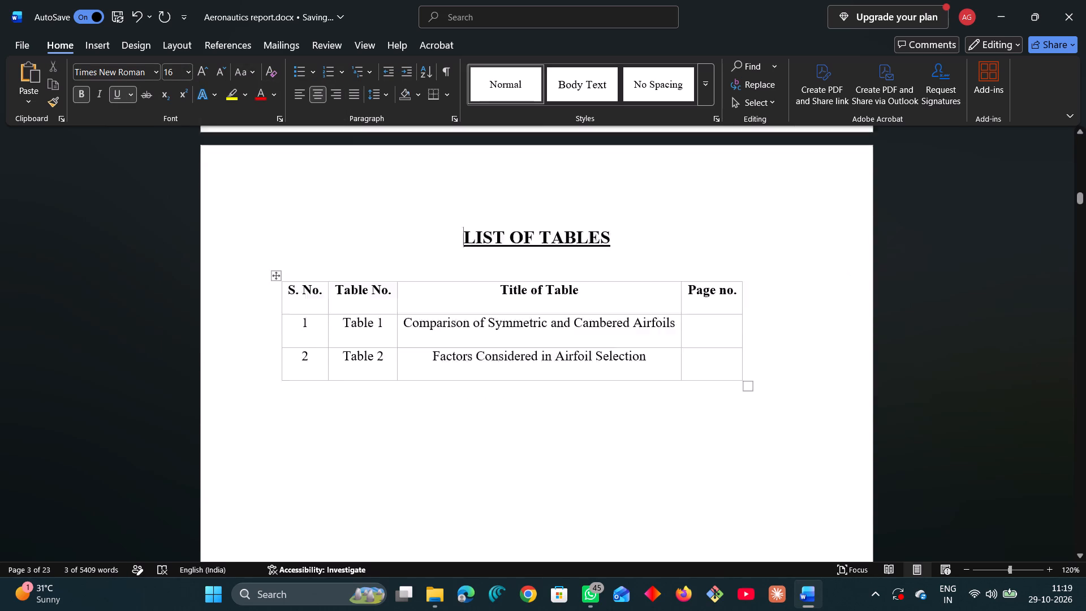
{"action": "scroll", "coordinate": [410, 252], "scroll_direction": "down", "scroll_amount": 9}
{"action": "scroll", "coordinate": [410, 254], "scroll_direction": "down", "scroll_amount": 12}
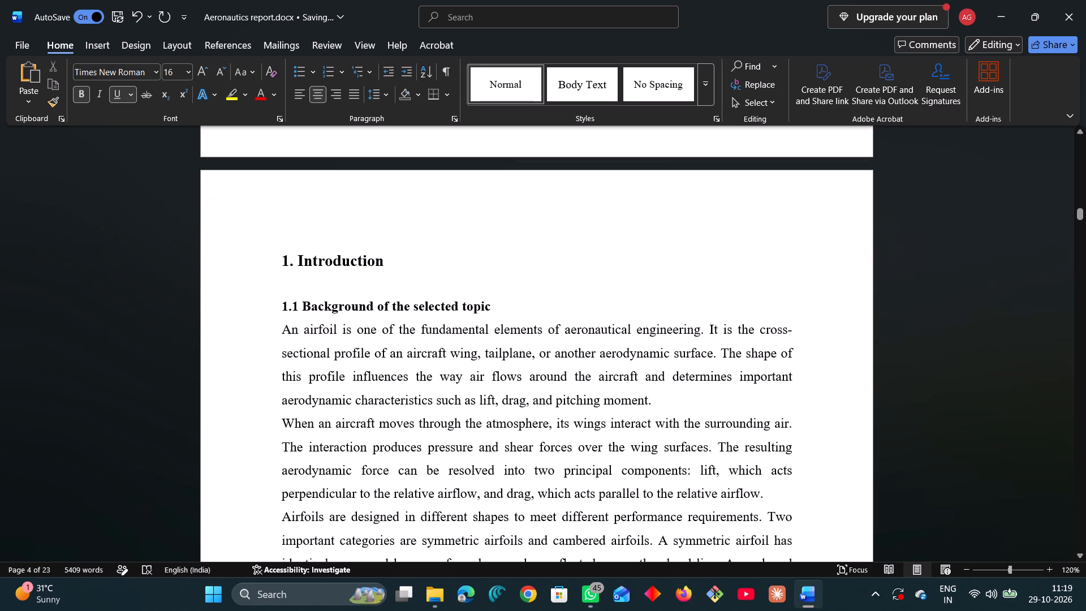
{"action": "left_click_drag", "start_coordinate": [387, 263], "coordinate": [296, 265]}
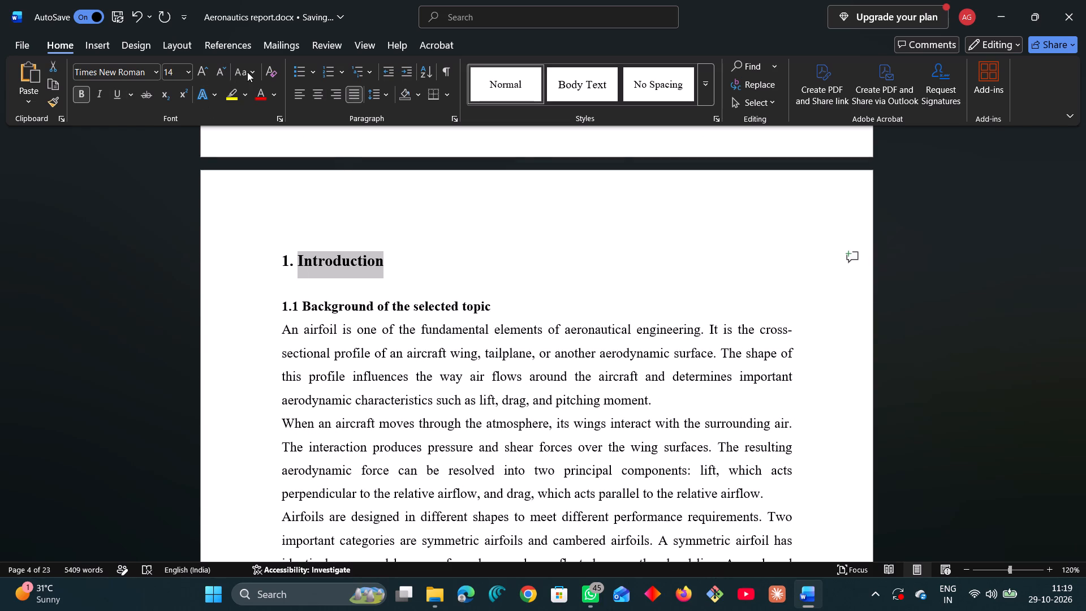
{"action": "left_click", "coordinate": [247, 72]}
{"action": "left_click", "coordinate": [269, 128]}
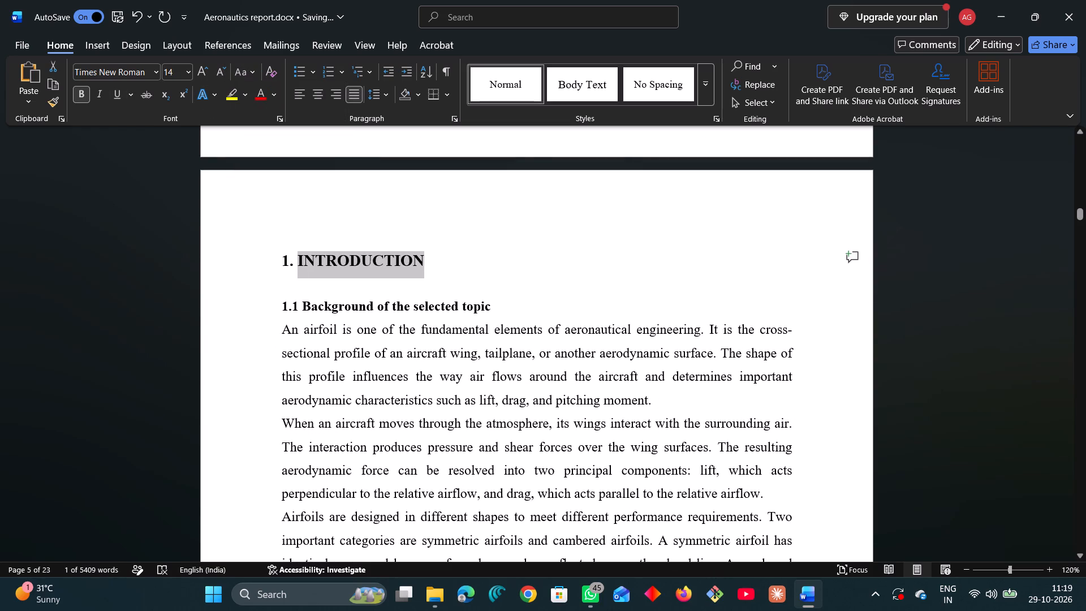
{"action": "left_click", "coordinate": [455, 234]}
Reduce the LIST OF TABLES heading to font size 14.
{"action": "scroll", "coordinate": [455, 234], "scroll_direction": "up", "scroll_amount": 20}
{"action": "scroll", "coordinate": [455, 234], "scroll_direction": "up", "scroll_amount": 5}
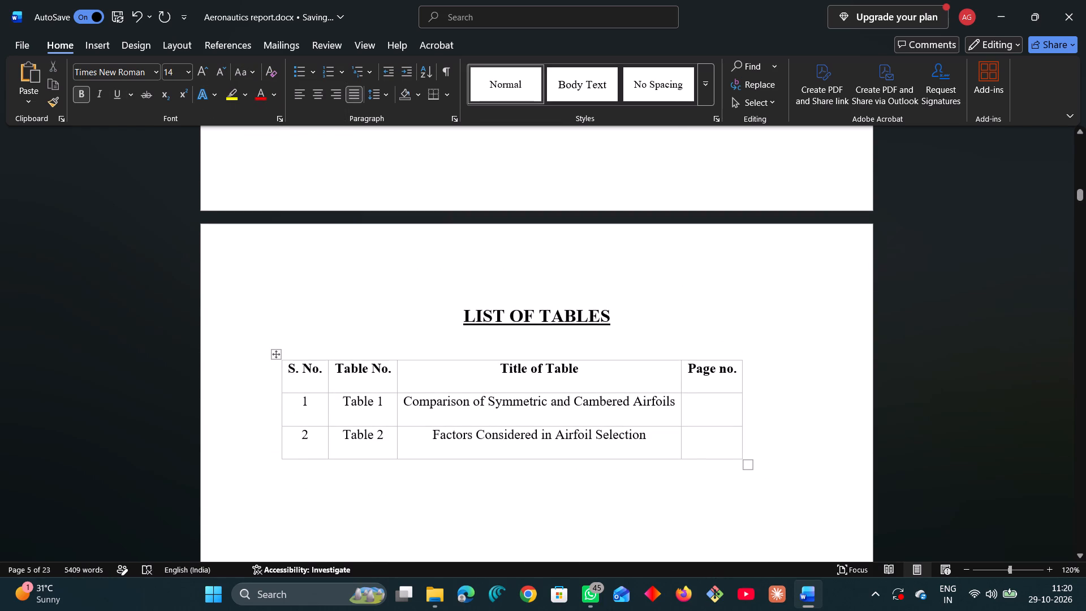
{"action": "left_click_drag", "start_coordinate": [615, 316], "coordinate": [475, 311]}
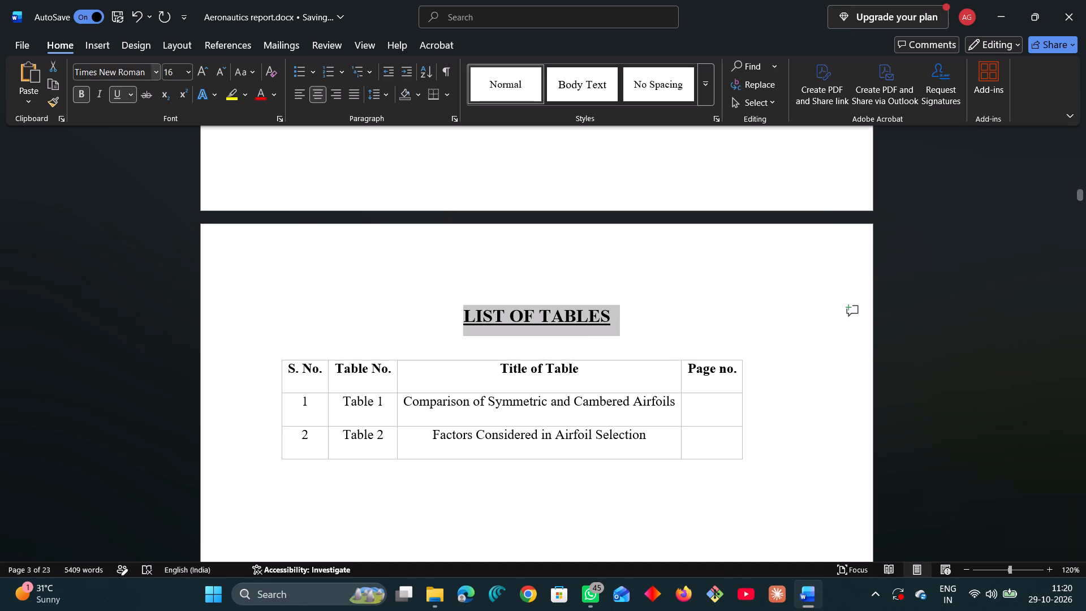
{"action": "left_click", "coordinate": [219, 69]}
Reduce the LIST OF FIGURES heading to font size 14.
{"action": "scroll", "coordinate": [437, 248], "scroll_direction": "up", "scroll_amount": 5}
{"action": "scroll", "coordinate": [471, 283], "scroll_direction": "up", "scroll_amount": 13}
{"action": "scroll", "coordinate": [558, 287], "scroll_direction": "up", "scroll_amount": 5}
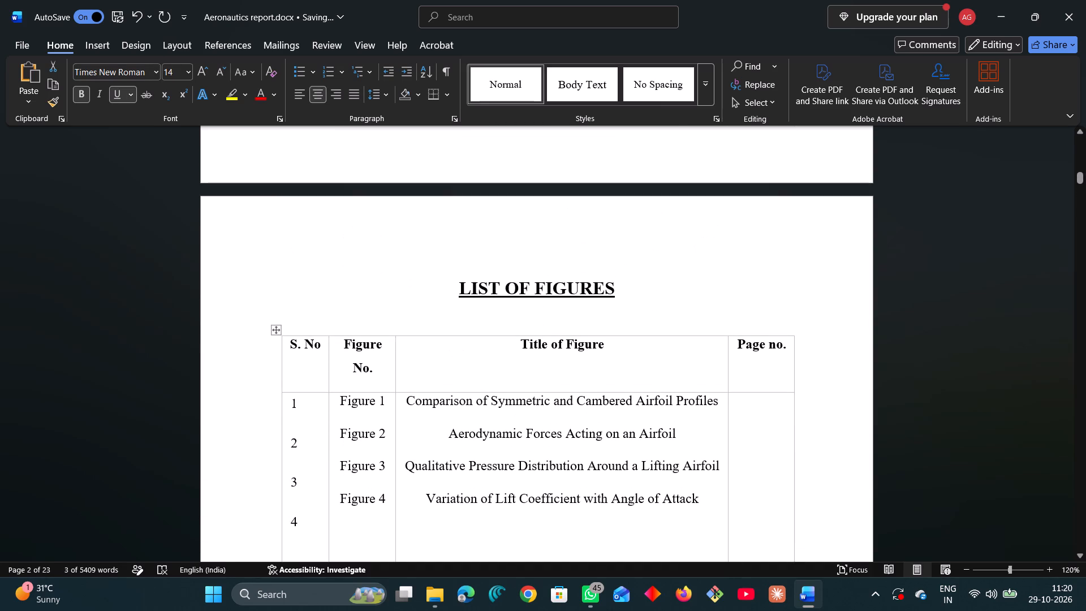
{"action": "left_click_drag", "start_coordinate": [626, 281], "coordinate": [470, 281]}
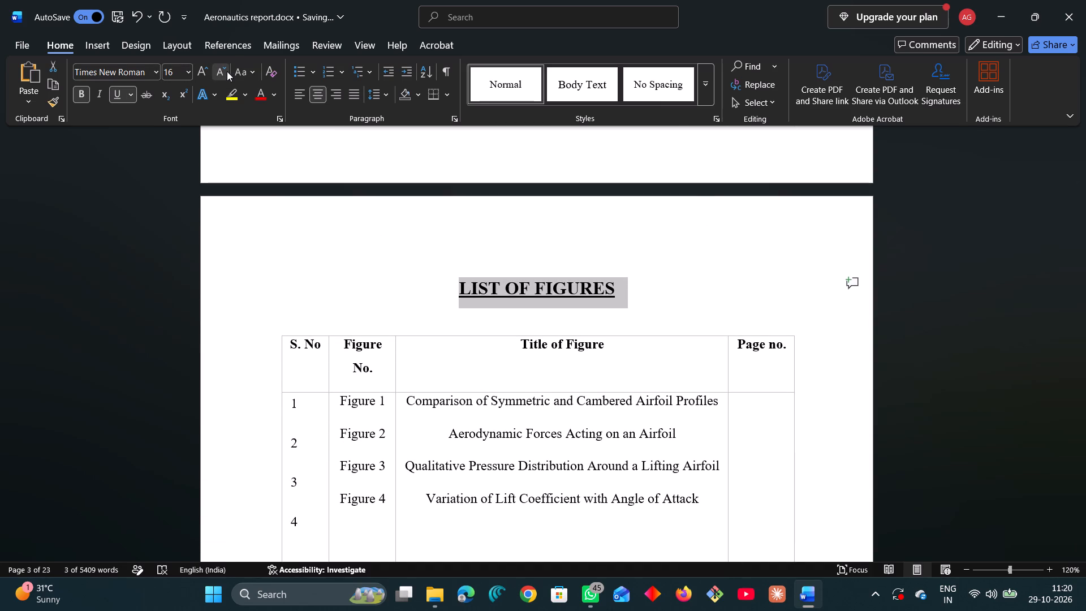
{"action": "left_click", "coordinate": [227, 71]}
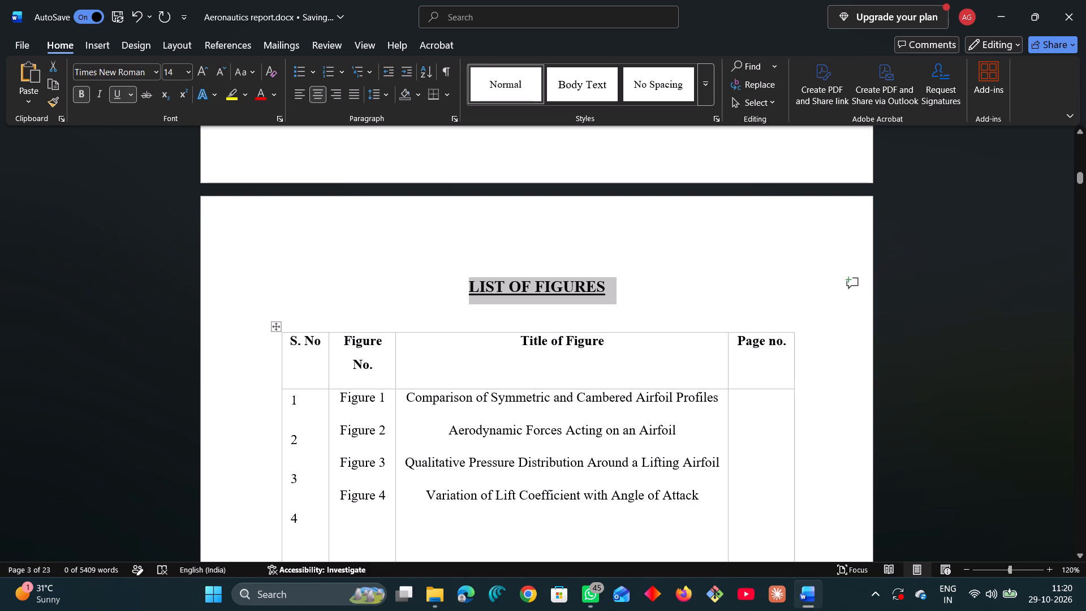
Apply the light-gridded table style with shaded banded rows to the table under LIST OF FIGURES.
{"action": "left_click", "coordinate": [274, 325]}
{"action": "left_click", "coordinate": [504, 49]}
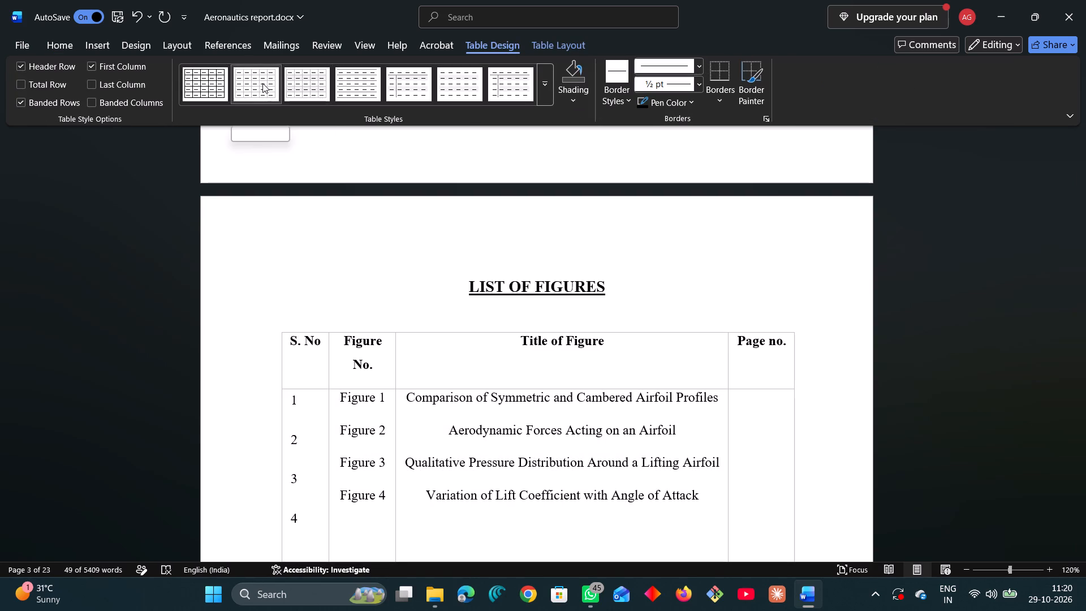
{"action": "left_click", "coordinate": [305, 89]}
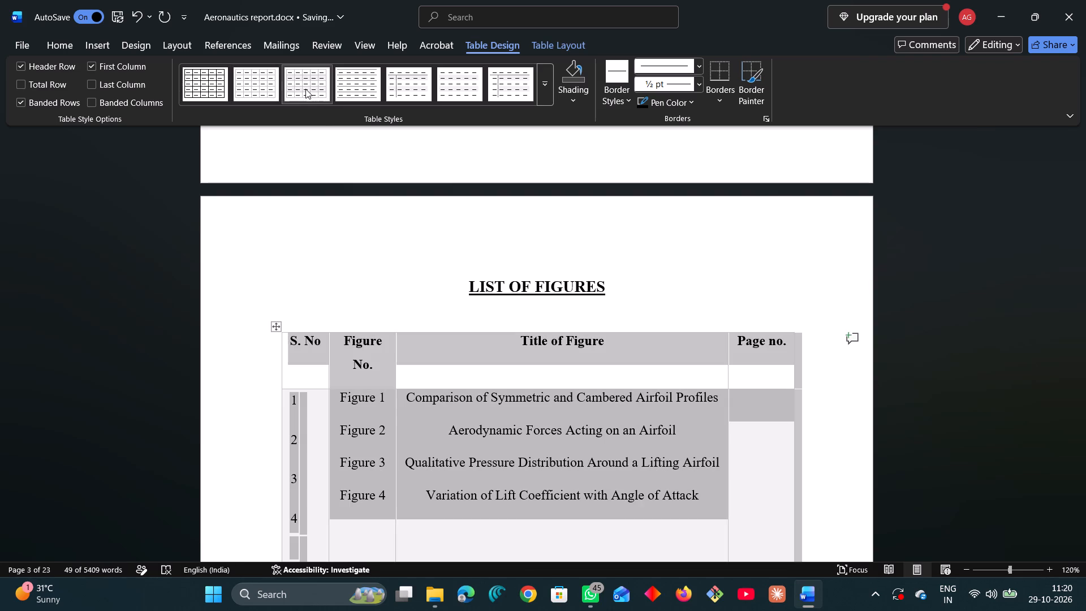
Apply the same light-gridded style with shaded banded rows and bold first column to the table under LIST OF TABLES.
{"action": "scroll", "coordinate": [389, 189], "scroll_direction": "down", "scroll_amount": 11}
{"action": "scroll", "coordinate": [411, 239], "scroll_direction": "down", "scroll_amount": 14}
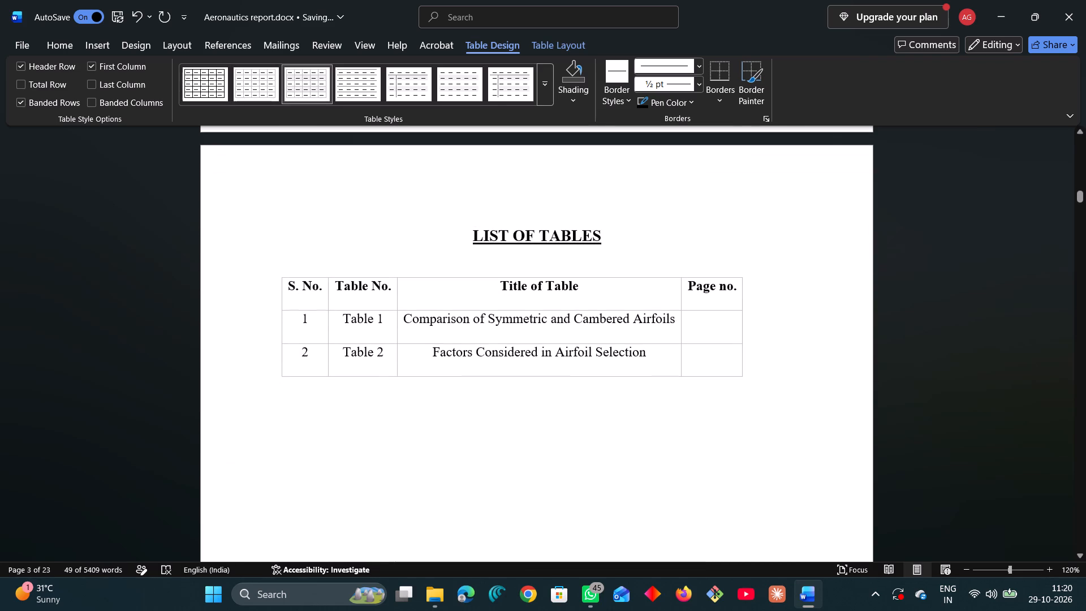
{"action": "left_click", "coordinate": [305, 248]}
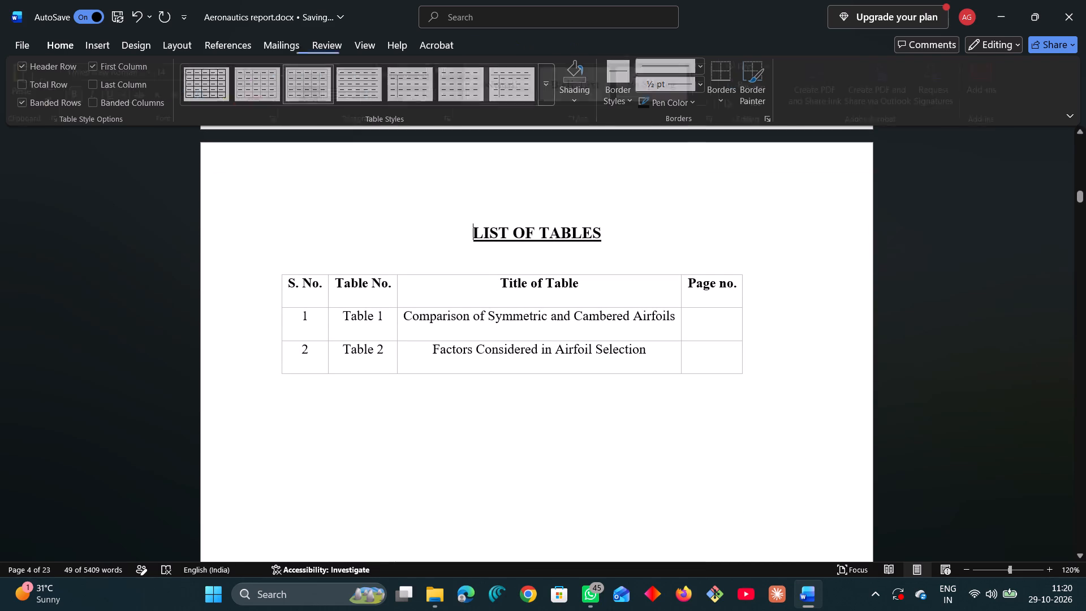
{"action": "left_click", "coordinate": [274, 270]}
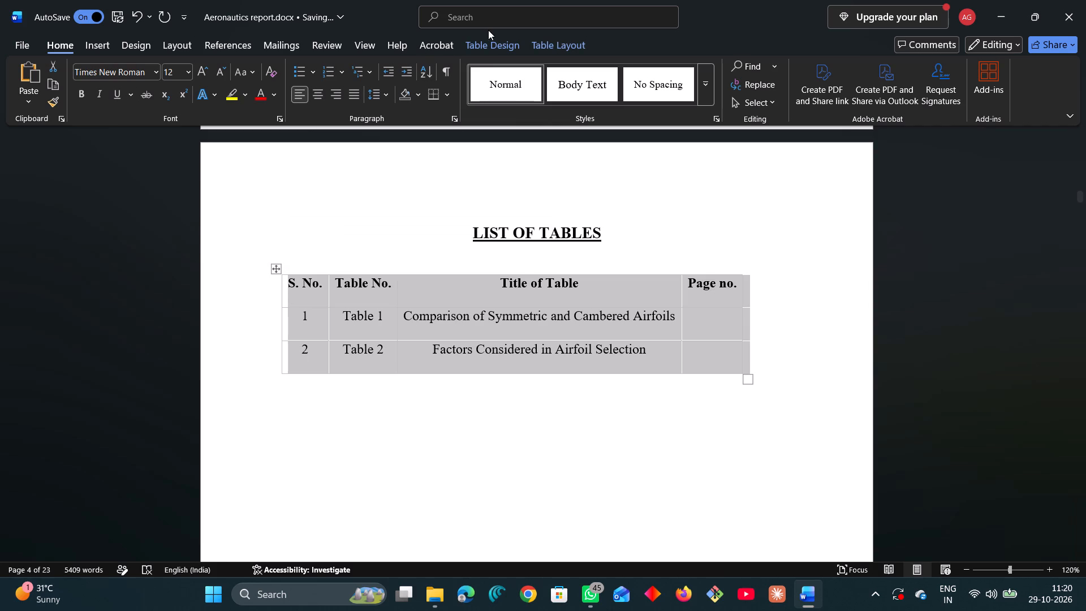
{"action": "left_click", "coordinate": [492, 45]}
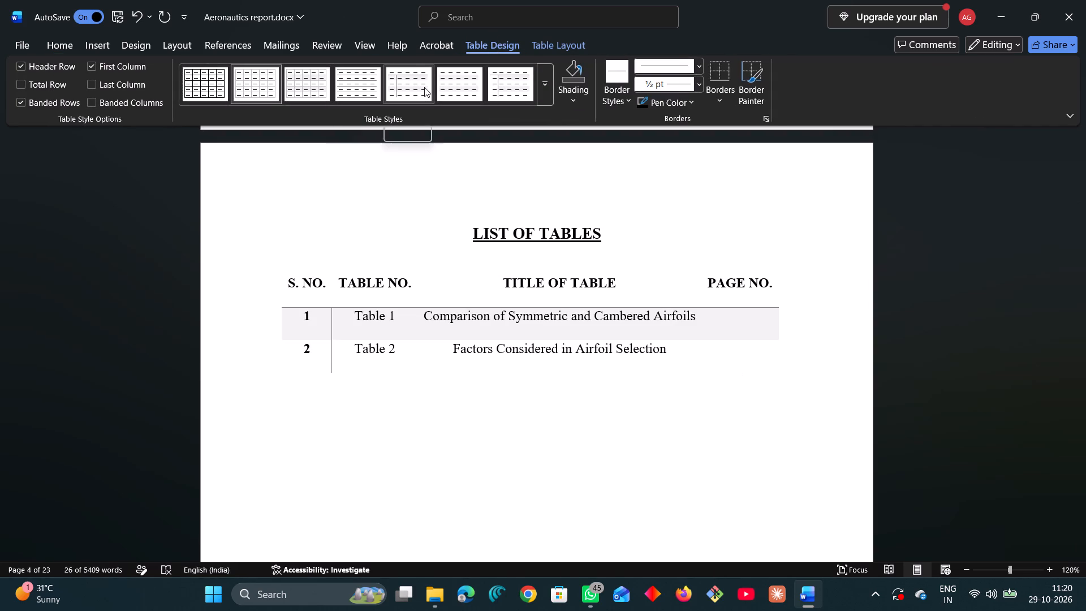
{"action": "left_click", "coordinate": [293, 85]}
{"action": "left_click", "coordinate": [351, 215]}
Move the table under LIST OF TABLES slightly to the right so it sits centred beneath its heading.
{"action": "scroll", "coordinate": [363, 237], "scroll_direction": "down", "scroll_amount": 5}
{"action": "scroll", "coordinate": [365, 239], "scroll_direction": "up", "scroll_amount": 4}
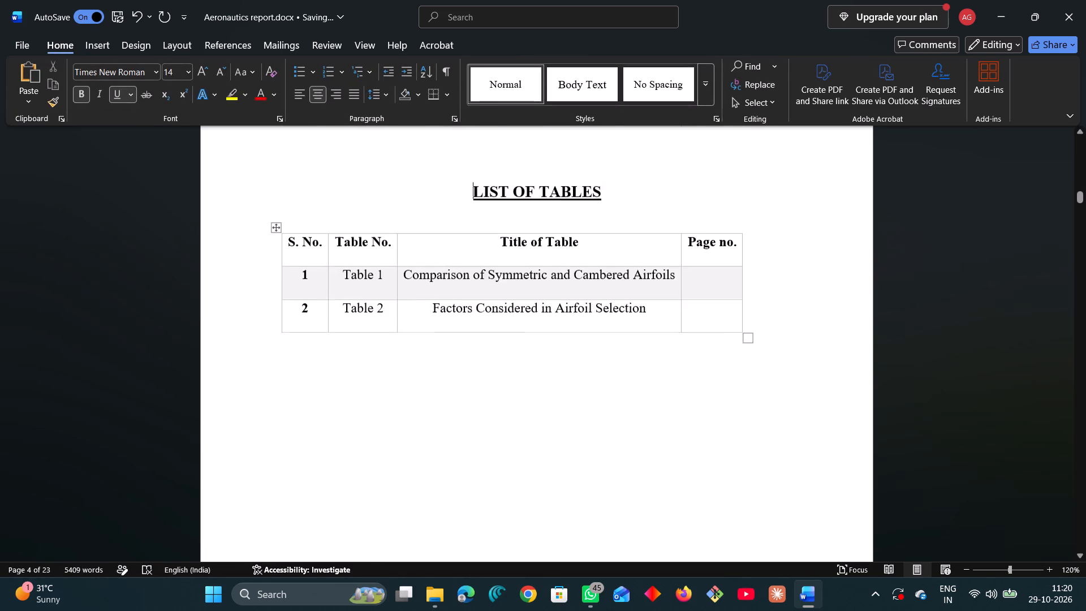
{"action": "scroll", "coordinate": [365, 239], "scroll_direction": "up", "scroll_amount": 1}
{"action": "left_click_drag", "start_coordinate": [276, 267], "coordinate": [308, 266]}
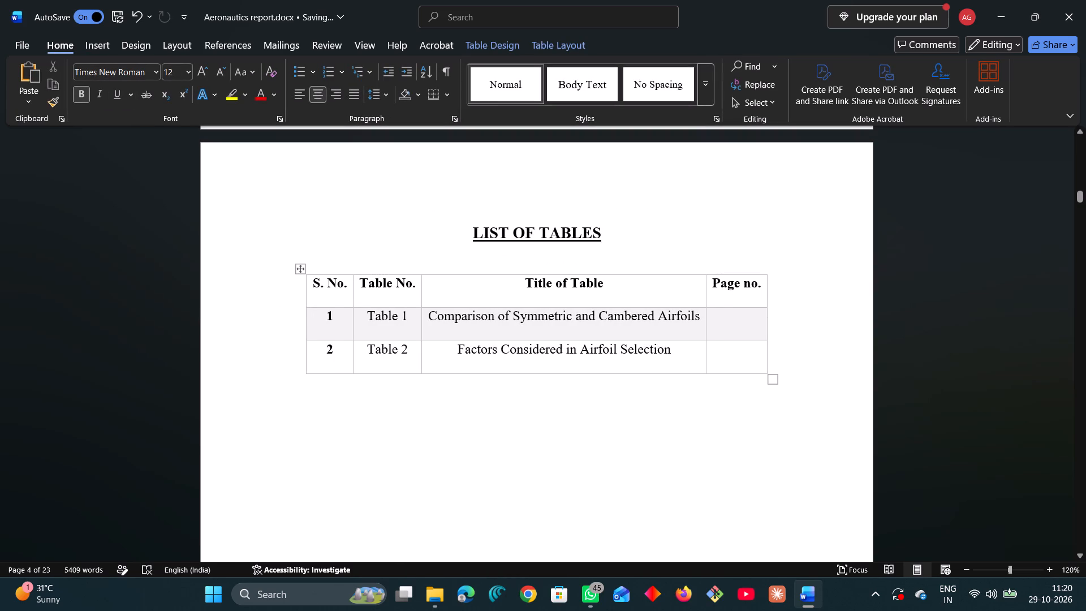
{"action": "left_click", "coordinate": [472, 235]}
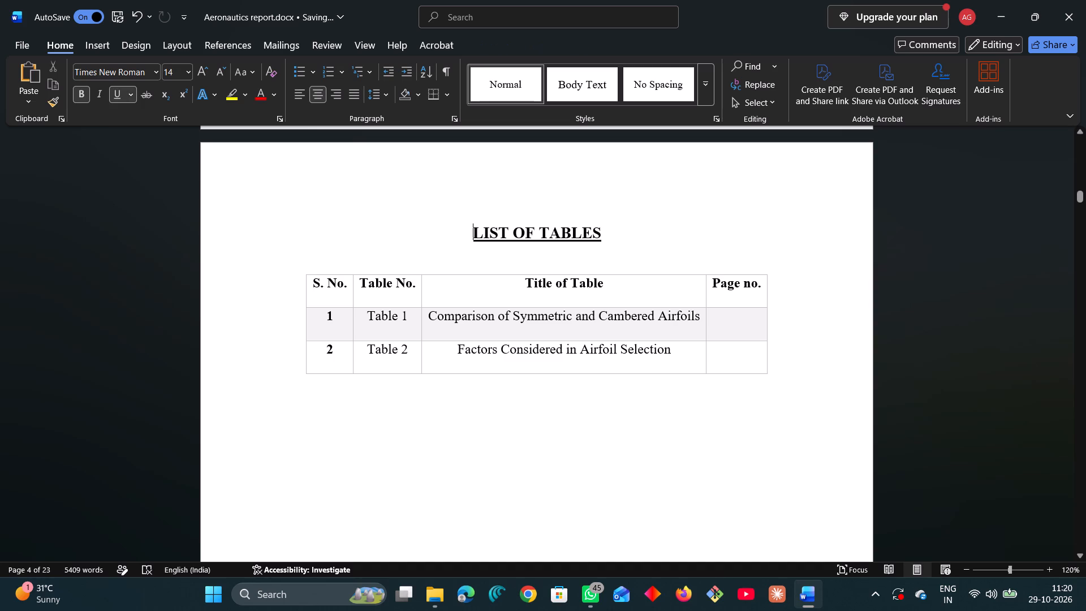
Insert a blank line after the introductory paragraph of 2.1 Basic principles involved, before A. Relative airflow.
{"action": "scroll", "coordinate": [409, 264], "scroll_direction": "down", "scroll_amount": 20}
{"action": "scroll", "coordinate": [409, 264], "scroll_direction": "down", "scroll_amount": 2}
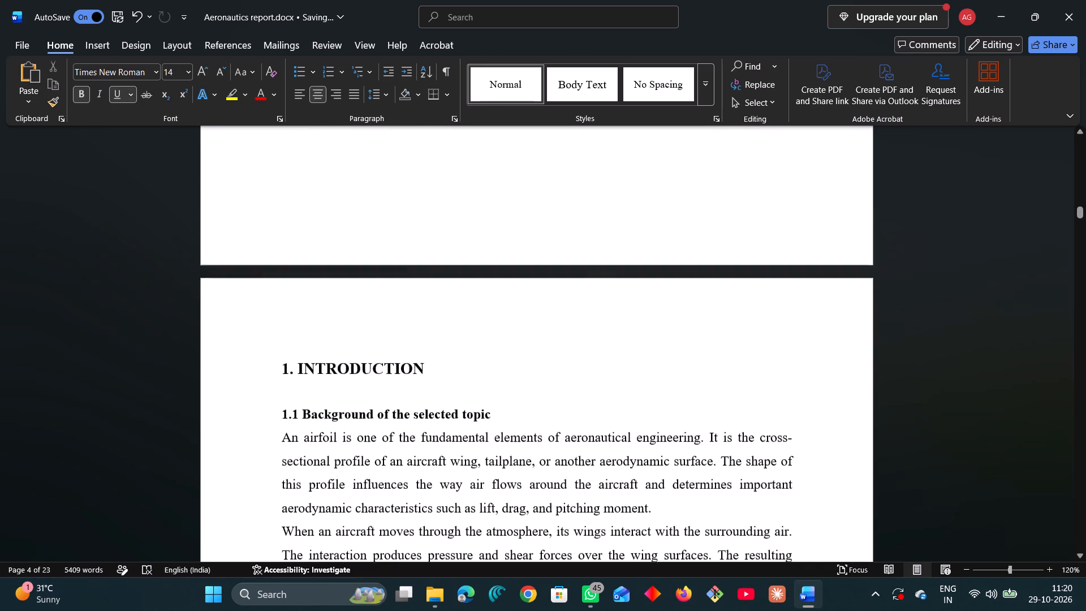
{"action": "scroll", "coordinate": [406, 266], "scroll_direction": "down", "scroll_amount": 15}
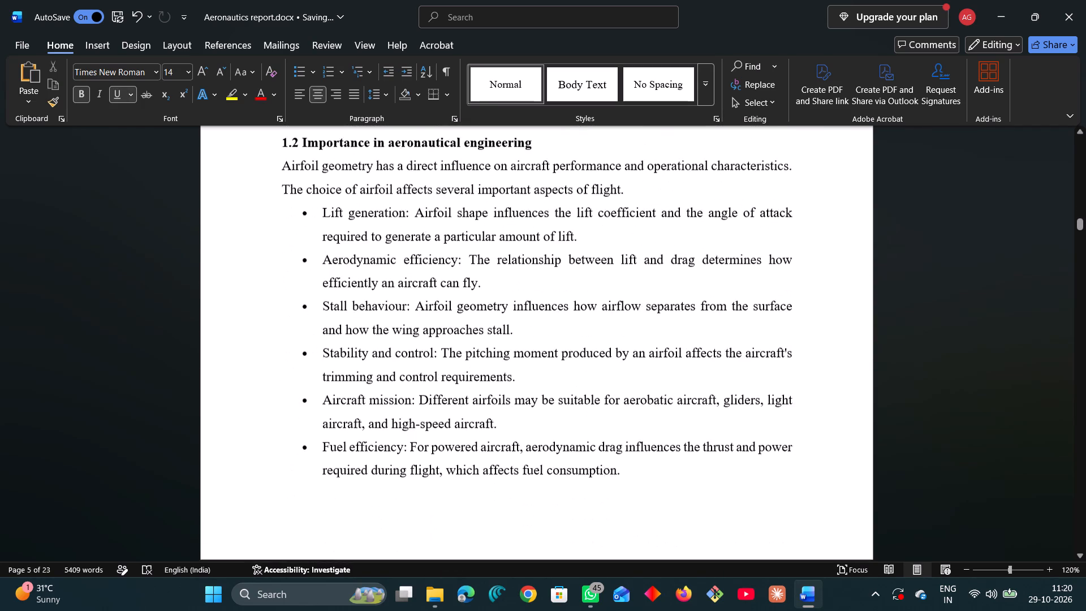
{"action": "scroll", "coordinate": [407, 266], "scroll_direction": "down", "scroll_amount": 19}
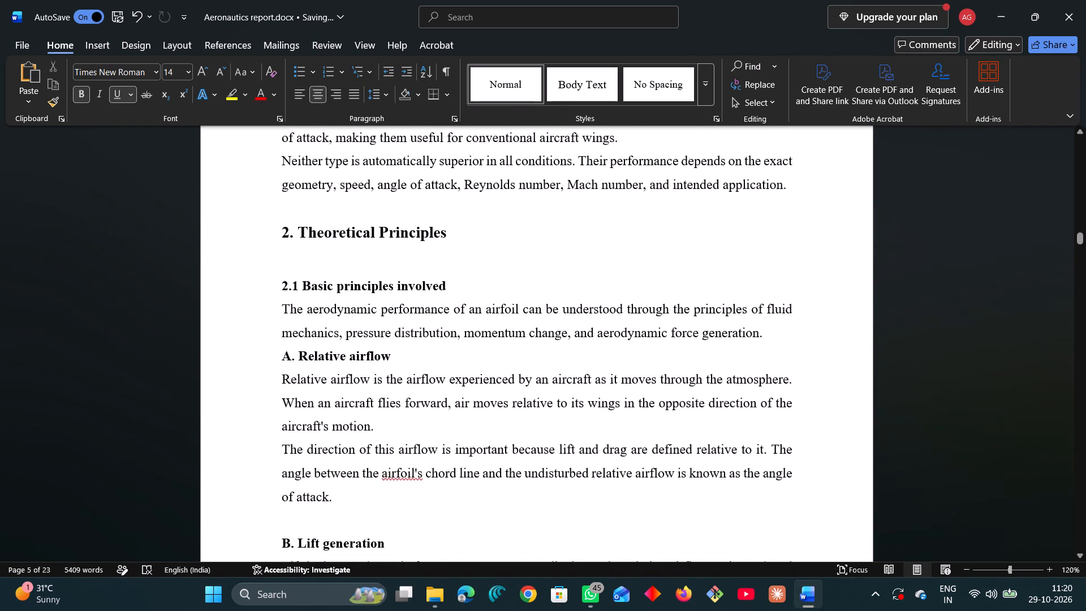
{"action": "scroll", "coordinate": [408, 266], "scroll_direction": "down", "scroll_amount": 4}
{"action": "scroll", "coordinate": [408, 265], "scroll_direction": "up", "scroll_amount": 2}
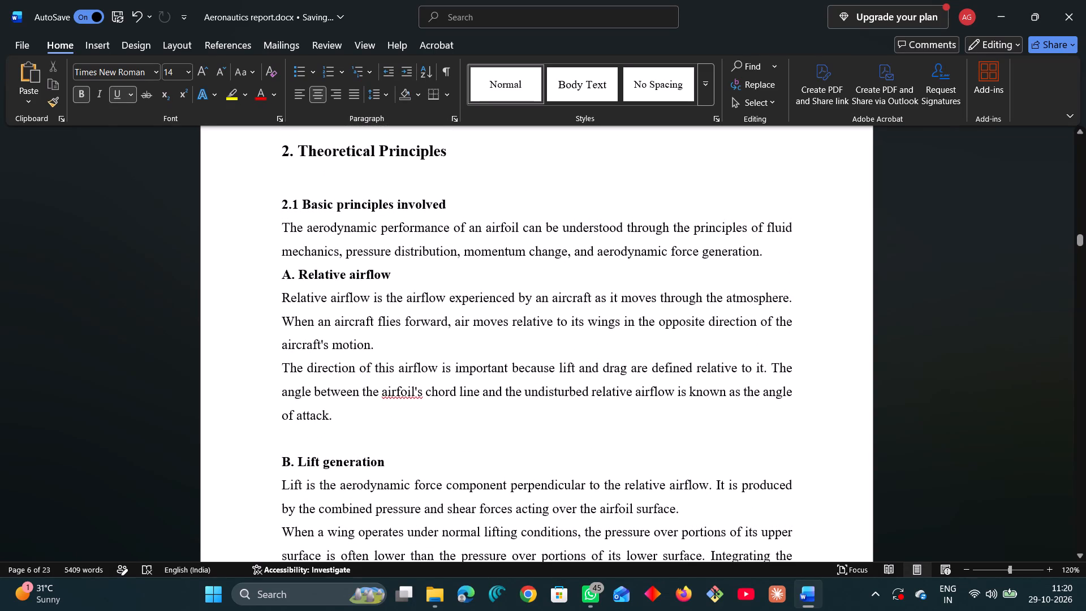
{"action": "left_click", "coordinate": [773, 250]}
{"action": "key", "text": "Return"}
Set the line spacing of the entire Term and Definition table under 2.2 Relevant definitions to 1.5.
{"action": "scroll", "coordinate": [535, 354], "scroll_direction": "down", "scroll_amount": 18}
{"action": "scroll", "coordinate": [523, 342], "scroll_direction": "down", "scroll_amount": 3}
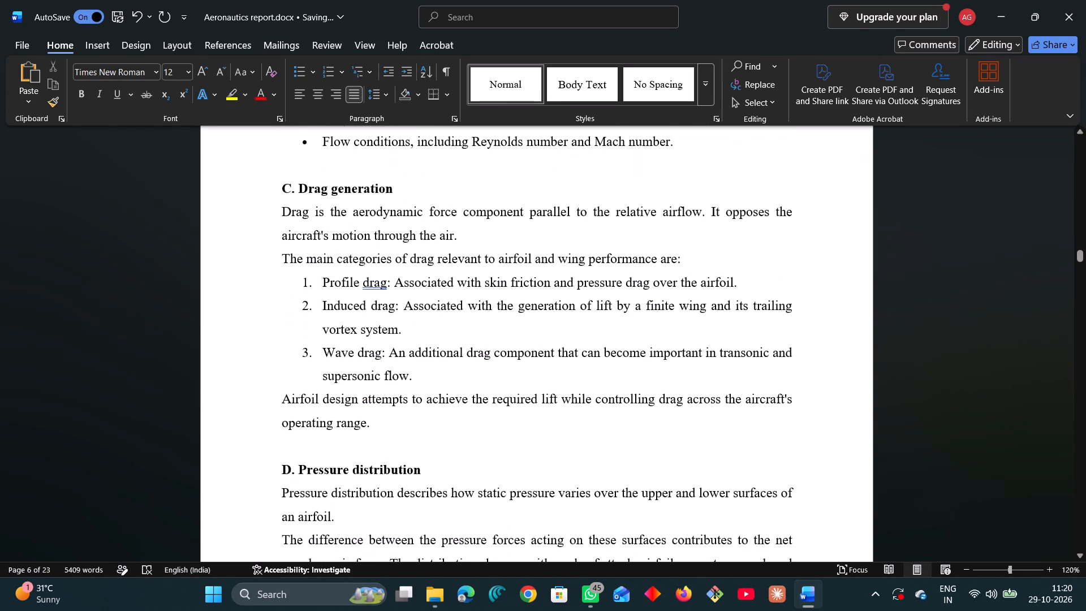
{"action": "scroll", "coordinate": [523, 342], "scroll_direction": "down", "scroll_amount": 16}
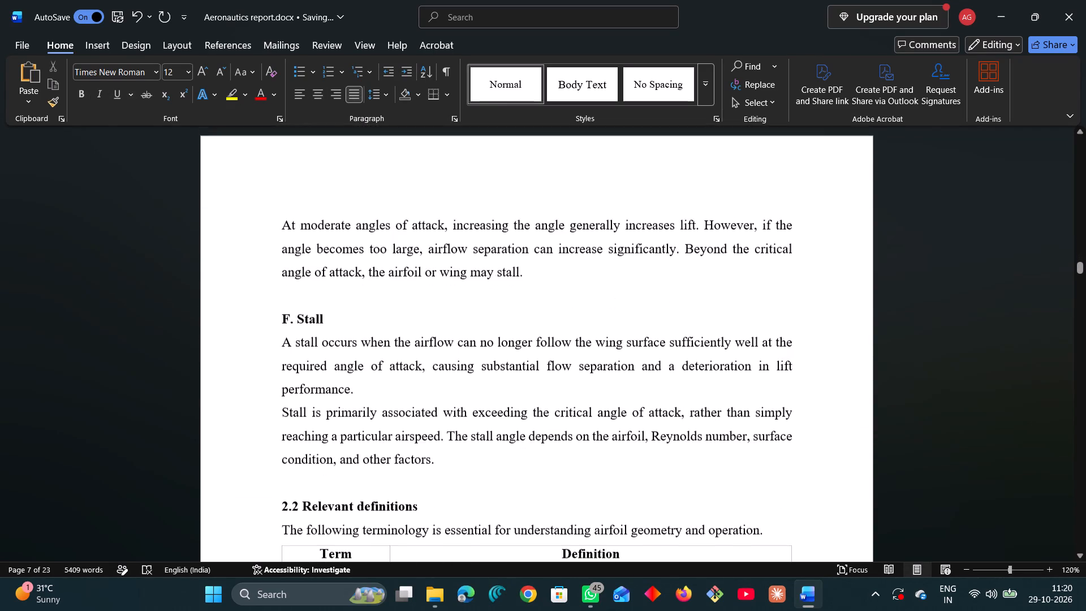
{"action": "scroll", "coordinate": [522, 341], "scroll_direction": "down", "scroll_amount": 8}
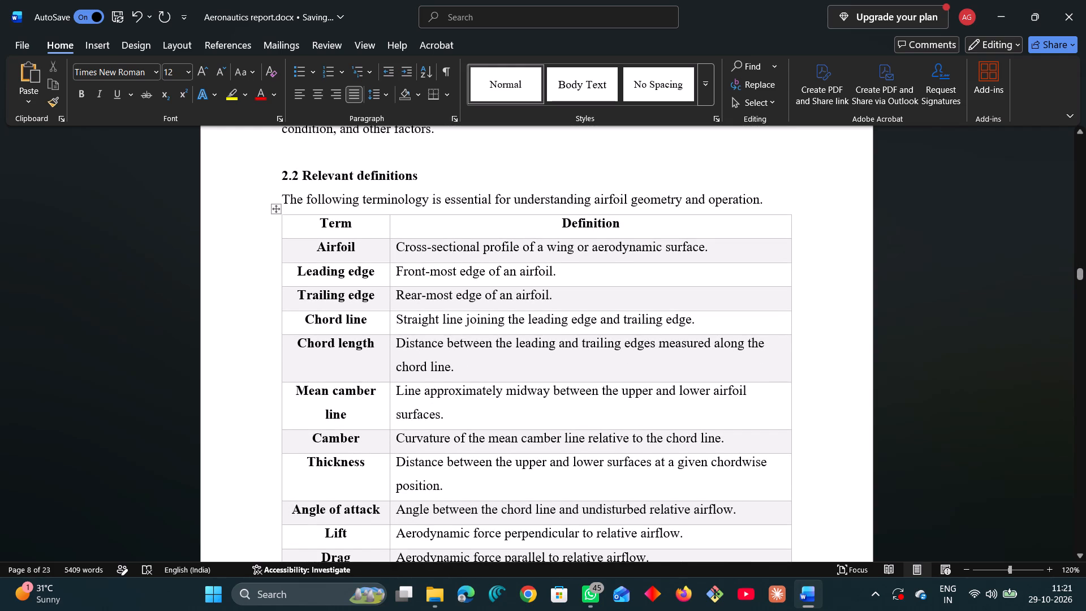
{"action": "left_click_drag", "start_coordinate": [319, 222], "coordinate": [416, 273]}
{"action": "scroll", "coordinate": [413, 269], "scroll_direction": "down", "scroll_amount": 5}
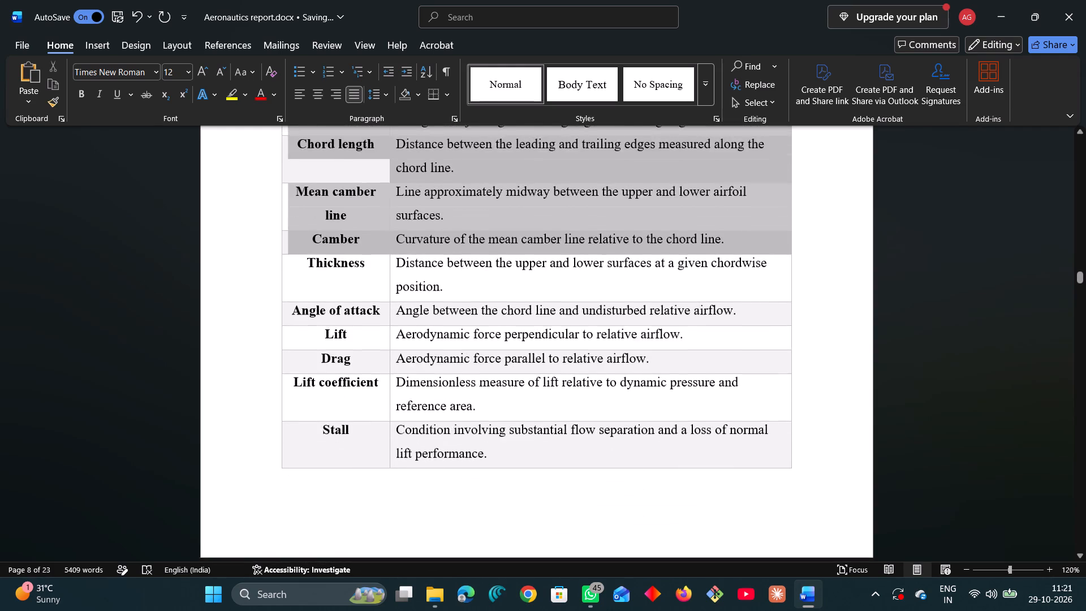
{"action": "left_click_drag", "start_coordinate": [416, 273], "coordinate": [489, 277]}
{"action": "scroll", "coordinate": [416, 273], "scroll_direction": "down", "scroll_amount": 4}
{"action": "left_click", "coordinate": [385, 100]}
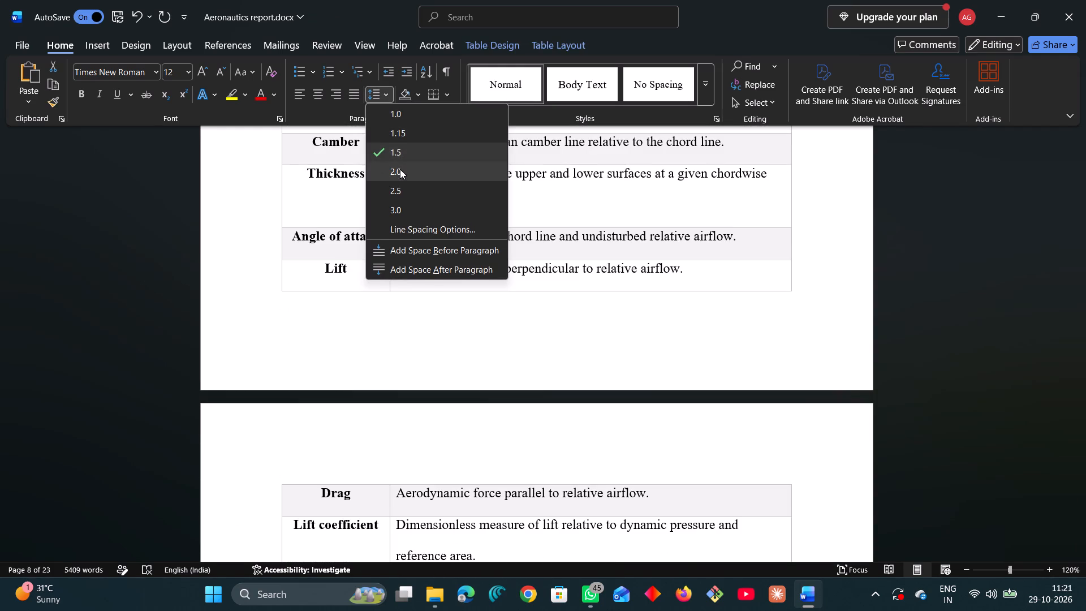
{"action": "left_click", "coordinate": [401, 148]}
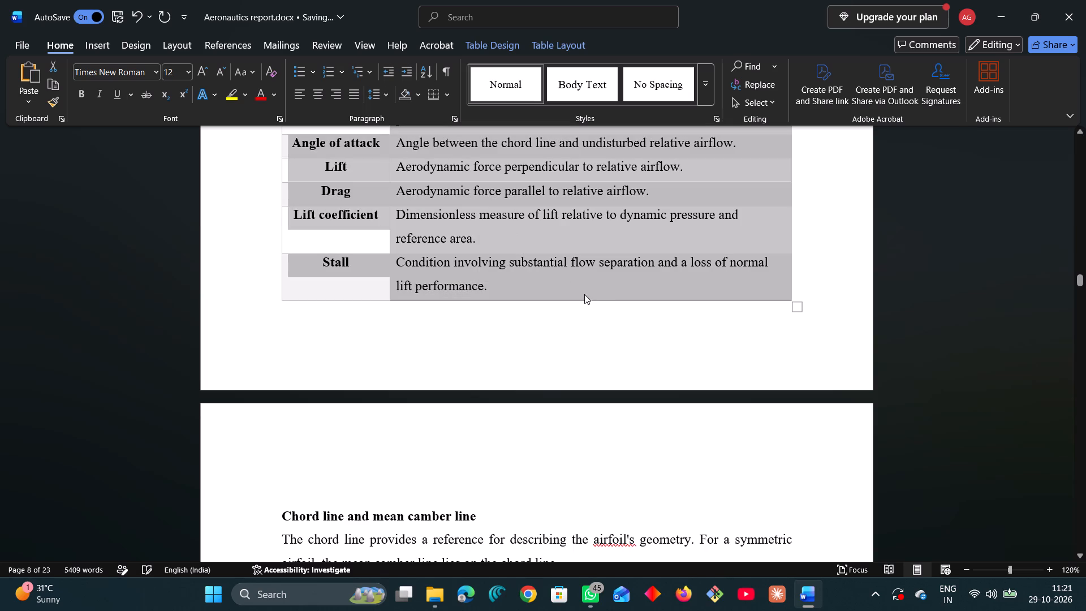
{"action": "left_click", "coordinate": [624, 346]}
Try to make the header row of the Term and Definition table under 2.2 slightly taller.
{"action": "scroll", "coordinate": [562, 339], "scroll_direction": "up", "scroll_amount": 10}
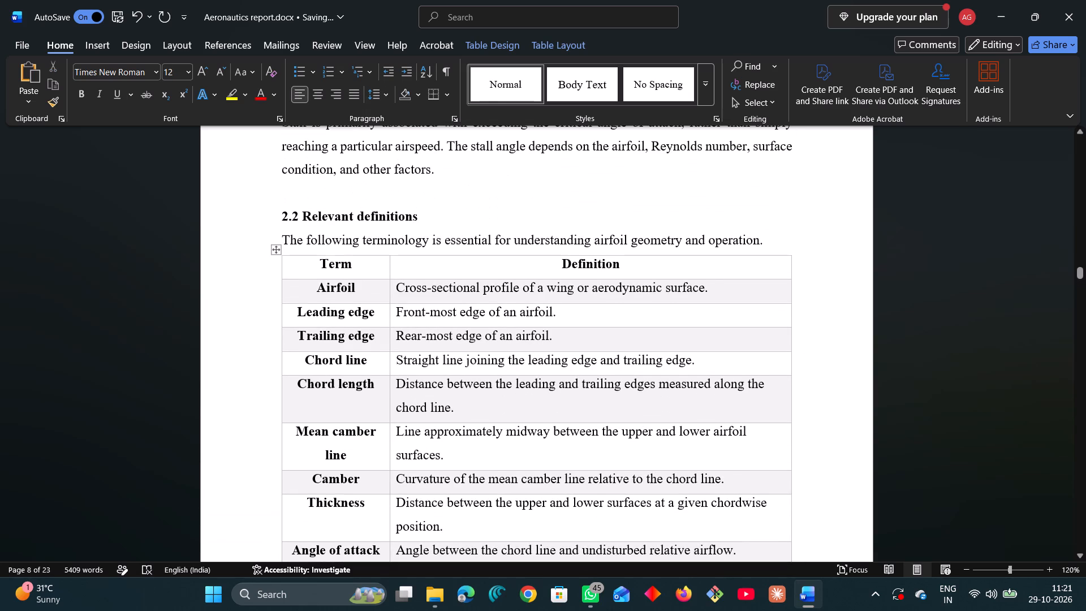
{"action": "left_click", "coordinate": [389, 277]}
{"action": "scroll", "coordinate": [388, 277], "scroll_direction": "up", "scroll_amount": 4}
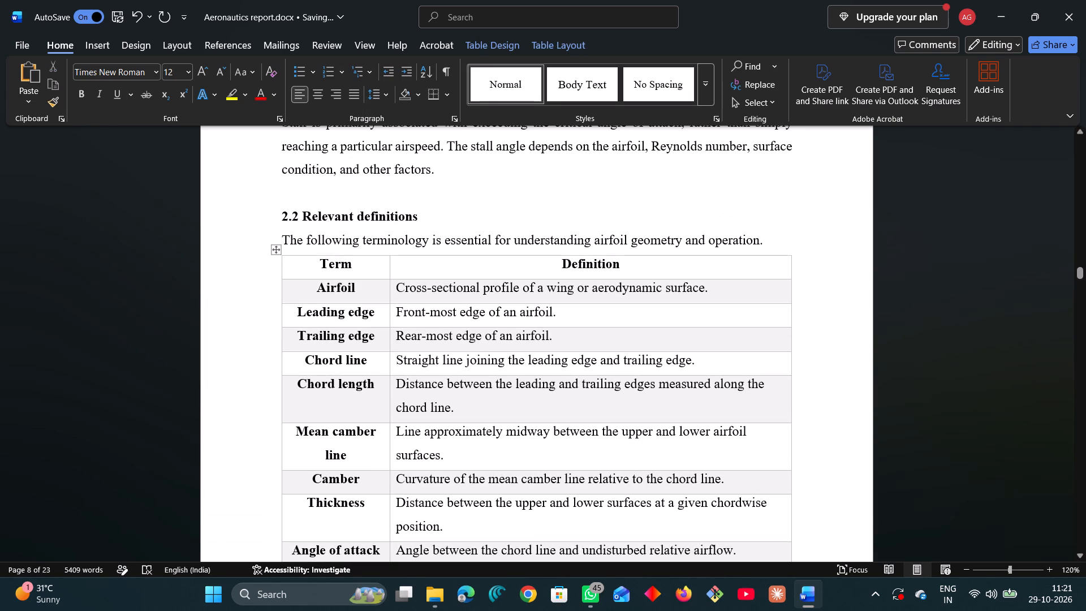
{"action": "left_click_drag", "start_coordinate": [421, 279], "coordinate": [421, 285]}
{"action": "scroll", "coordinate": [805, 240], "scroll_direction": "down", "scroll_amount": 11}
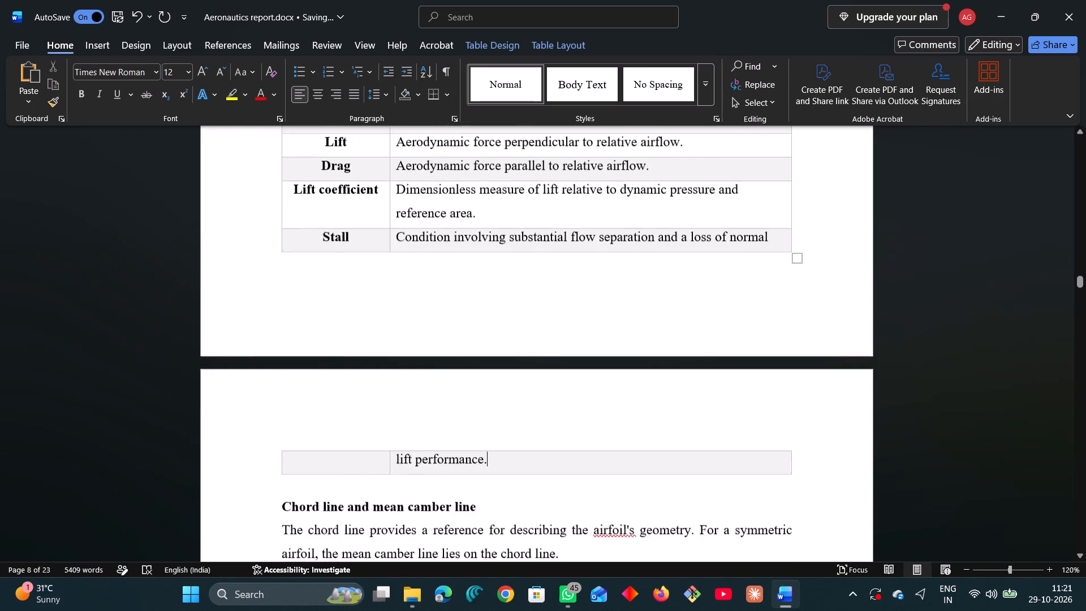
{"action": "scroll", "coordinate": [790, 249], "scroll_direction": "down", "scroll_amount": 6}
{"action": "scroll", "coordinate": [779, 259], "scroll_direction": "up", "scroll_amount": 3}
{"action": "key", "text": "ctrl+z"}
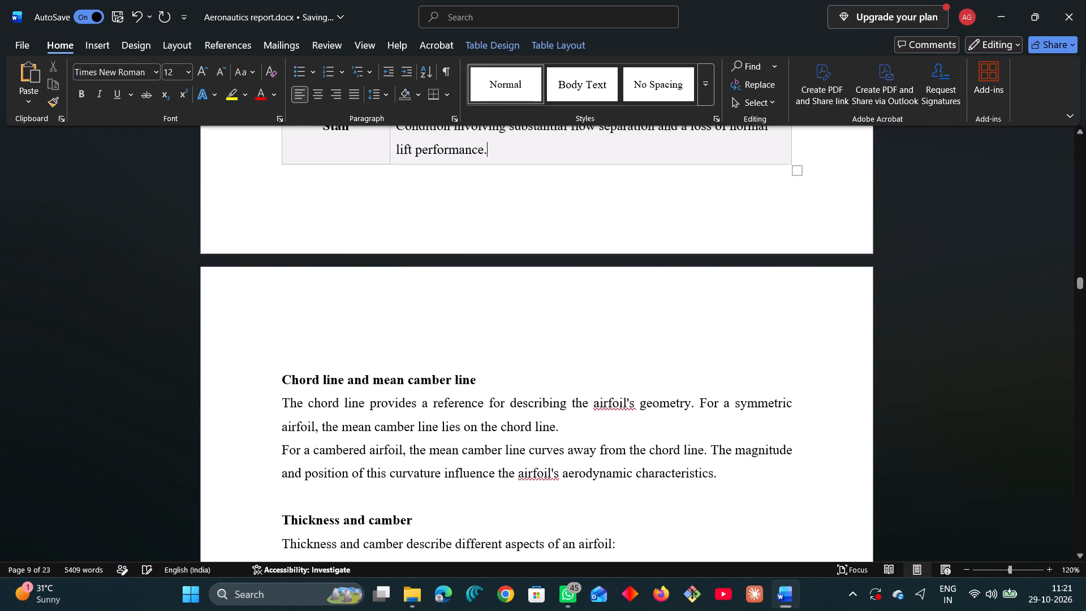
Delete the blank line above the Chord line and mean camber line heading after the definitions table.
{"action": "scroll", "coordinate": [760, 273], "scroll_direction": "up", "scroll_amount": 4}
{"action": "scroll", "coordinate": [688, 283], "scroll_direction": "down", "scroll_amount": 7}
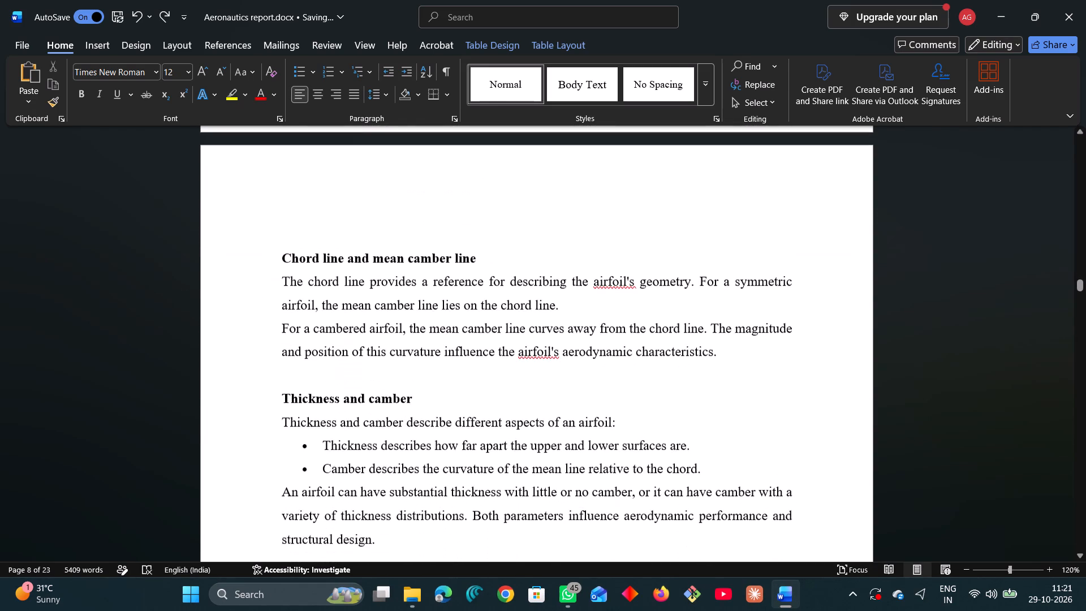
{"action": "scroll", "coordinate": [688, 283], "scroll_direction": "down", "scroll_amount": 3}
{"action": "scroll", "coordinate": [662, 277], "scroll_direction": "up", "scroll_amount": 3}
{"action": "left_click", "coordinate": [285, 229]}
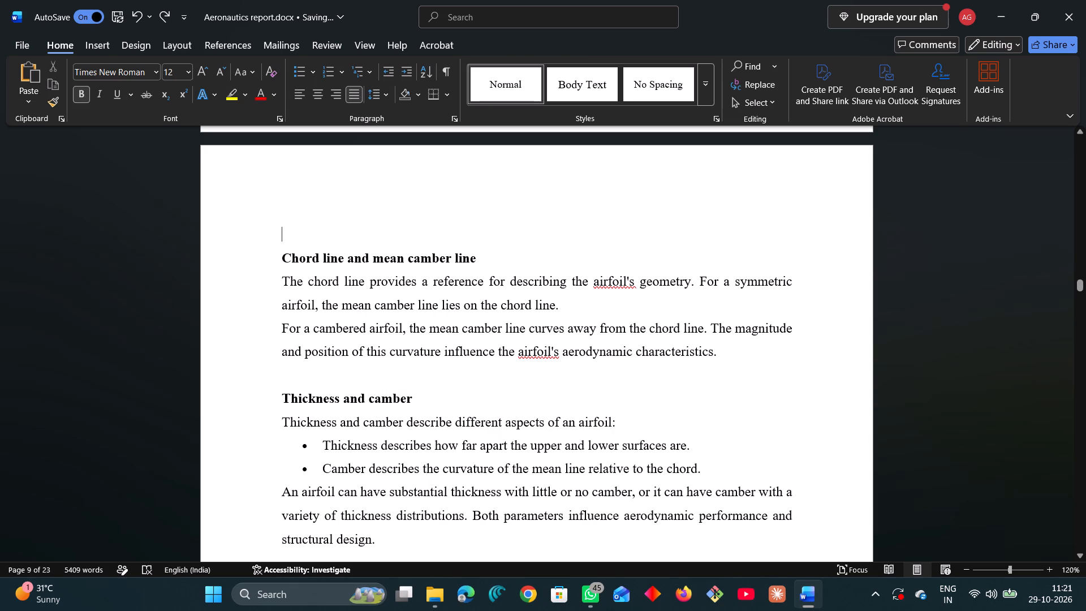
{"action": "key", "text": "BackSpace"}
{"action": "key", "text": "BackSpace"}
{"action": "key", "text": "BackSpace"}
{"action": "key", "text": "Delete"}
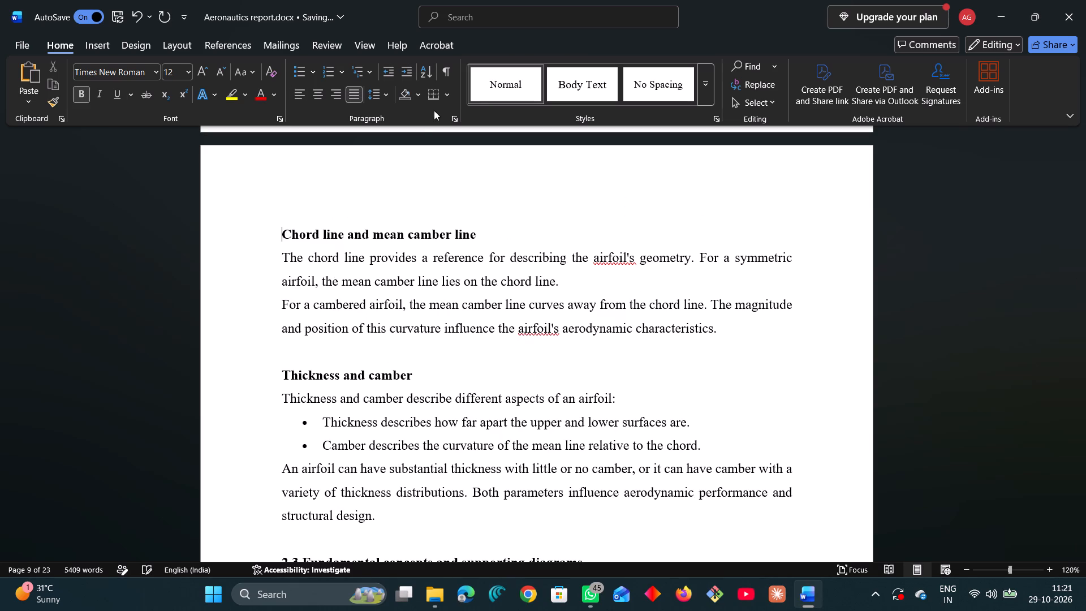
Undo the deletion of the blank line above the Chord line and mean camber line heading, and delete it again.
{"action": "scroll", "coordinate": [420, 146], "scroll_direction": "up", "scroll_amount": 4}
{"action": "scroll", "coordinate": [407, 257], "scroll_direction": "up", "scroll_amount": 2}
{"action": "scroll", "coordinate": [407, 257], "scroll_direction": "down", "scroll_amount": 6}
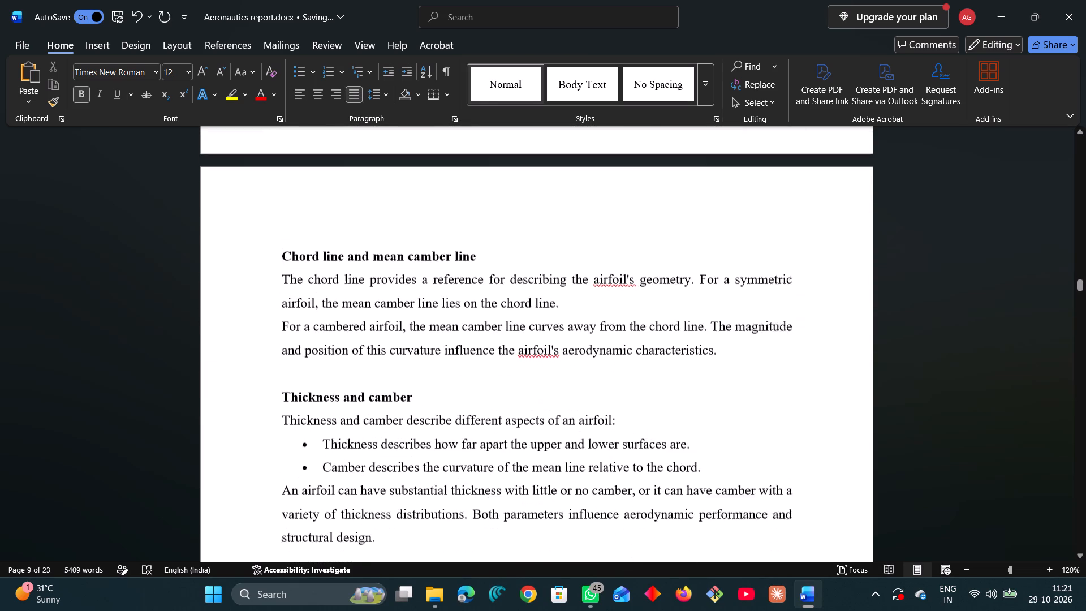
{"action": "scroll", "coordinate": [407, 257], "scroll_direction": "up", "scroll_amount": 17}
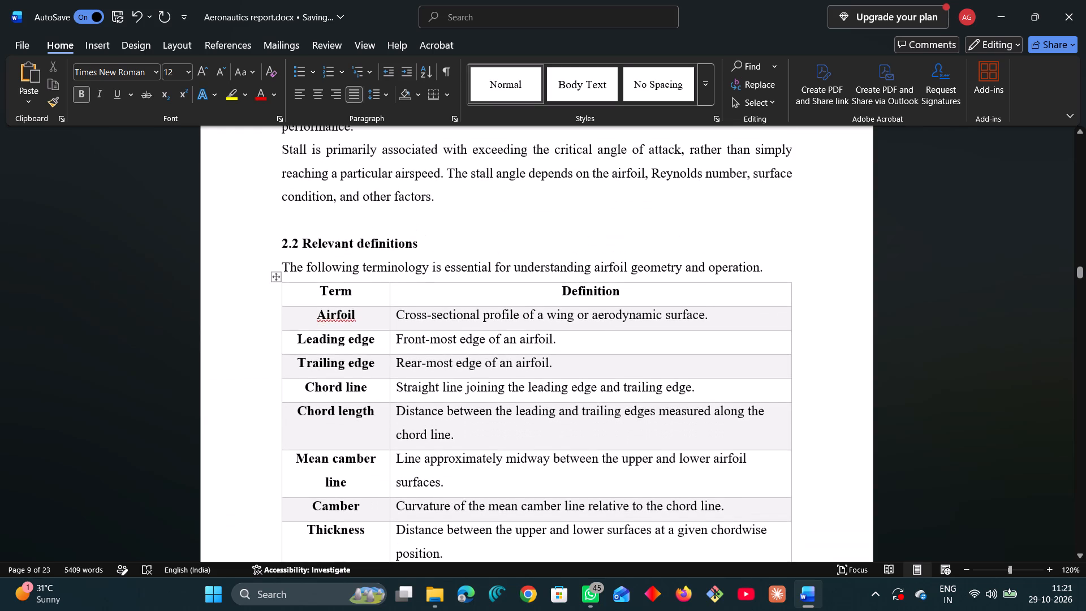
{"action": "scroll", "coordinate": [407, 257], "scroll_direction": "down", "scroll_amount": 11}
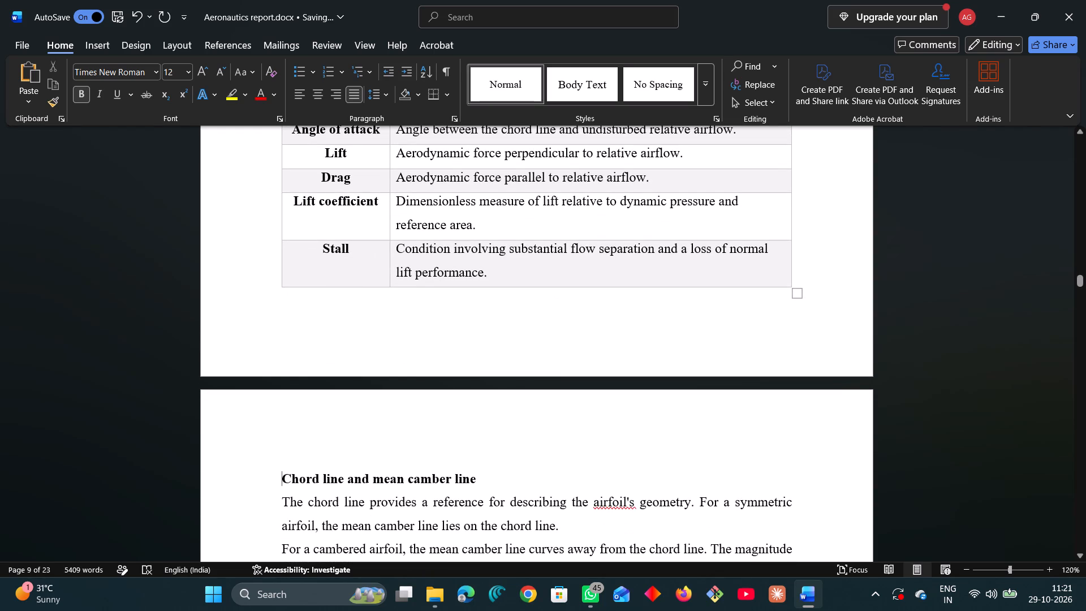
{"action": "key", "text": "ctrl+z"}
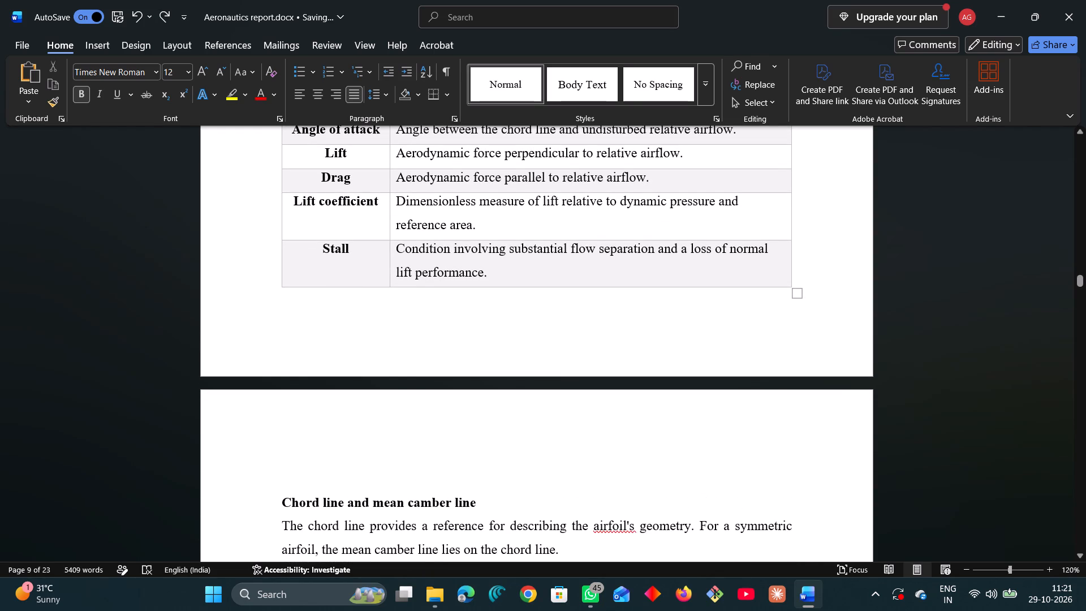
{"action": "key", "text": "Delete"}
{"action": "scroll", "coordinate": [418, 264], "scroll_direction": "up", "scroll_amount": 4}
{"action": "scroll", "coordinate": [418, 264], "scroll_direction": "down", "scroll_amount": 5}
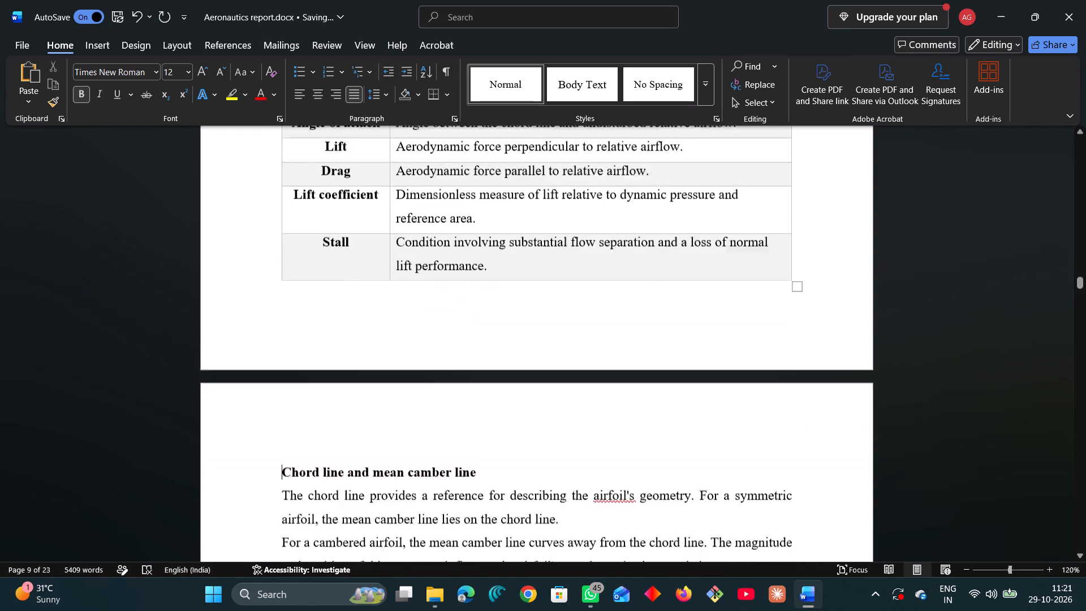
Examine the layout of section 2.3 Fundamental concepts and supporting diagrams through C. Lift equation.
{"action": "scroll", "coordinate": [418, 265], "scroll_direction": "down", "scroll_amount": 13}
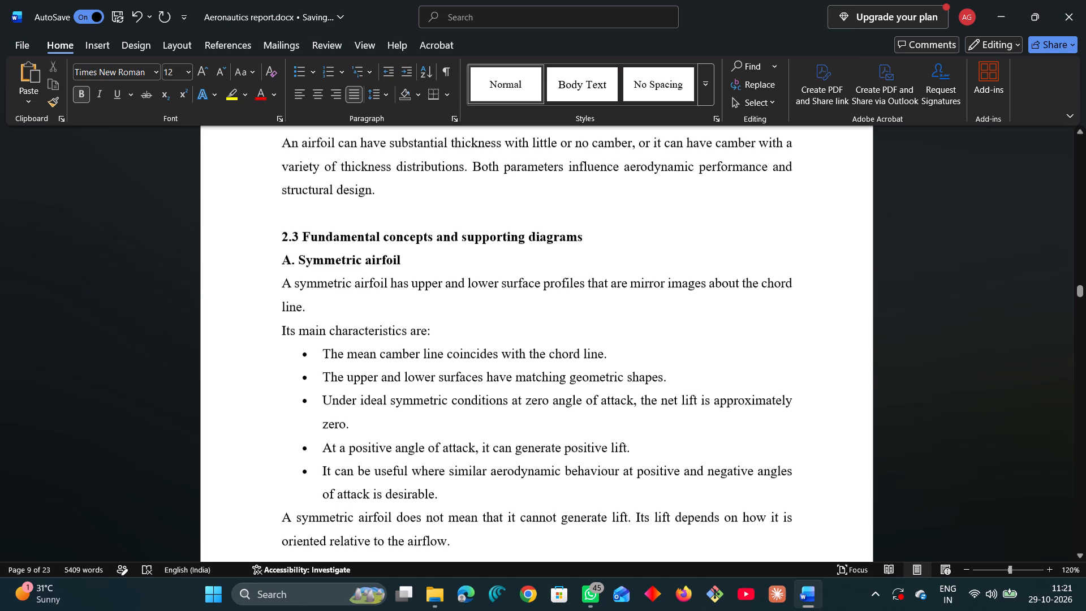
{"action": "scroll", "coordinate": [418, 267], "scroll_direction": "down", "scroll_amount": 3}
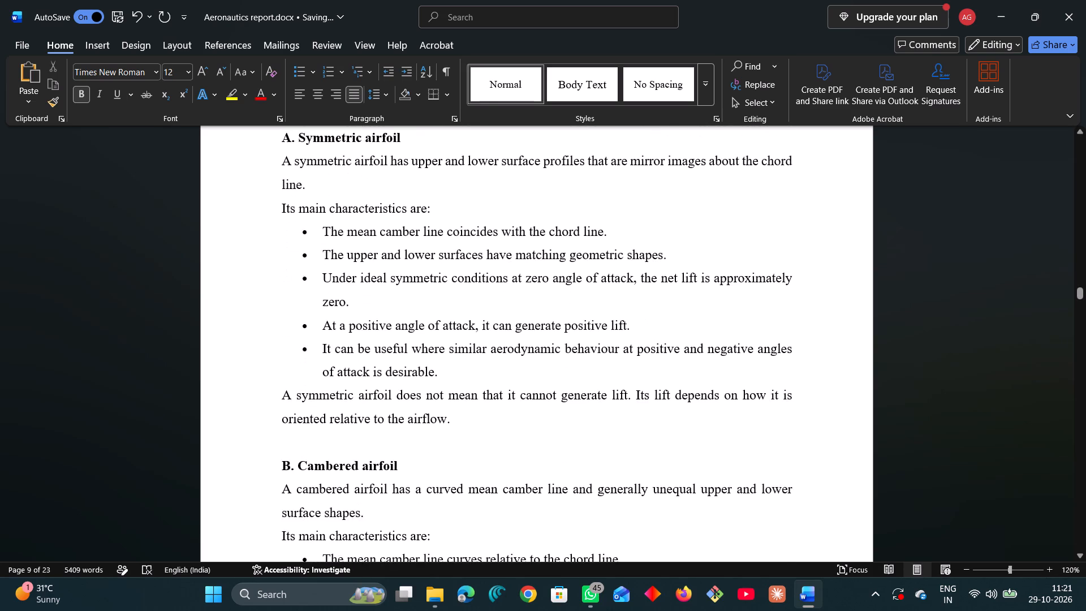
{"action": "scroll", "coordinate": [418, 267], "scroll_direction": "down", "scroll_amount": 9}
{"action": "scroll", "coordinate": [418, 267], "scroll_direction": "up", "scroll_amount": 3}
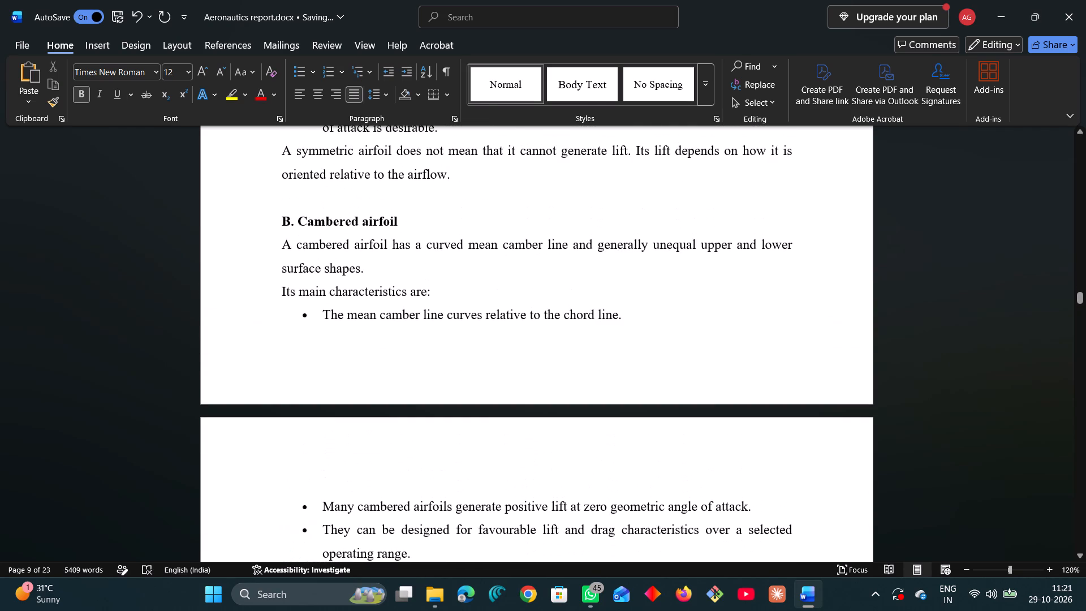
{"action": "scroll", "coordinate": [418, 268], "scroll_direction": "down", "scroll_amount": 10}
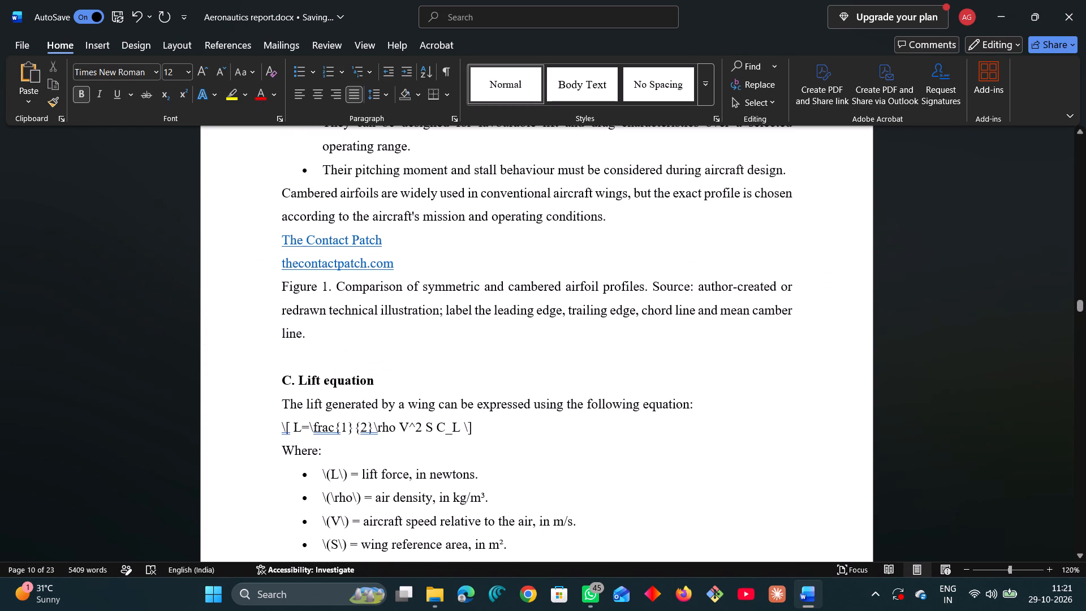
{"action": "scroll", "coordinate": [394, 268], "scroll_direction": "down", "scroll_amount": 4}
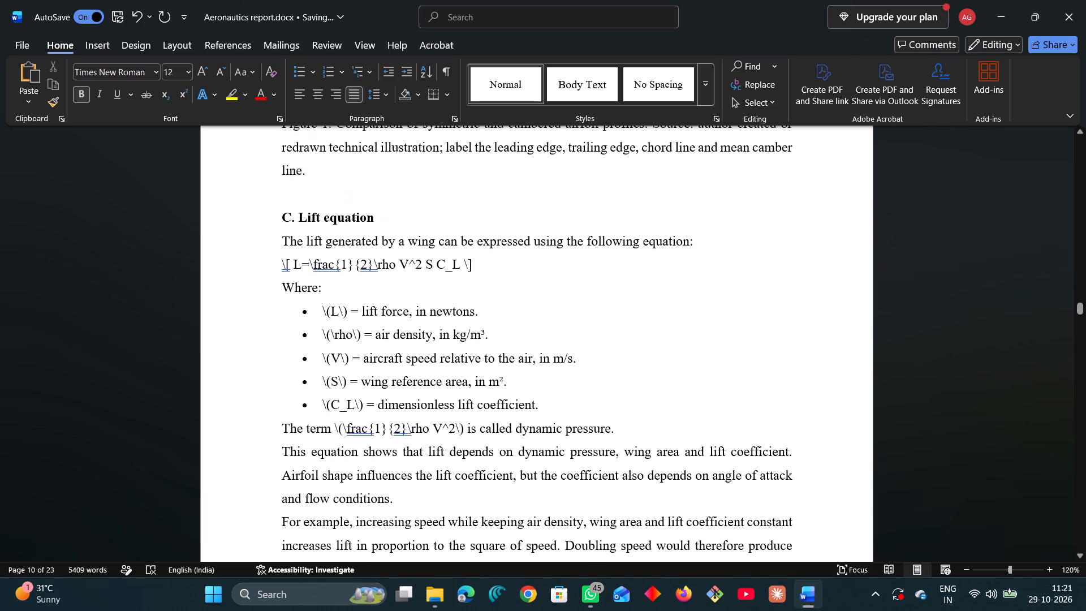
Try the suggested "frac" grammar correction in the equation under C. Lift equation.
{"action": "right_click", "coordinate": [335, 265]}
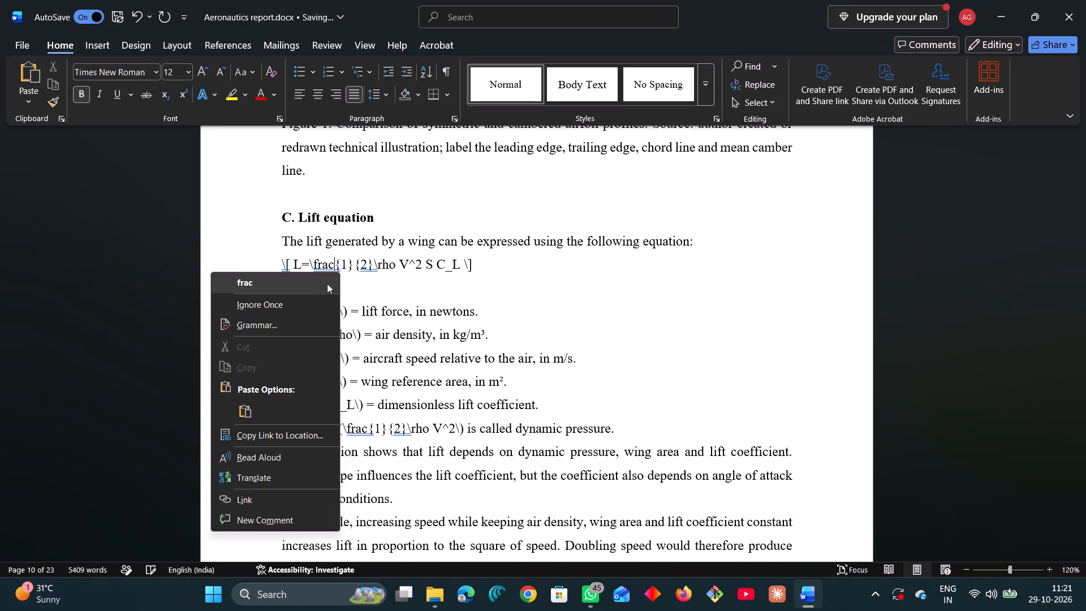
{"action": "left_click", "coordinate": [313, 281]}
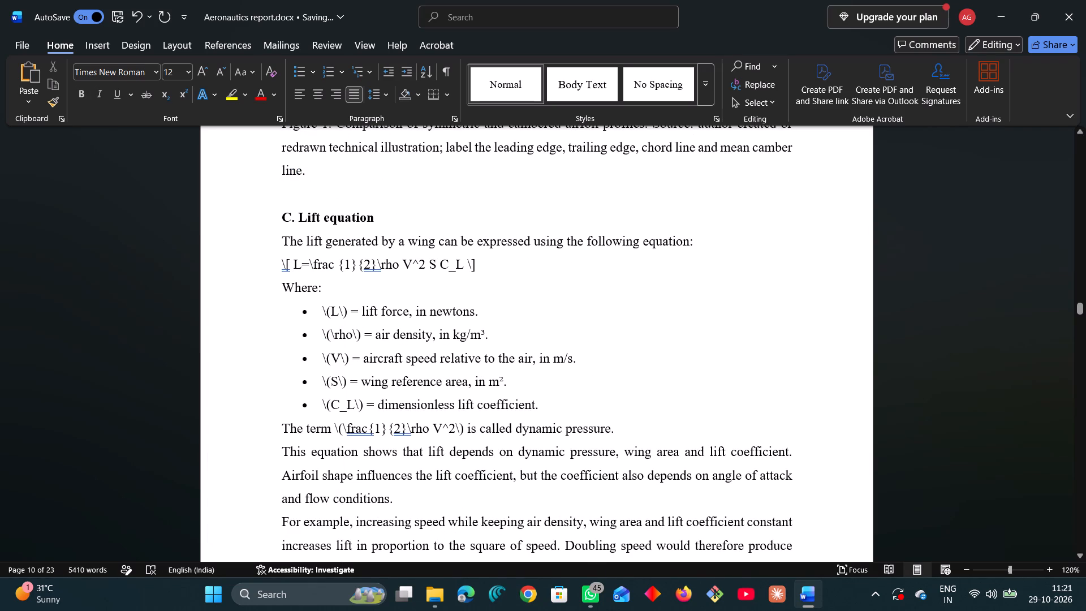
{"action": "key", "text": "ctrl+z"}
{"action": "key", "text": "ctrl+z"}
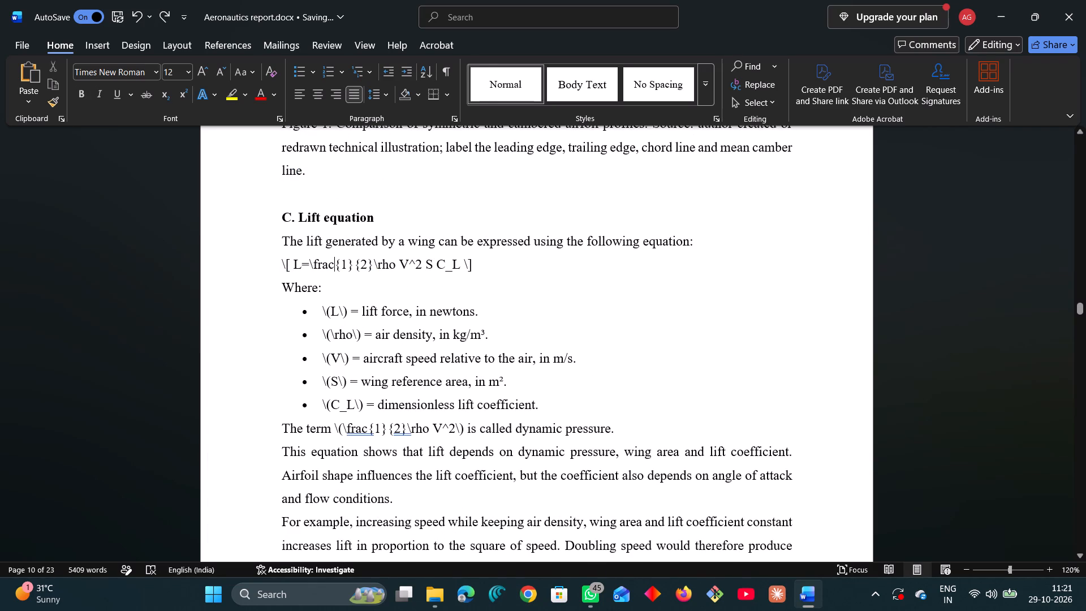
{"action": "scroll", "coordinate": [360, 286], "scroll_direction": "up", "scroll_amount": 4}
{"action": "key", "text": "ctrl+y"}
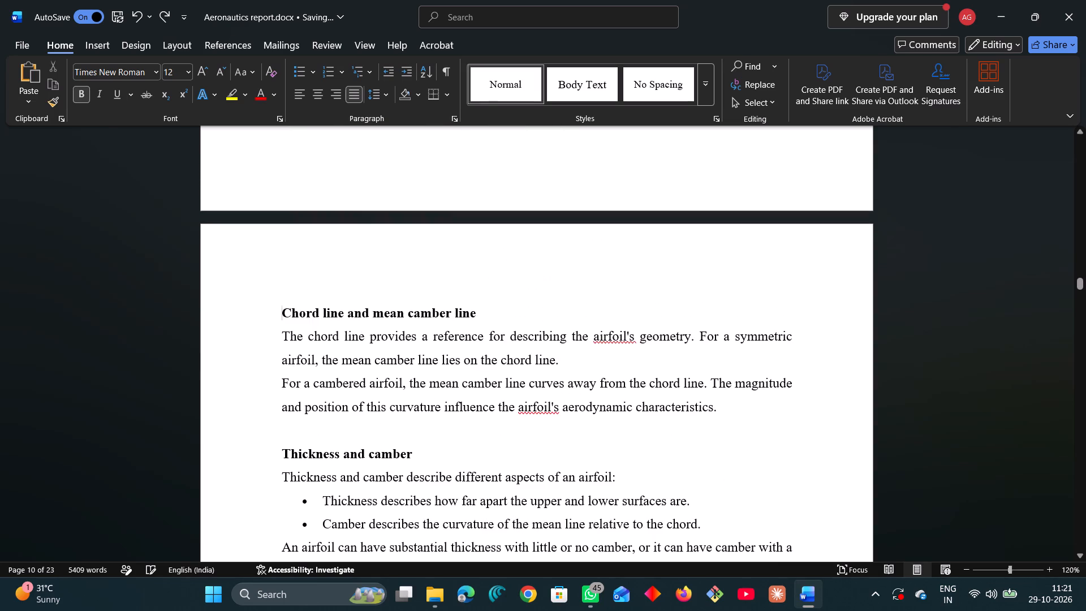
Examine the layout from the Chord line and mean camber line heading through section 3.2 Step-by-step working.
{"action": "scroll", "coordinate": [362, 287], "scroll_direction": "down", "scroll_amount": 20}
{"action": "scroll", "coordinate": [362, 287], "scroll_direction": "down", "scroll_amount": 12}
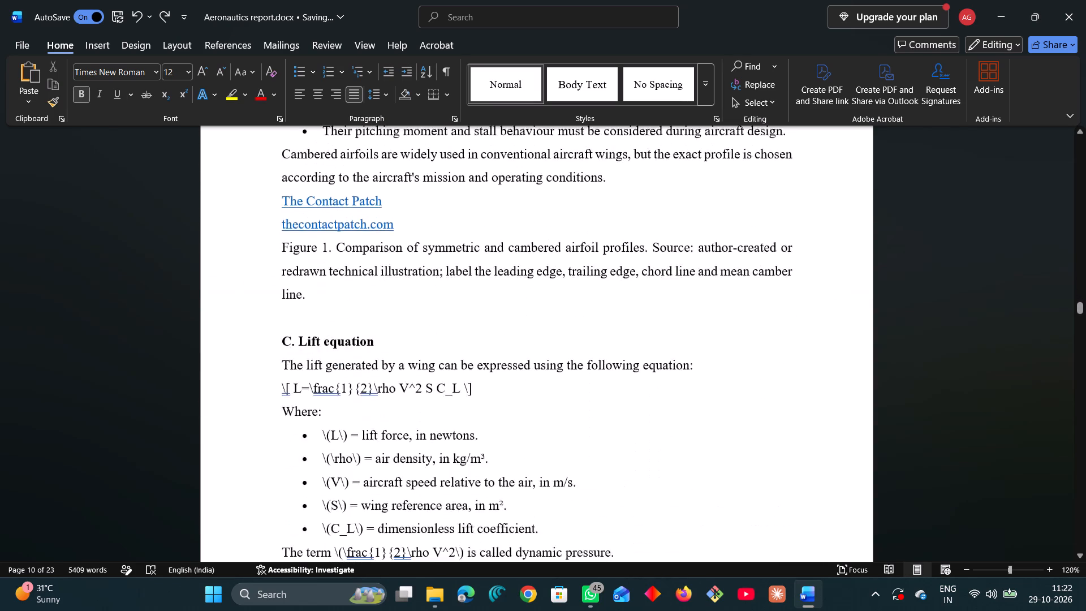
{"action": "scroll", "coordinate": [369, 279], "scroll_direction": "down", "scroll_amount": 9}
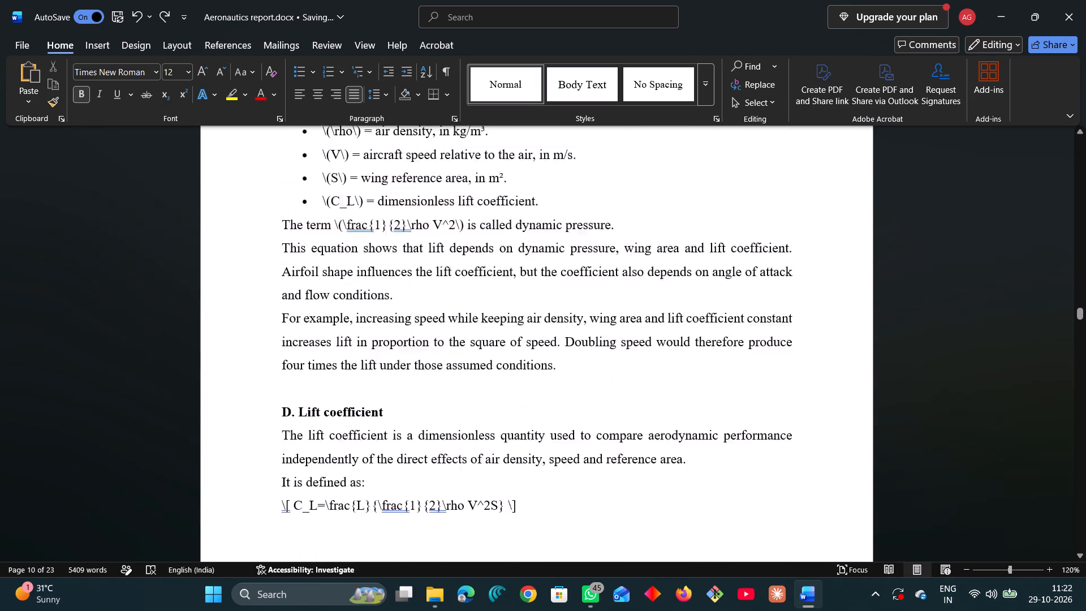
{"action": "scroll", "coordinate": [370, 277], "scroll_direction": "down", "scroll_amount": 14}
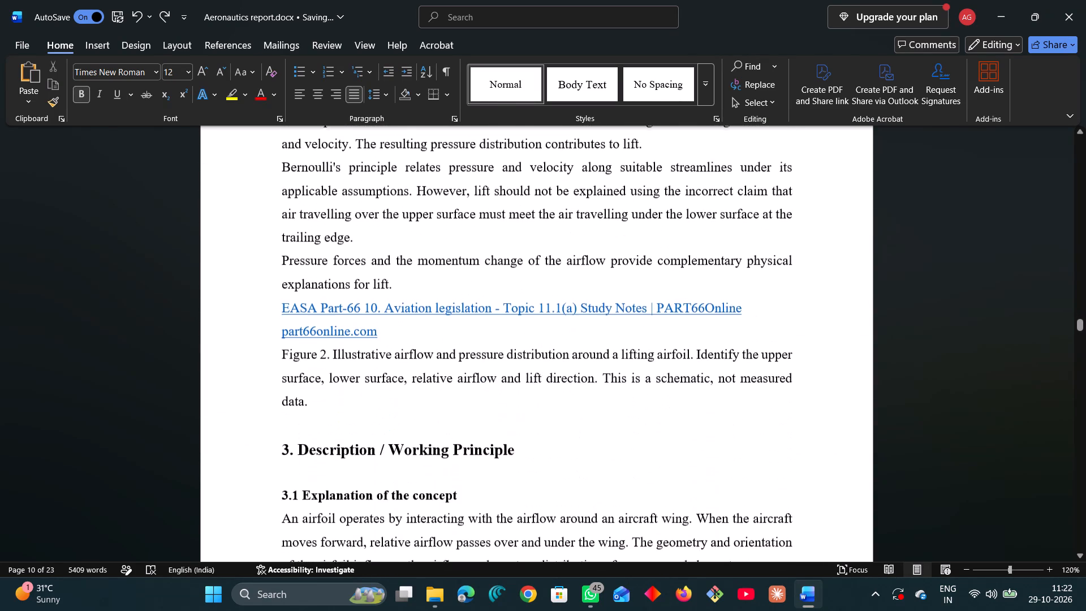
{"action": "scroll", "coordinate": [372, 275], "scroll_direction": "down", "scroll_amount": 6}
{"action": "scroll", "coordinate": [372, 269], "scroll_direction": "up", "scroll_amount": 3}
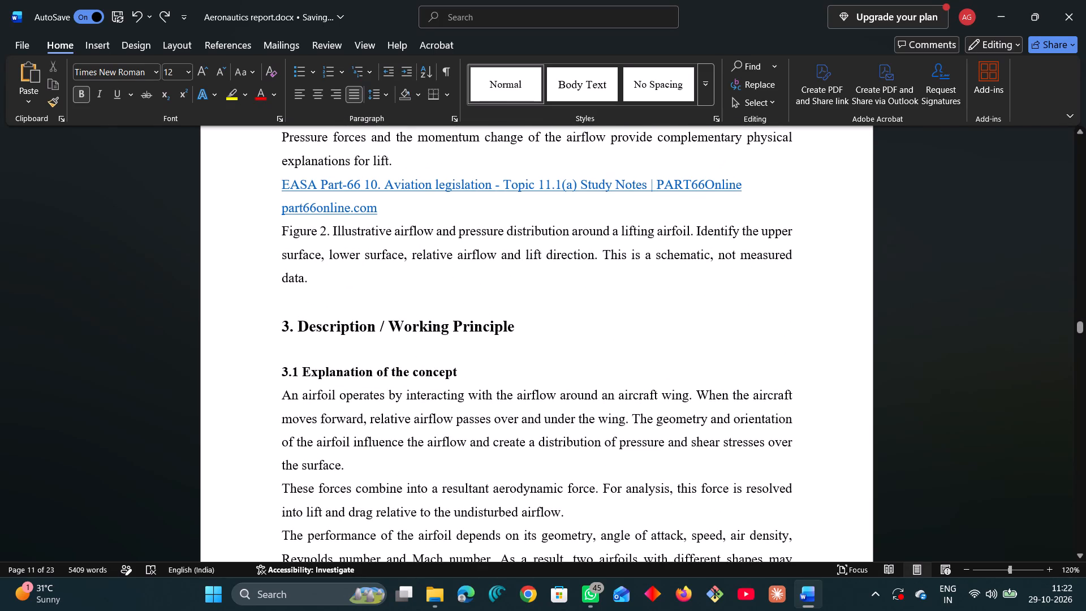
{"action": "scroll", "coordinate": [374, 262], "scroll_direction": "down", "scroll_amount": 7}
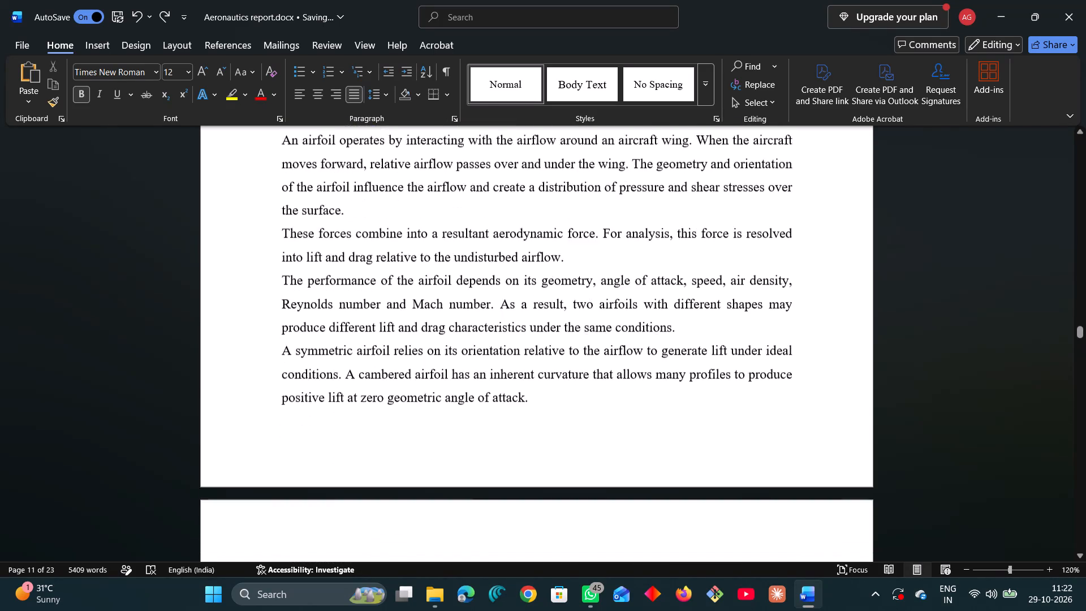
{"action": "scroll", "coordinate": [376, 259], "scroll_direction": "down", "scroll_amount": 8}
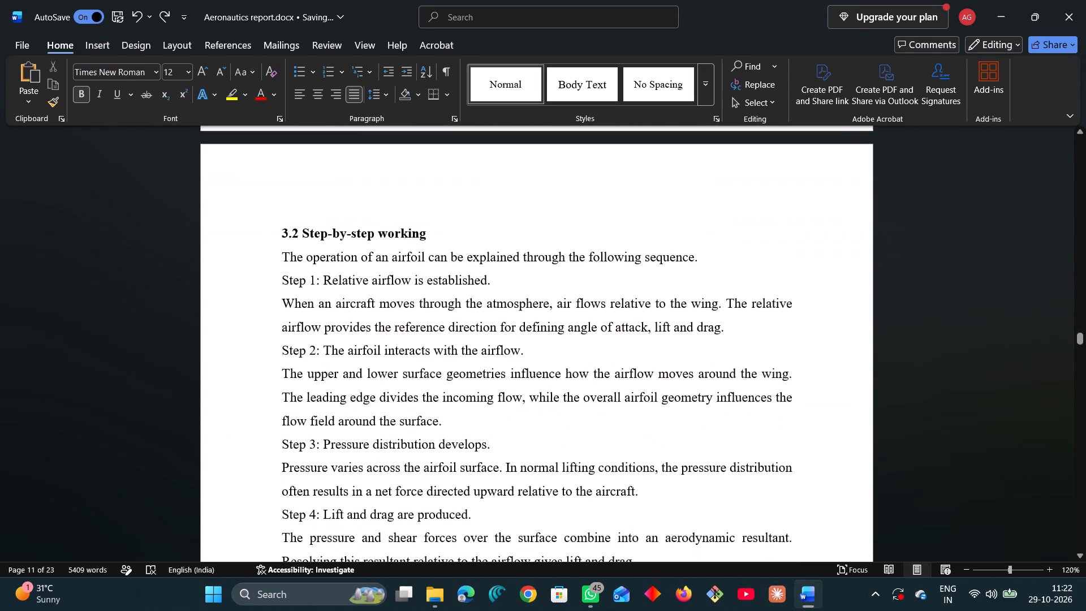
Insert a blank line between each of the consecutive steps, Step 1 to Step 6, in section 3.2 Step-by-step working.
{"action": "scroll", "coordinate": [376, 259], "scroll_direction": "down", "scroll_amount": 2}
{"action": "scroll", "coordinate": [376, 259], "scroll_direction": "up", "scroll_amount": 3}
{"action": "scroll", "coordinate": [376, 259], "scroll_direction": "down", "scroll_amount": 2}
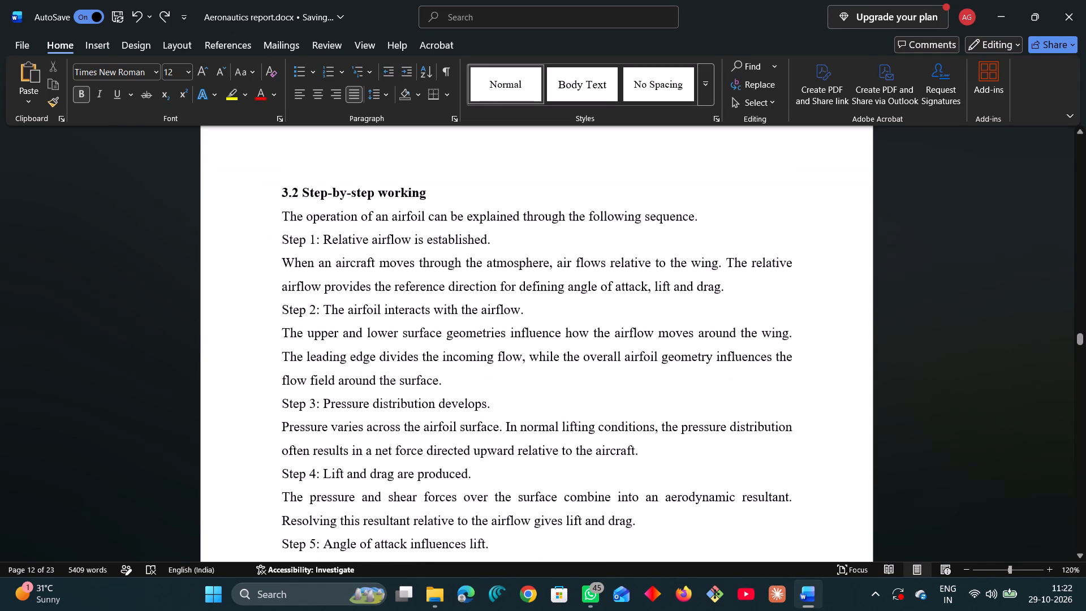
{"action": "left_click", "coordinate": [731, 289]}
{"action": "key", "text": "Return"}
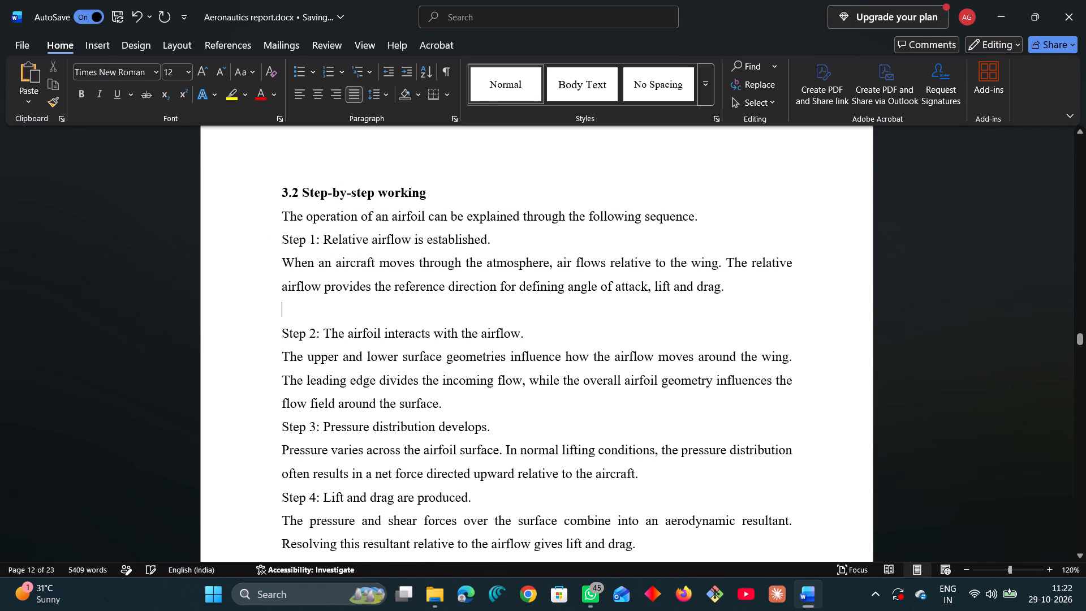
{"action": "left_click", "coordinate": [464, 399]}
{"action": "key", "text": "Return"}
{"action": "scroll", "coordinate": [469, 405], "scroll_direction": "down", "scroll_amount": 3}
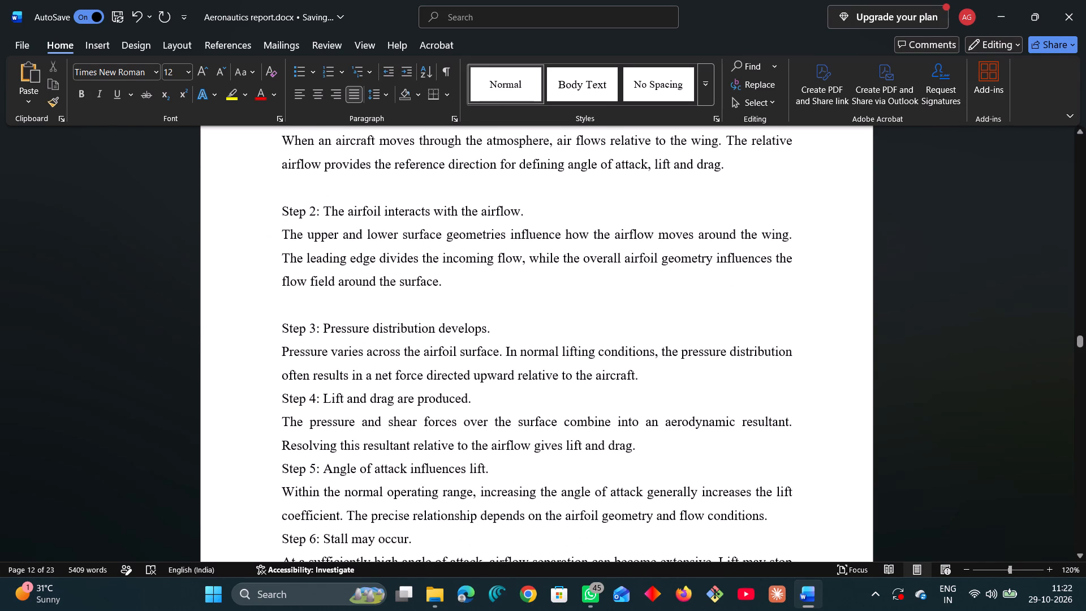
{"action": "left_click", "coordinate": [654, 377]}
{"action": "key", "text": "Return"}
{"action": "scroll", "coordinate": [654, 377], "scroll_direction": "down", "scroll_amount": 4}
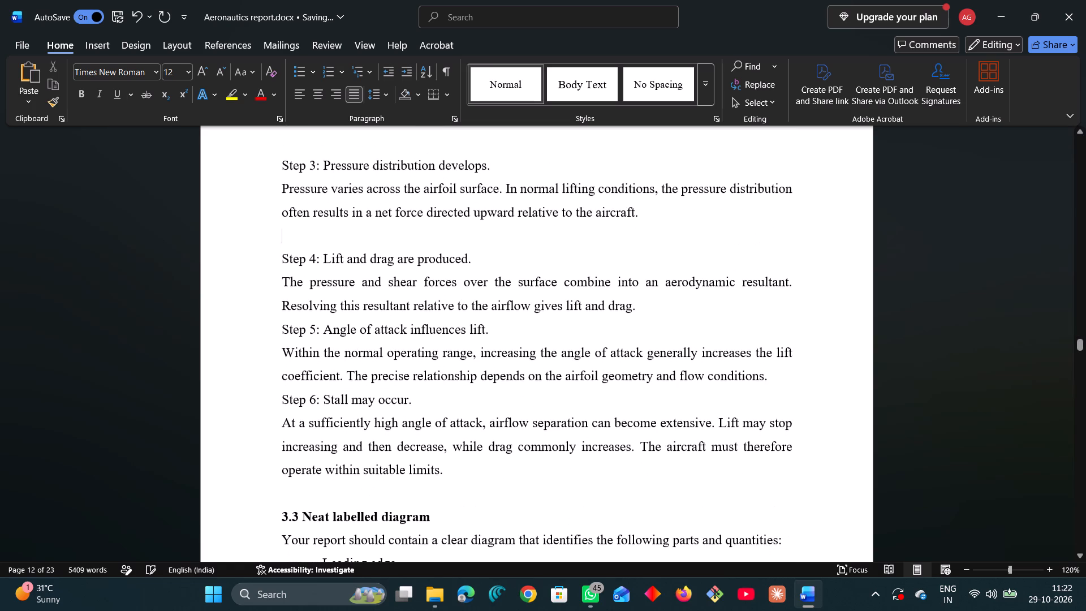
{"action": "left_click", "coordinate": [649, 306]}
{"action": "key", "text": "Return"}
{"action": "scroll", "coordinate": [515, 398], "scroll_direction": "down", "scroll_amount": 1}
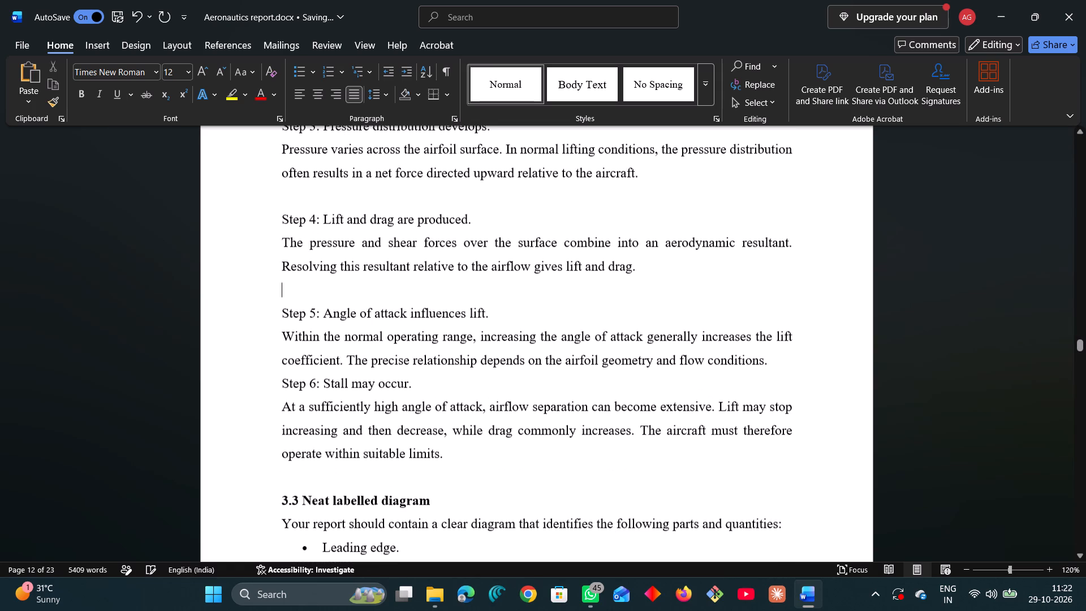
{"action": "left_click", "coordinate": [769, 356]}
{"action": "key", "text": "Return"}
{"action": "scroll", "coordinate": [713, 361], "scroll_direction": "down", "scroll_amount": 3}
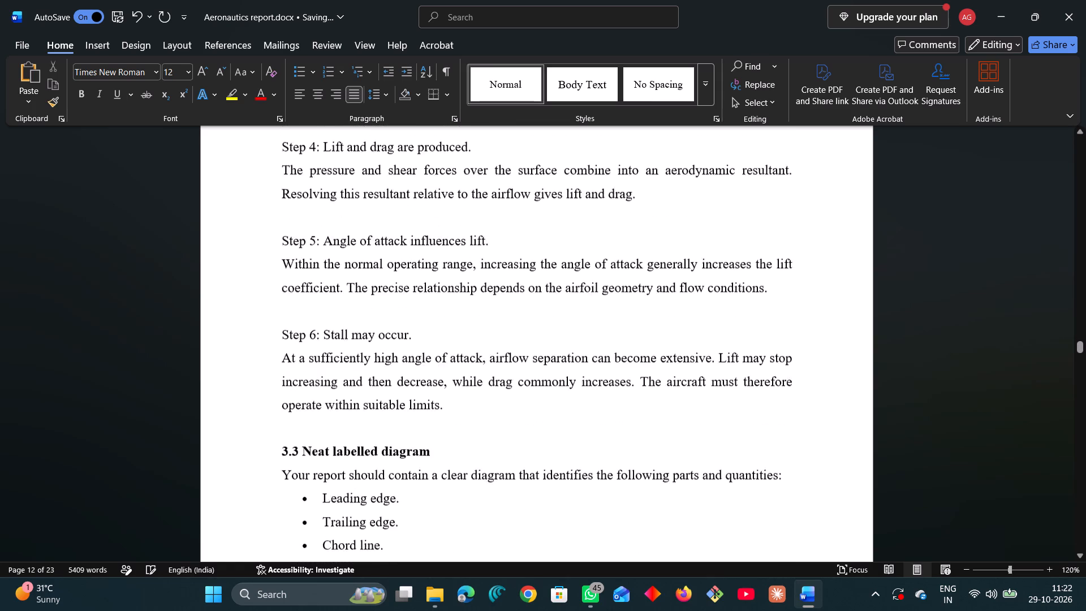
{"action": "scroll", "coordinate": [524, 321], "scroll_direction": "up", "scroll_amount": 11}
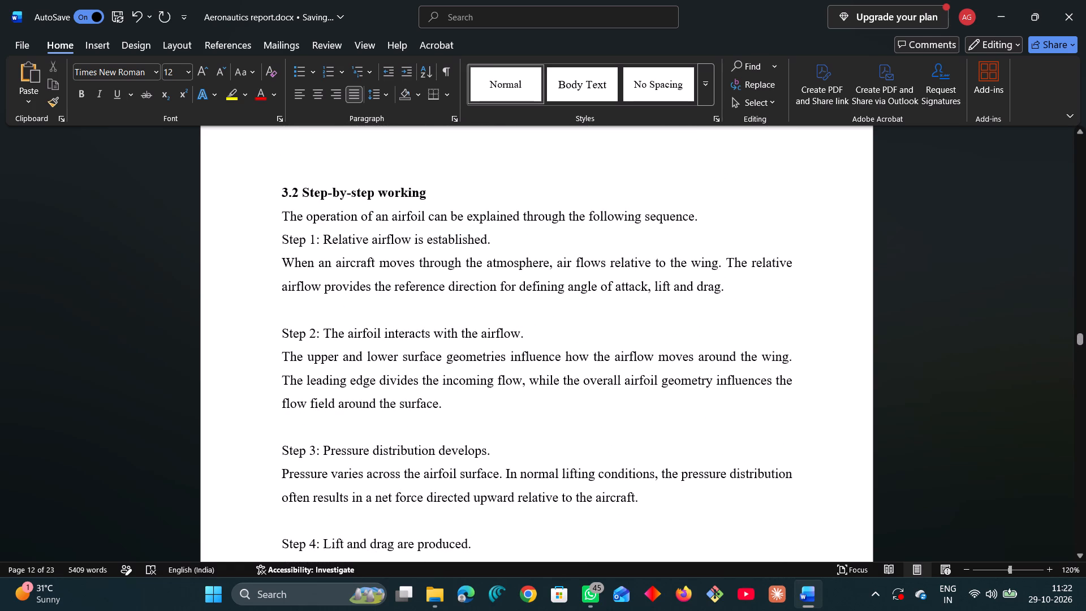
Insert a blank line between the "Upper and lower surfaces" bullet and the Airfoil Fundamentals link in section 3.3.
{"action": "scroll", "coordinate": [658, 272], "scroll_direction": "down", "scroll_amount": 15}
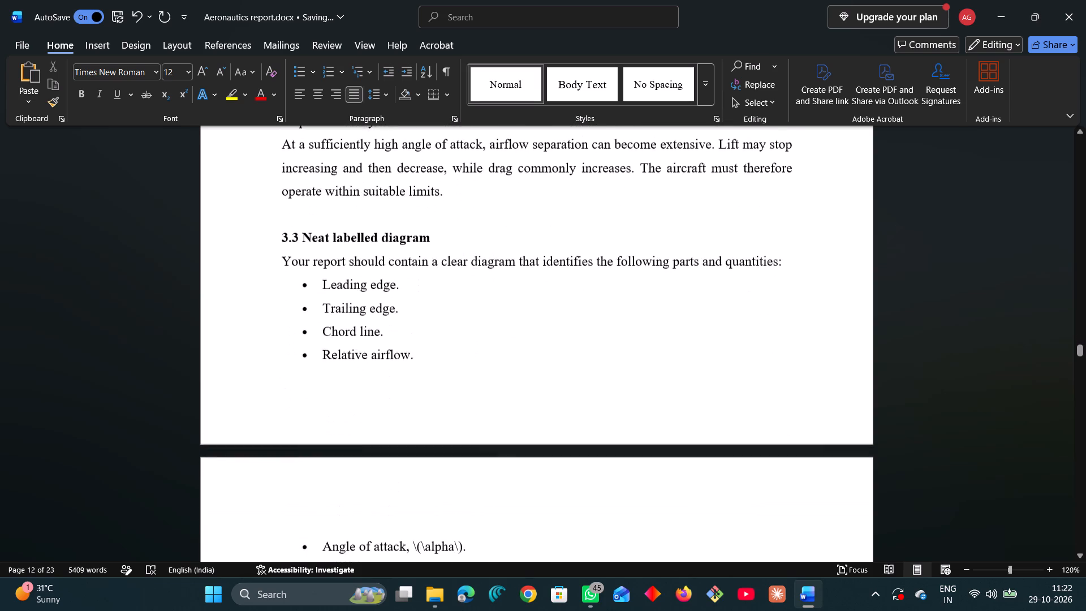
{"action": "scroll", "coordinate": [649, 273], "scroll_direction": "down", "scroll_amount": 4}
{"action": "scroll", "coordinate": [649, 273], "scroll_direction": "up", "scroll_amount": 5}
{"action": "scroll", "coordinate": [649, 273], "scroll_direction": "down", "scroll_amount": 11}
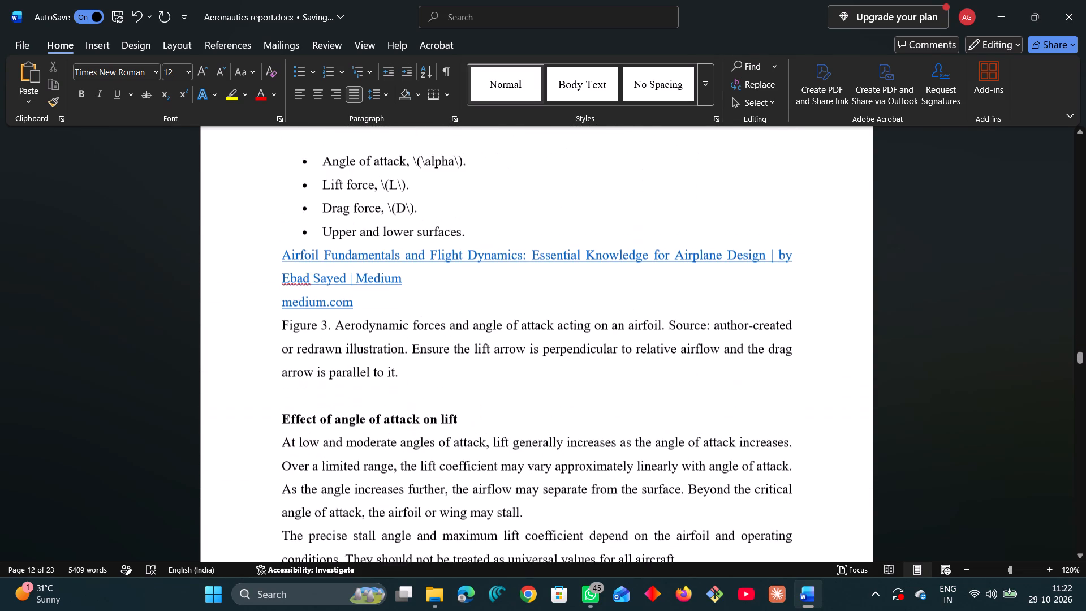
{"action": "scroll", "coordinate": [649, 273], "scroll_direction": "down", "scroll_amount": 2}
{"action": "scroll", "coordinate": [649, 273], "scroll_direction": "up", "scroll_amount": 3}
{"action": "left_click", "coordinate": [489, 256]}
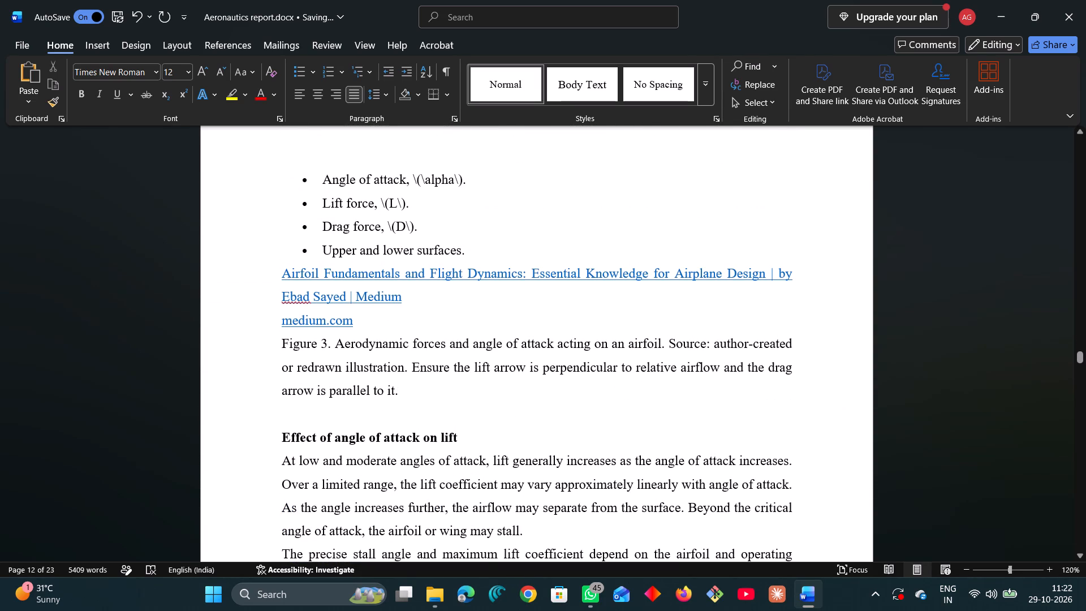
{"action": "key", "text": "Return"}
{"action": "key", "text": "Return"}
Examine the layout from Effect of angle of attack on lift through section 4.2 Real-world examples.
{"action": "scroll", "coordinate": [489, 256], "scroll_direction": "down", "scroll_amount": 8}
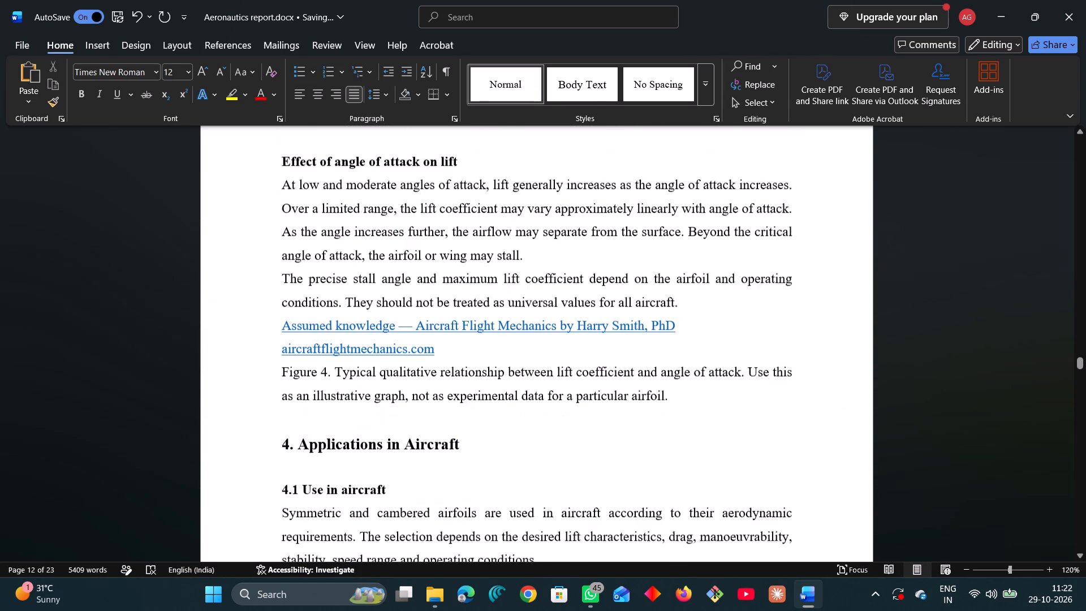
{"action": "scroll", "coordinate": [489, 256], "scroll_direction": "down", "scroll_amount": 11}
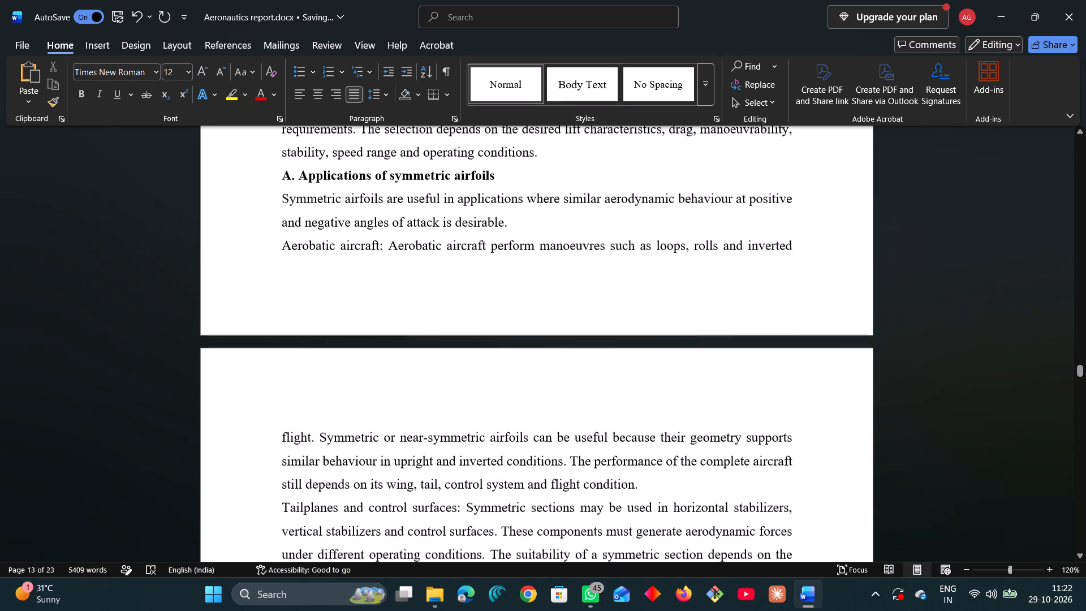
{"action": "scroll", "coordinate": [488, 256], "scroll_direction": "down", "scroll_amount": 20}
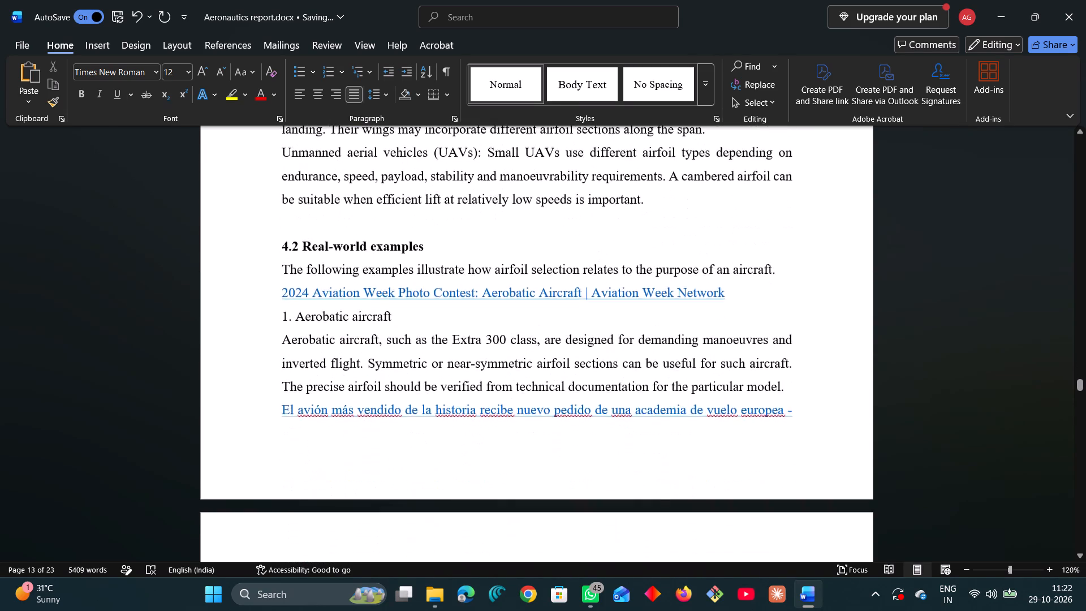
{"action": "scroll", "coordinate": [488, 256], "scroll_direction": "down", "scroll_amount": 4}
Insert a line break after the Aerobatic aircraft paragraph in section 4.2, moving the Spanish link below it to the next page.
{"action": "scroll", "coordinate": [488, 256], "scroll_direction": "up", "scroll_amount": 5}
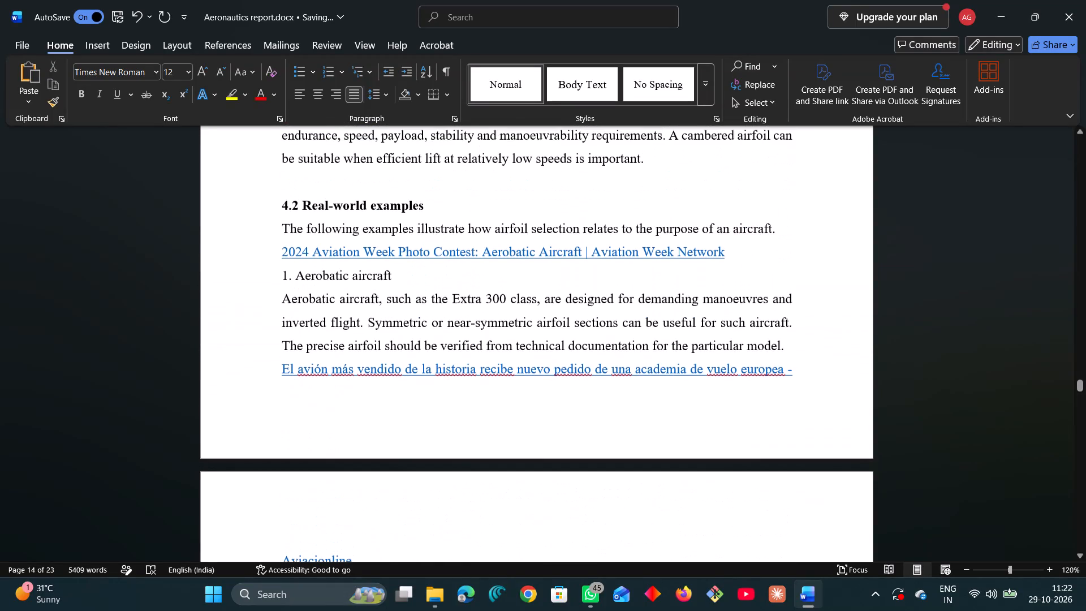
{"action": "scroll", "coordinate": [488, 256], "scroll_direction": "up", "scroll_amount": 2}
{"action": "scroll", "coordinate": [488, 256], "scroll_direction": "down", "scroll_amount": 1}
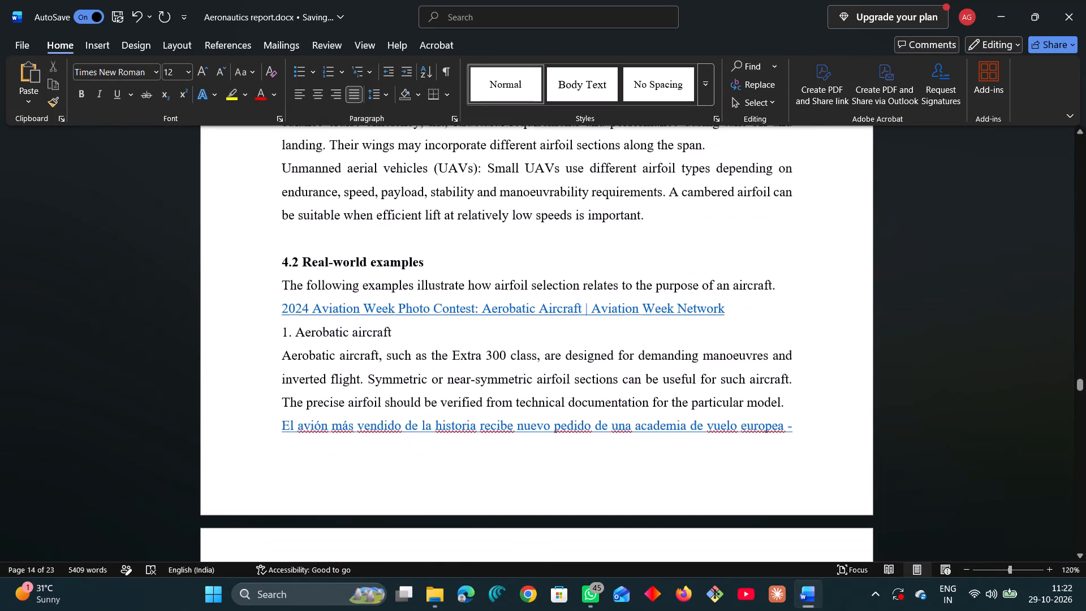
{"action": "scroll", "coordinate": [488, 256], "scroll_direction": "down", "scroll_amount": 1}
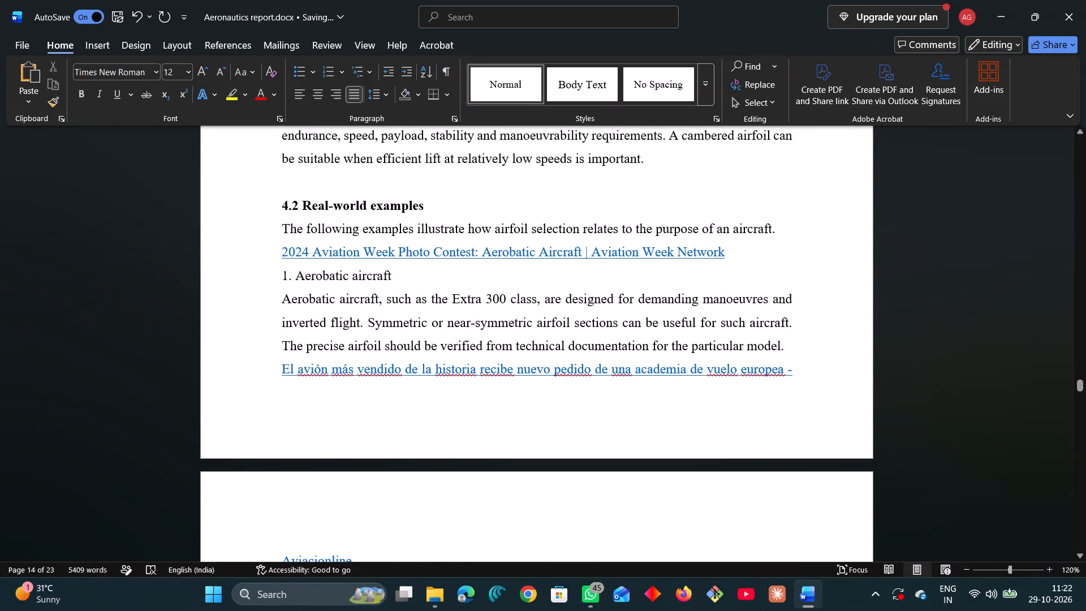
{"action": "left_click", "coordinate": [795, 355]}
{"action": "key", "text": "shift+Return"}
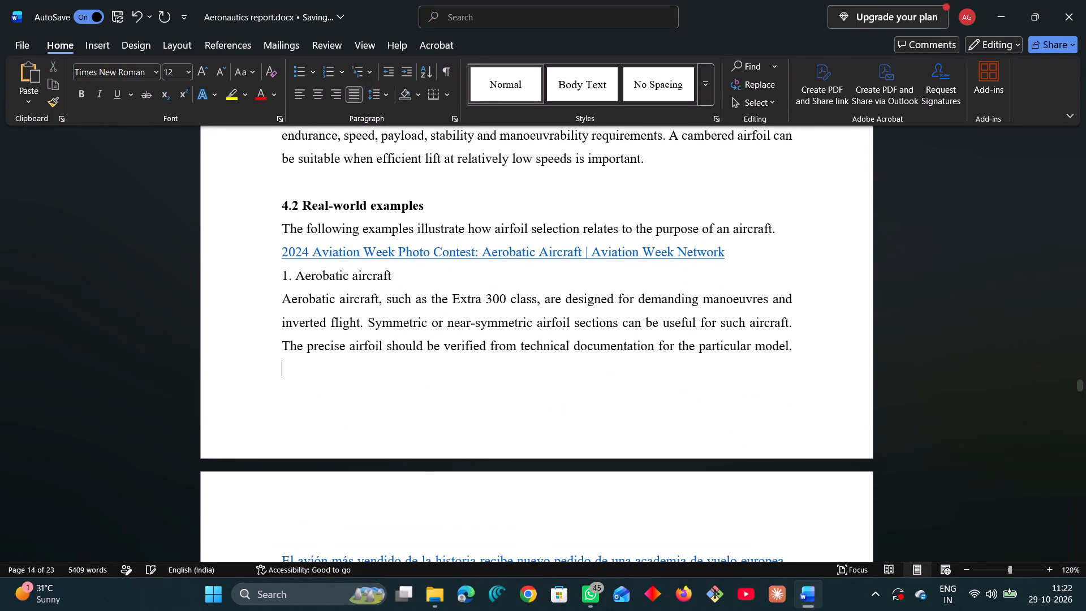
Insert a line break before "The results" in B. Wind-tunnel testing, so that the whole sentence starts on the next page.
{"action": "scroll", "coordinate": [777, 349], "scroll_direction": "down", "scroll_amount": 8}
{"action": "scroll", "coordinate": [439, 276], "scroll_direction": "down", "scroll_amount": 9}
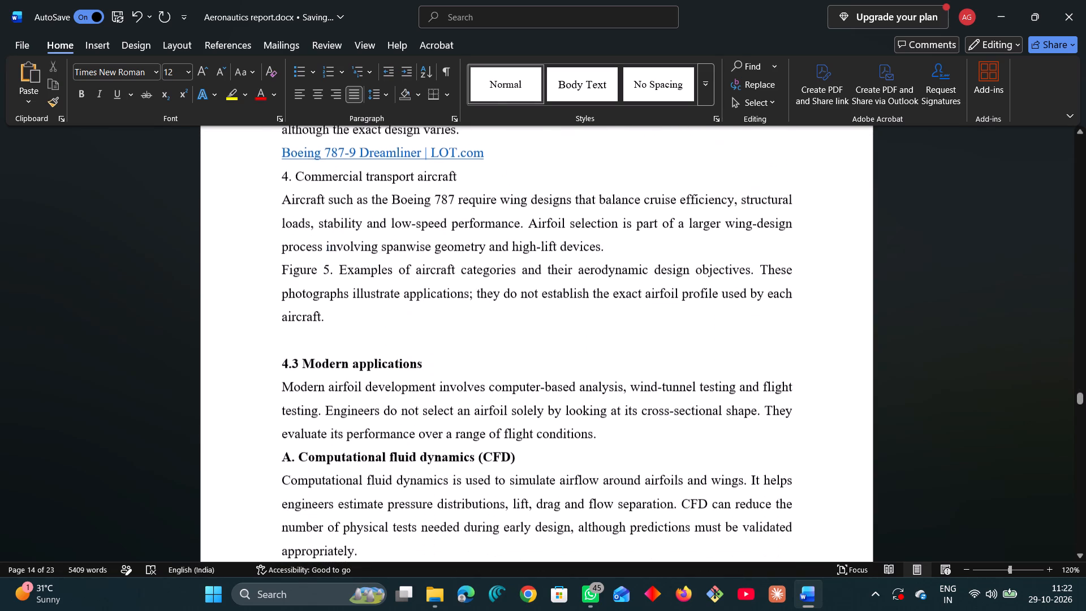
{"action": "scroll", "coordinate": [428, 279], "scroll_direction": "down", "scroll_amount": 14}
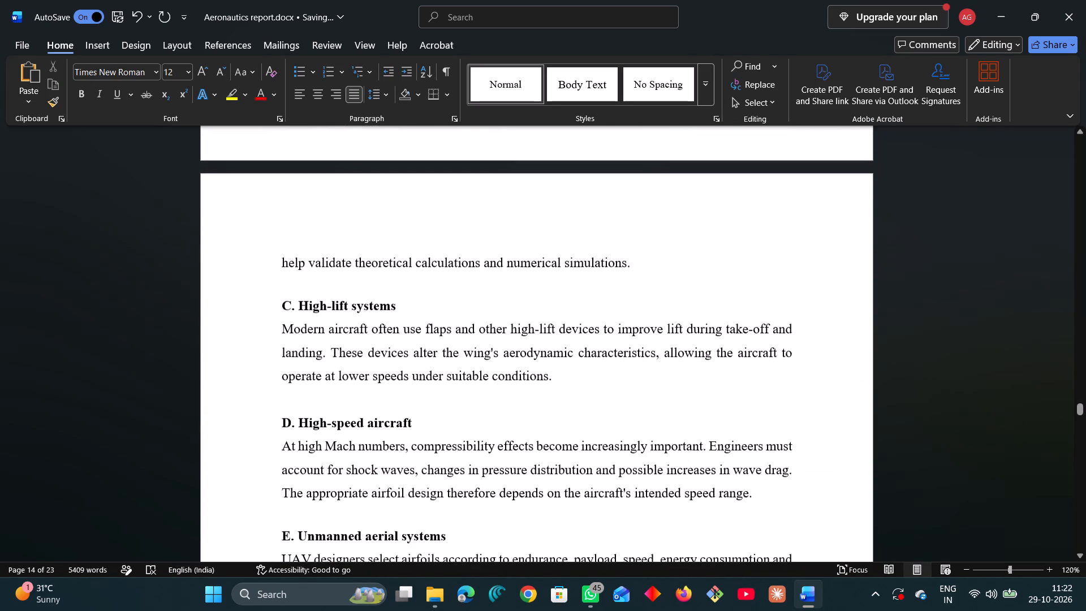
{"action": "scroll", "coordinate": [428, 279], "scroll_direction": "up", "scroll_amount": 5}
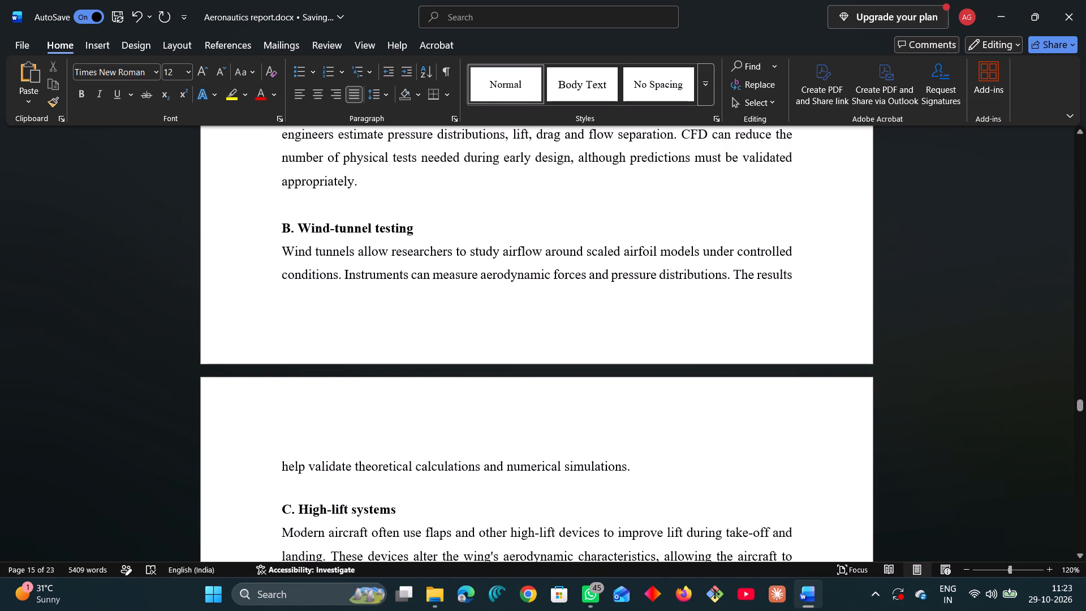
{"action": "scroll", "coordinate": [369, 246], "scroll_direction": "up", "scroll_amount": 1}
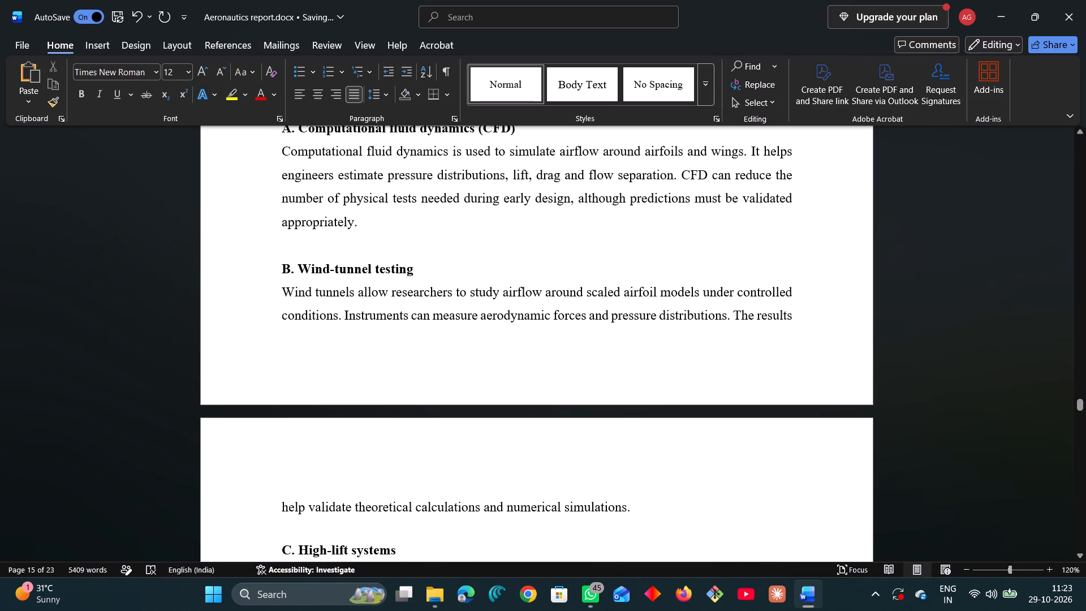
{"action": "left_click", "coordinate": [734, 320]}
{"action": "key", "text": "shift+Return"}
{"action": "scroll", "coordinate": [722, 319], "scroll_direction": "down", "scroll_amount": 4}
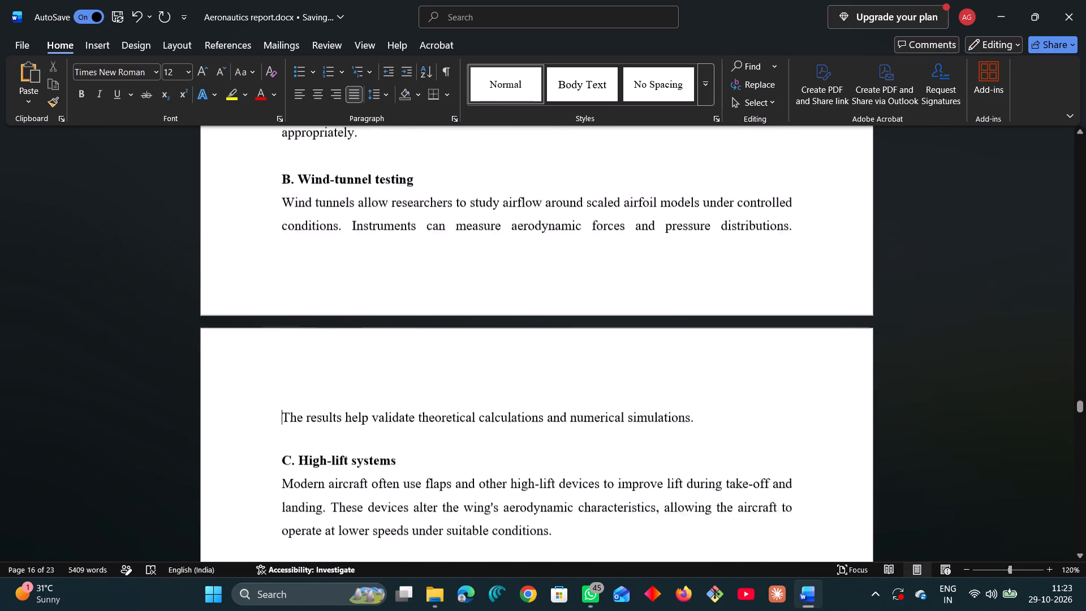
{"action": "scroll", "coordinate": [706, 317], "scroll_direction": "up", "scroll_amount": 1}
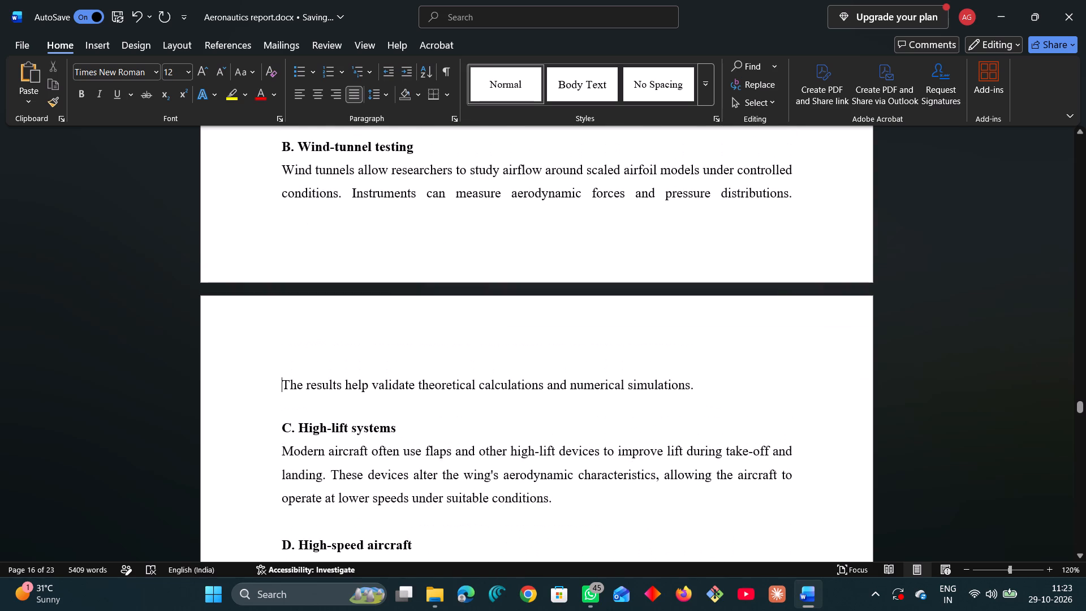
Examine the layout from C. High-lift systems through section 5 Advantages and Limitations to 5.3 Comparative analysis.
{"action": "scroll", "coordinate": [706, 317], "scroll_direction": "down", "scroll_amount": 16}
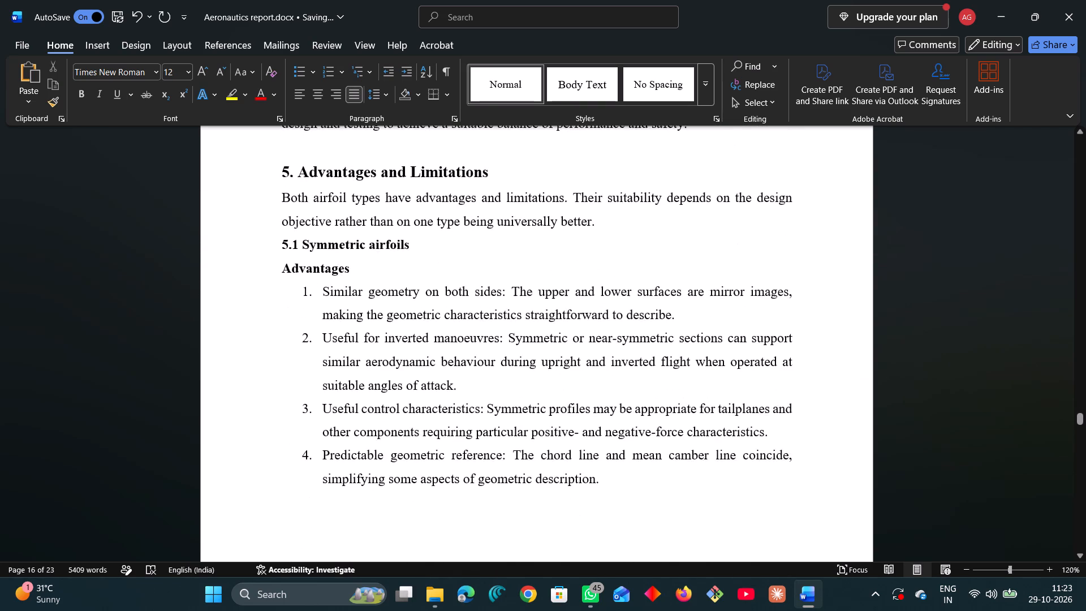
{"action": "scroll", "coordinate": [706, 317], "scroll_direction": "down", "scroll_amount": 5}
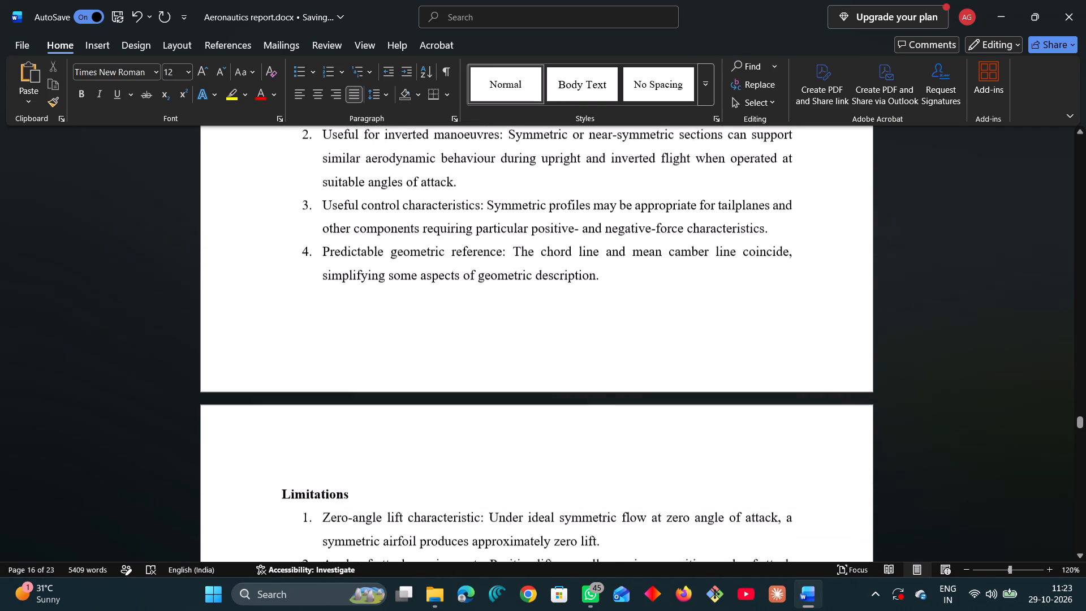
{"action": "scroll", "coordinate": [706, 317], "scroll_direction": "down", "scroll_amount": 18}
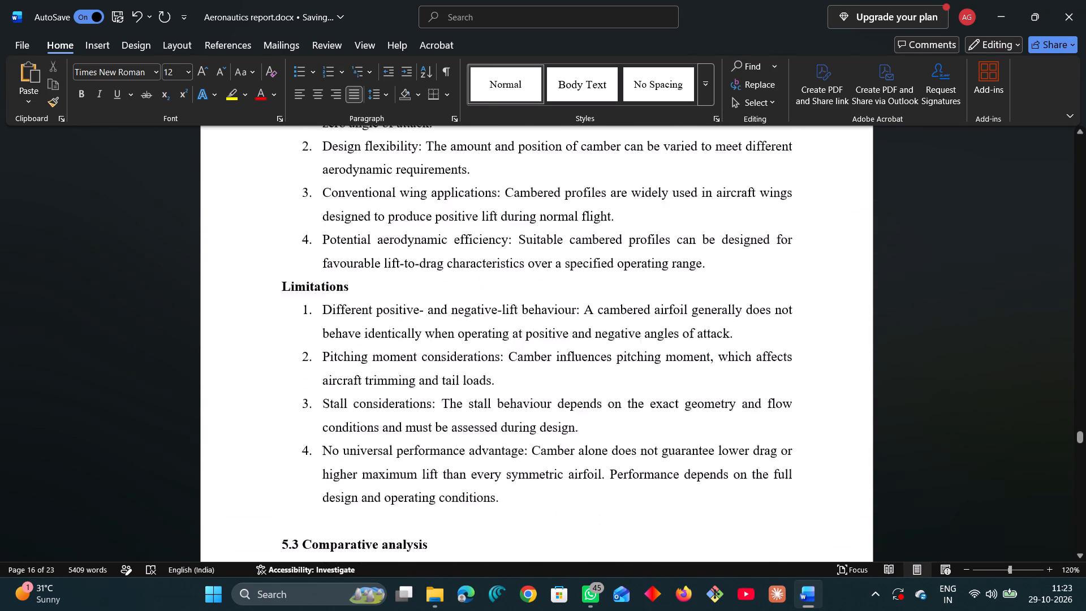
{"action": "scroll", "coordinate": [706, 317], "scroll_direction": "down", "scroll_amount": 9}
Insert three line breaks above the 5.3 Comparative analysis heading, moving it to the same page as its comparison table.
{"action": "scroll", "coordinate": [705, 317], "scroll_direction": "up", "scroll_amount": 5}
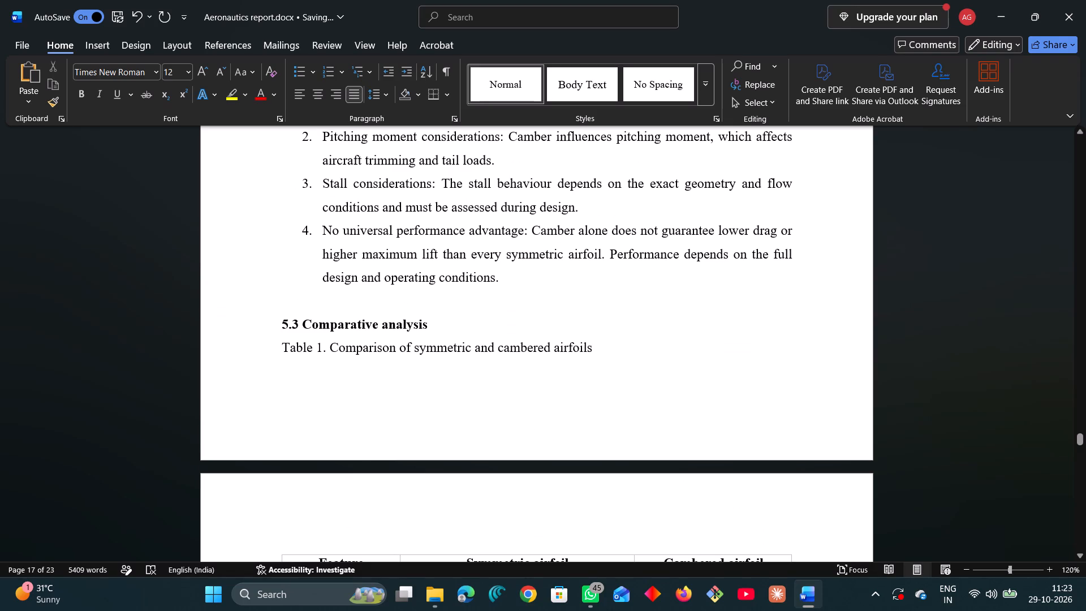
{"action": "left_click", "coordinate": [425, 298]}
{"action": "key", "text": "shift+Return"}
{"action": "key", "text": "shift+Return"}
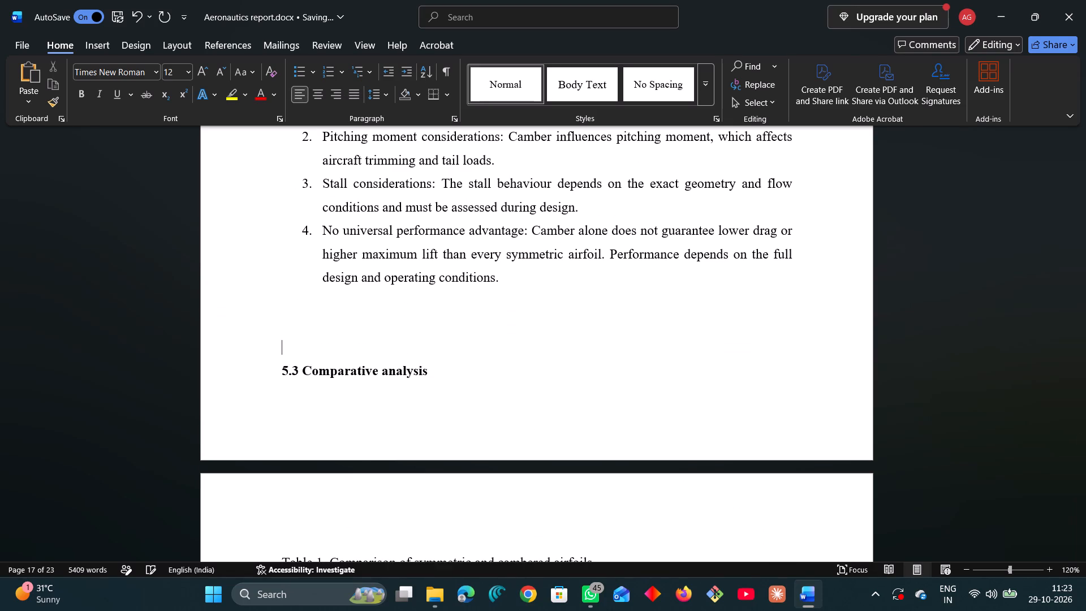
{"action": "key", "text": "shift+Return"}
{"action": "scroll", "coordinate": [424, 299], "scroll_direction": "down", "scroll_amount": 12}
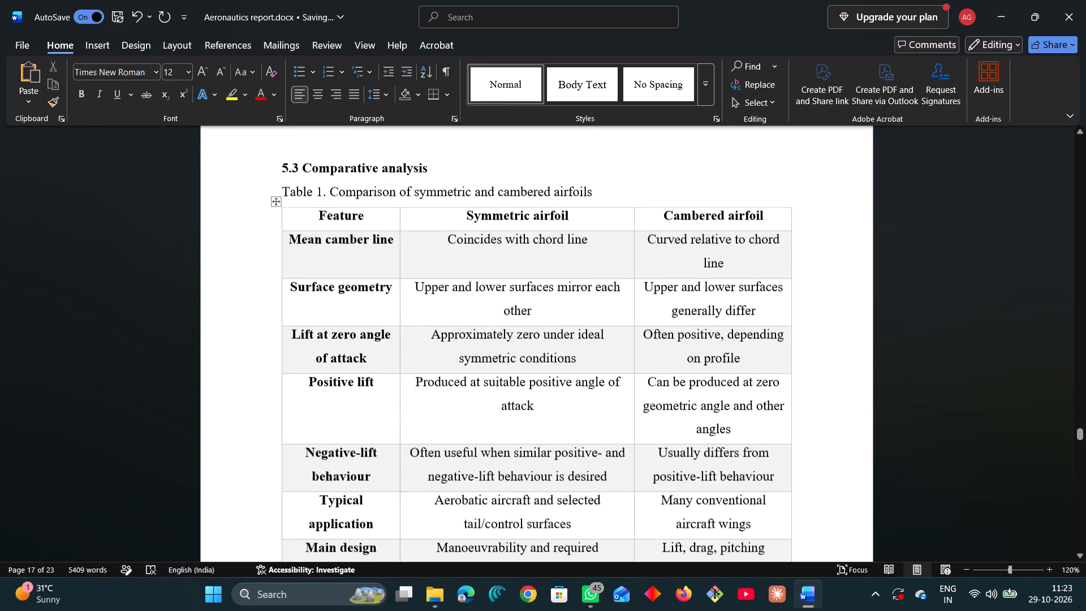
Insert a blank line between the airfoil selection factors table in section 5.4 and the paragraph beginning "The comparison shows".
{"action": "scroll", "coordinate": [465, 283], "scroll_direction": "down", "scroll_amount": 9}
{"action": "scroll", "coordinate": [467, 283], "scroll_direction": "up", "scroll_amount": 3}
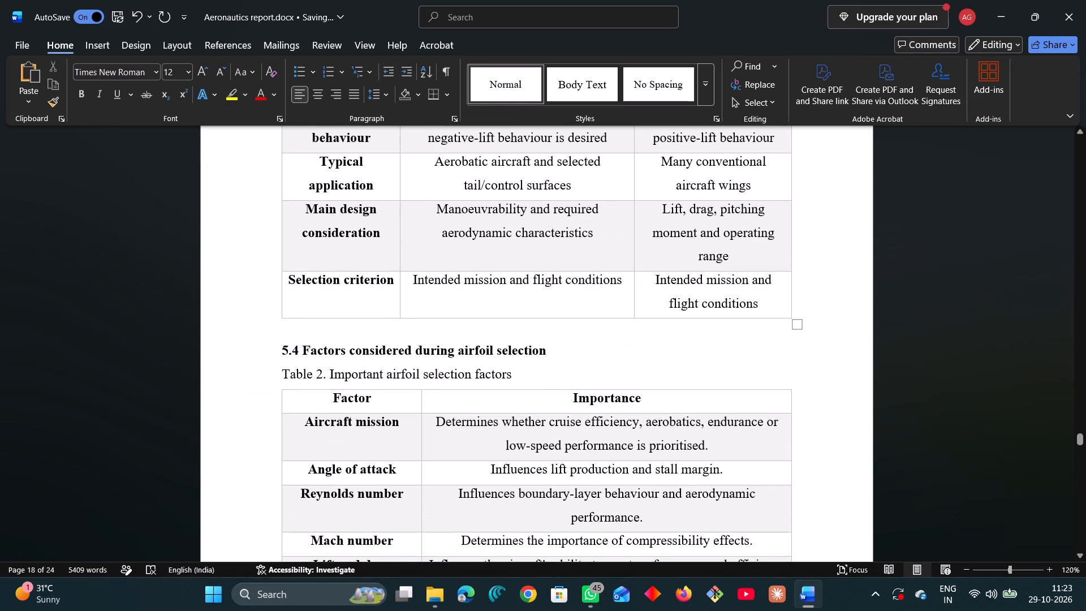
{"action": "scroll", "coordinate": [467, 284], "scroll_direction": "up", "scroll_amount": 1}
{"action": "scroll", "coordinate": [467, 284], "scroll_direction": "down", "scroll_amount": 17}
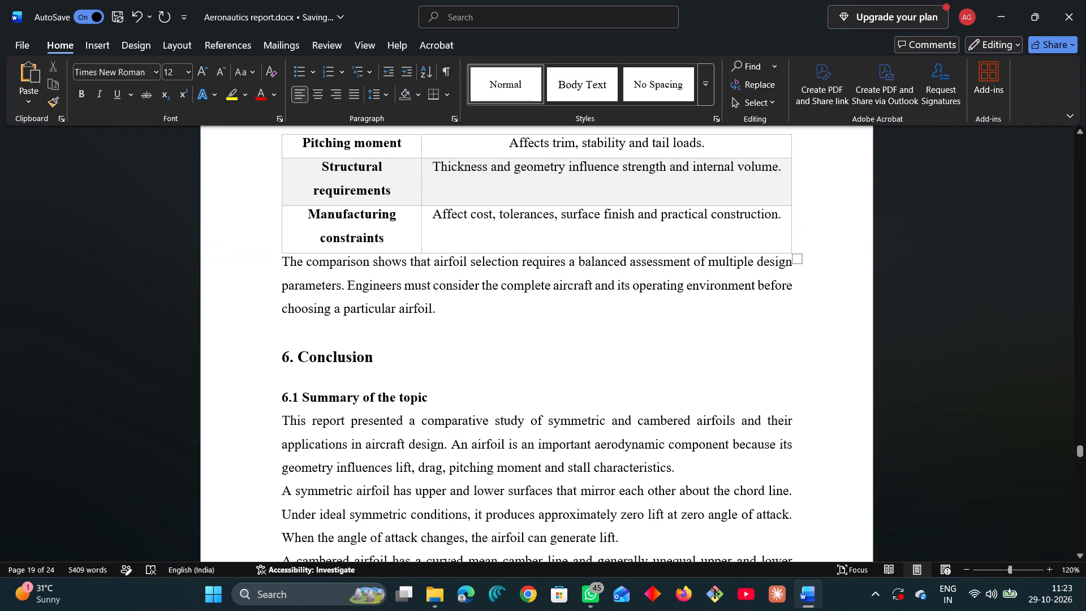
{"action": "left_click", "coordinate": [284, 260]}
{"action": "key", "text": "Return"}
Change the word "Conclusion" in the section 6 heading to uppercase.
{"action": "scroll", "coordinate": [294, 257], "scroll_direction": "down", "scroll_amount": 2}
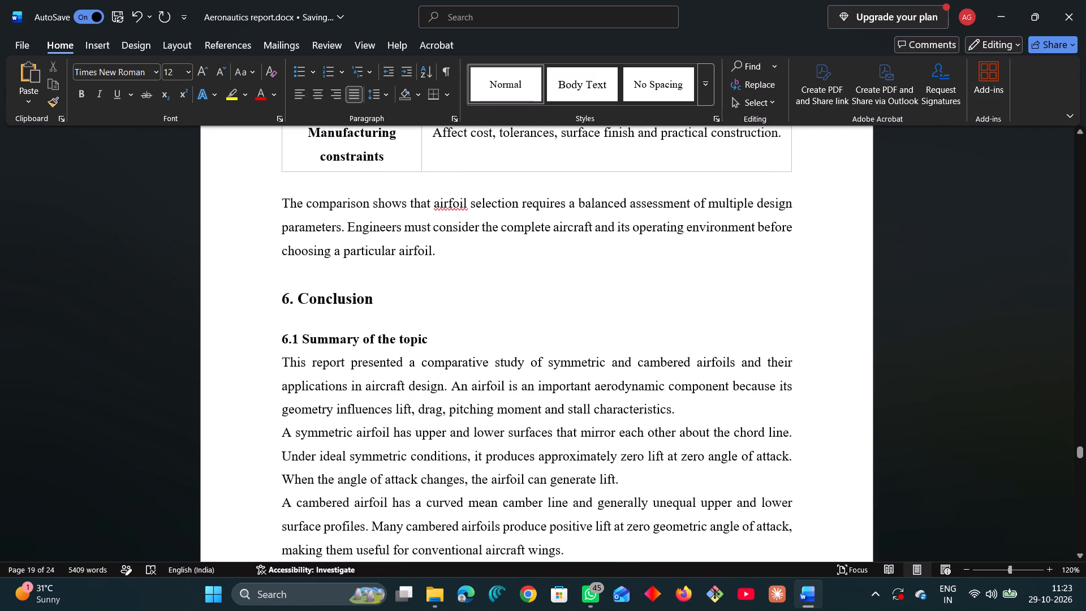
{"action": "scroll", "coordinate": [346, 257], "scroll_direction": "down", "scroll_amount": 5}
{"action": "scroll", "coordinate": [421, 258], "scroll_direction": "down", "scroll_amount": 3}
{"action": "scroll", "coordinate": [421, 259], "scroll_direction": "up", "scroll_amount": 5}
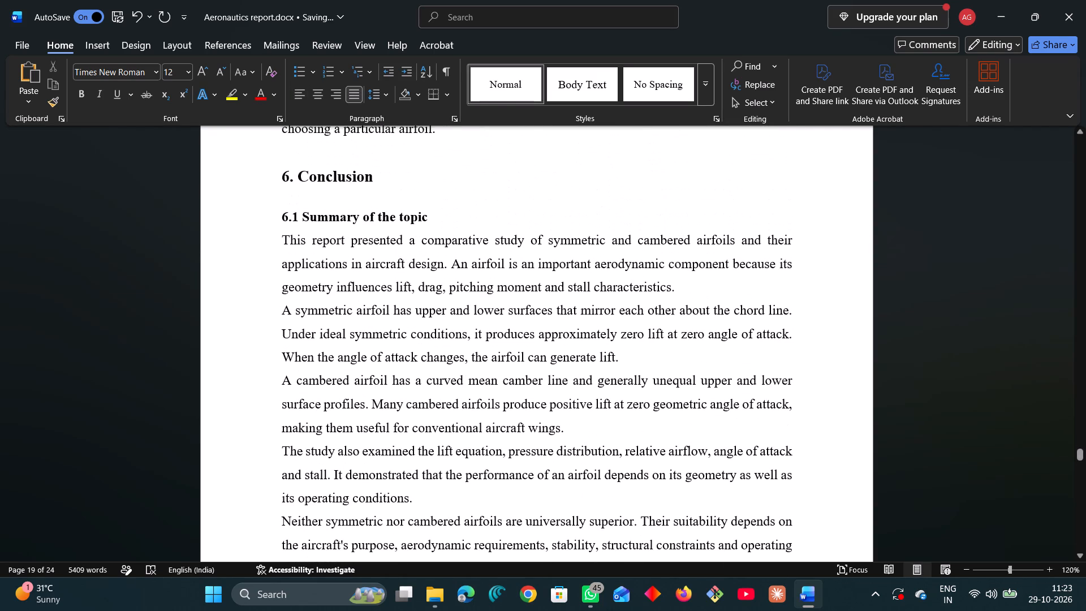
{"action": "left_click_drag", "start_coordinate": [374, 178], "coordinate": [297, 171]}
{"action": "left_click", "coordinate": [245, 72]}
{"action": "left_click", "coordinate": [273, 135]}
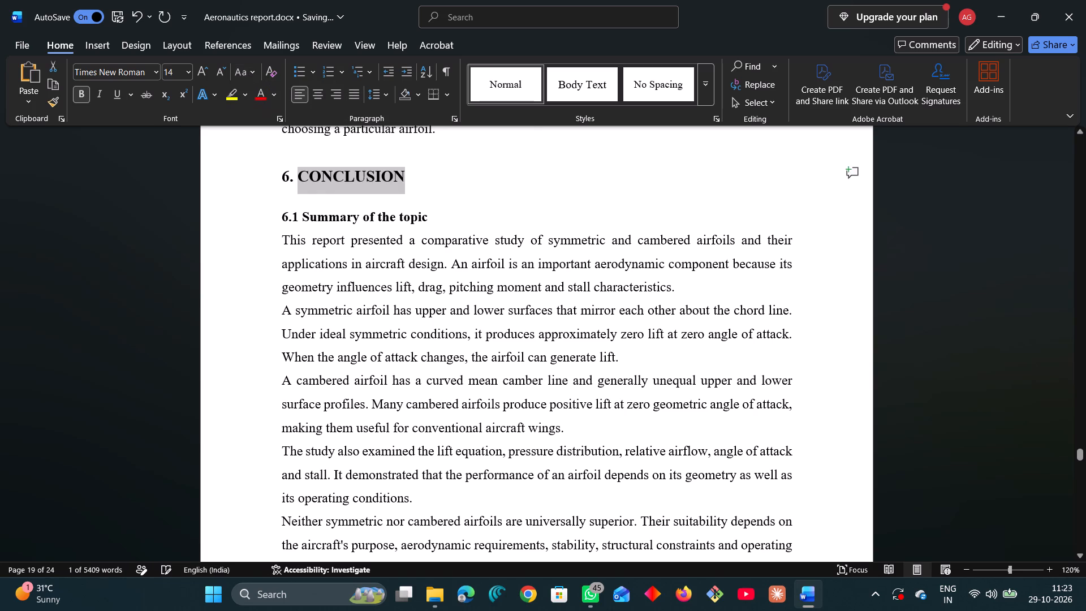
{"action": "left_click", "coordinate": [463, 192]}
{"action": "scroll", "coordinate": [463, 195], "scroll_direction": "down", "scroll_amount": 8}
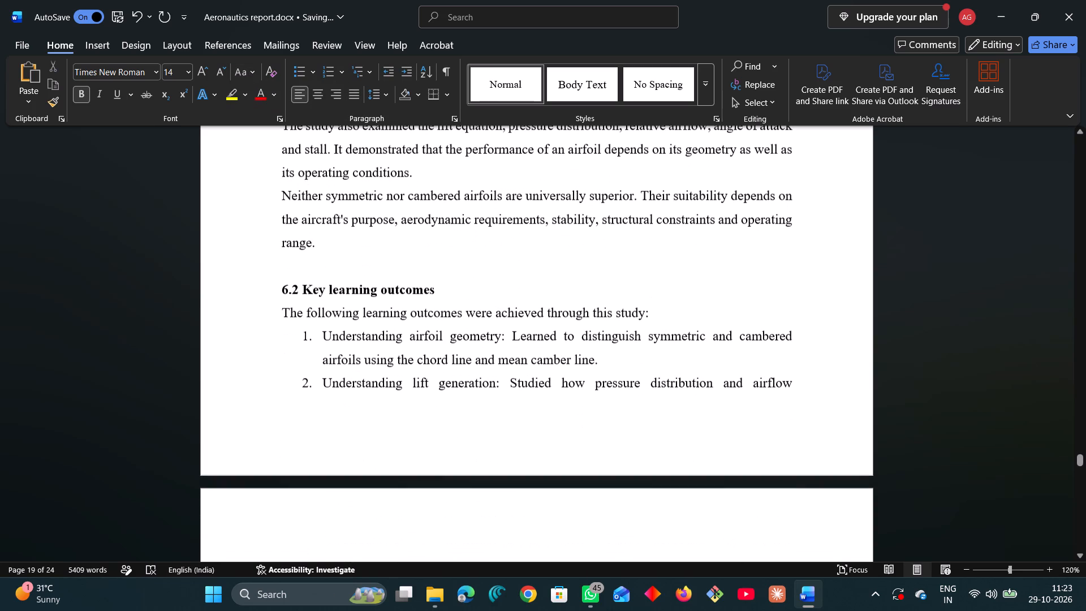
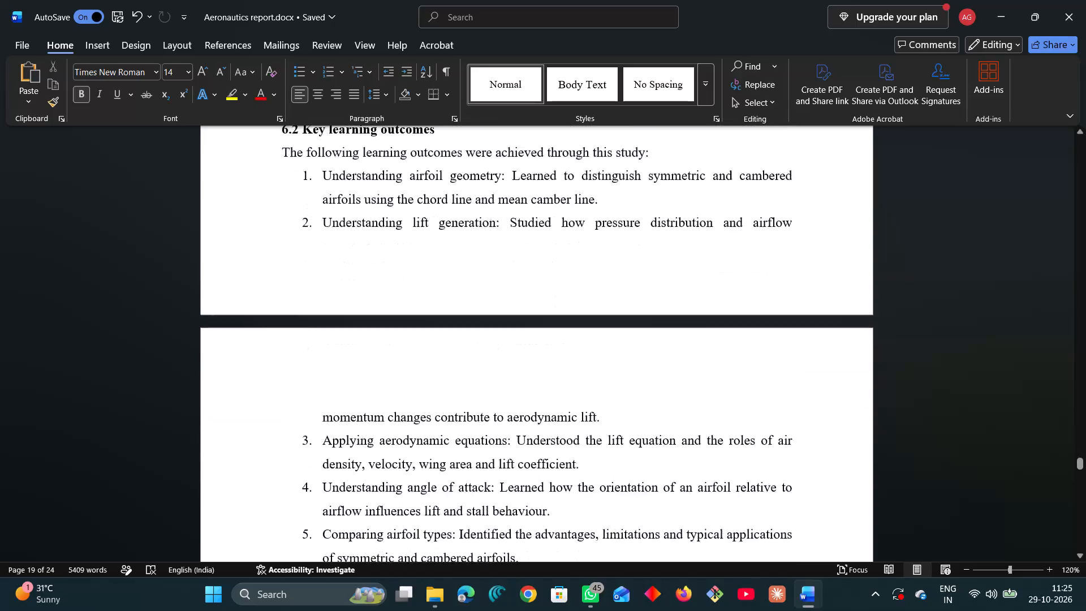
Insert an unnumbered blank line after the first learning outcome in section 6.2, moving the whole "Understanding lift generation" item to the following page.
{"action": "scroll", "coordinate": [327, 316], "scroll_direction": "down", "scroll_amount": 5}
{"action": "scroll", "coordinate": [329, 316], "scroll_direction": "up", "scroll_amount": 10}
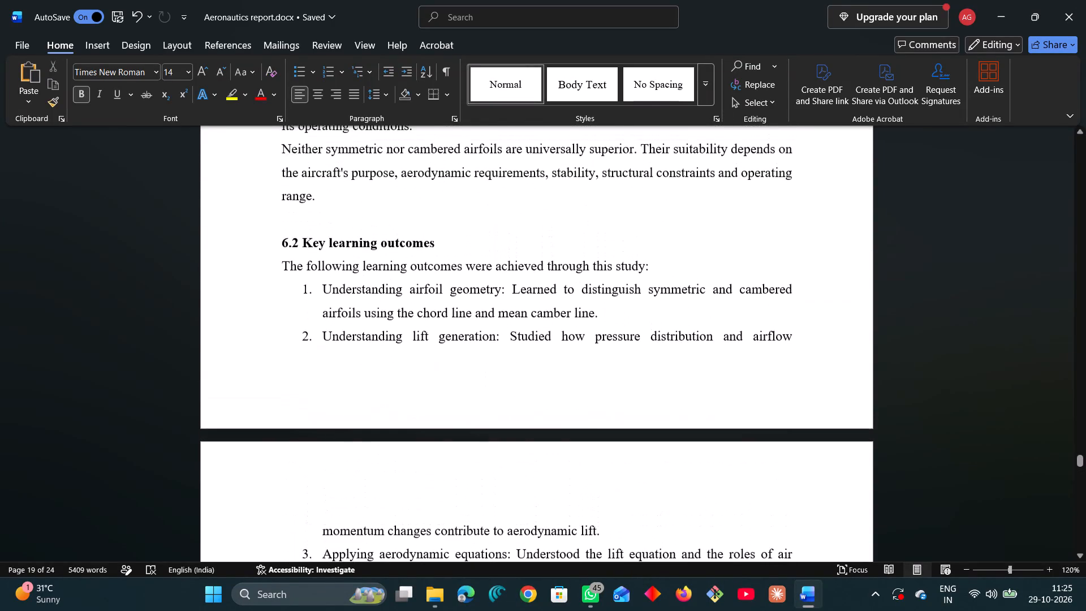
{"action": "left_click", "coordinate": [610, 323]}
{"action": "key", "text": "Return"}
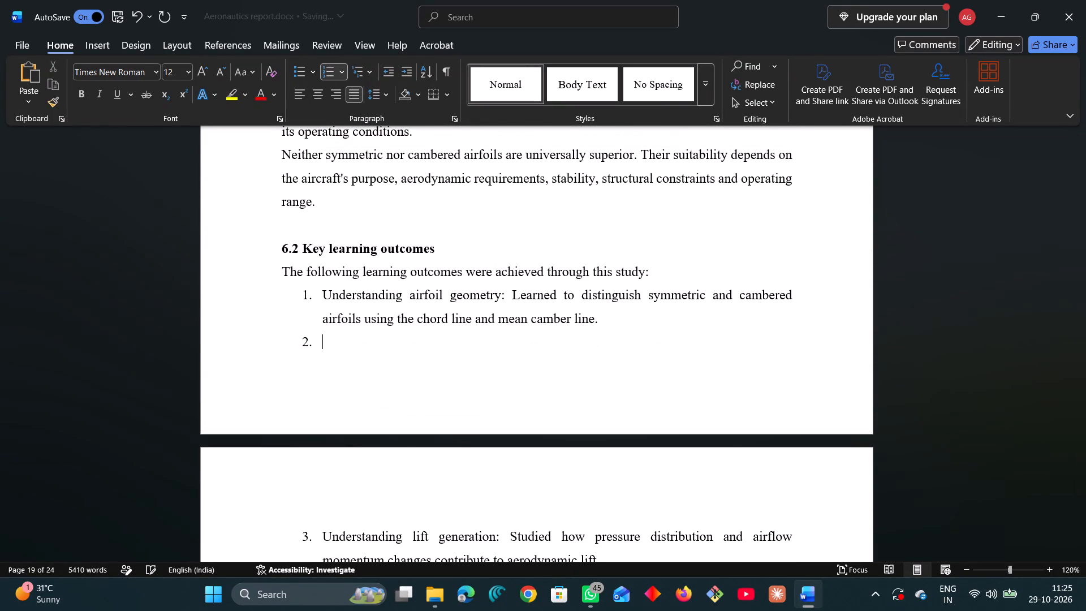
{"action": "key", "text": "Return"}
{"action": "key", "text": "Return"}
{"action": "key", "text": "BackSpace"}
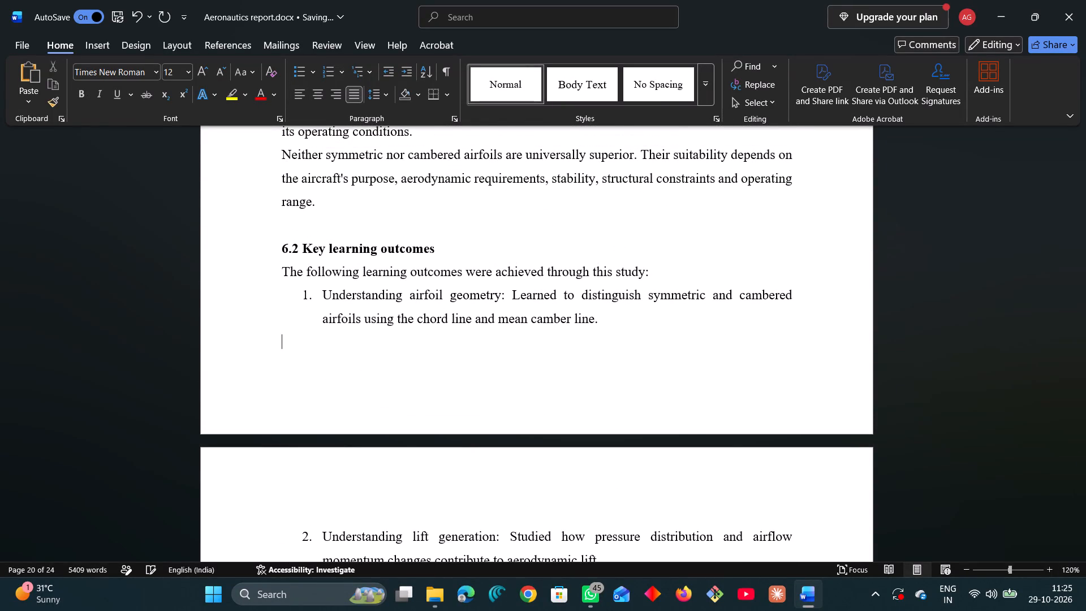
{"action": "key", "text": "BackSpace"}
{"action": "key", "text": "Return"}
{"action": "key", "text": "Return"}
Examine the layout from section 6.3 Importance in aeronautics through sections 7 and 8 to section 9 Acknowledgements.
{"action": "scroll", "coordinate": [610, 310], "scroll_direction": "down", "scroll_amount": 7}
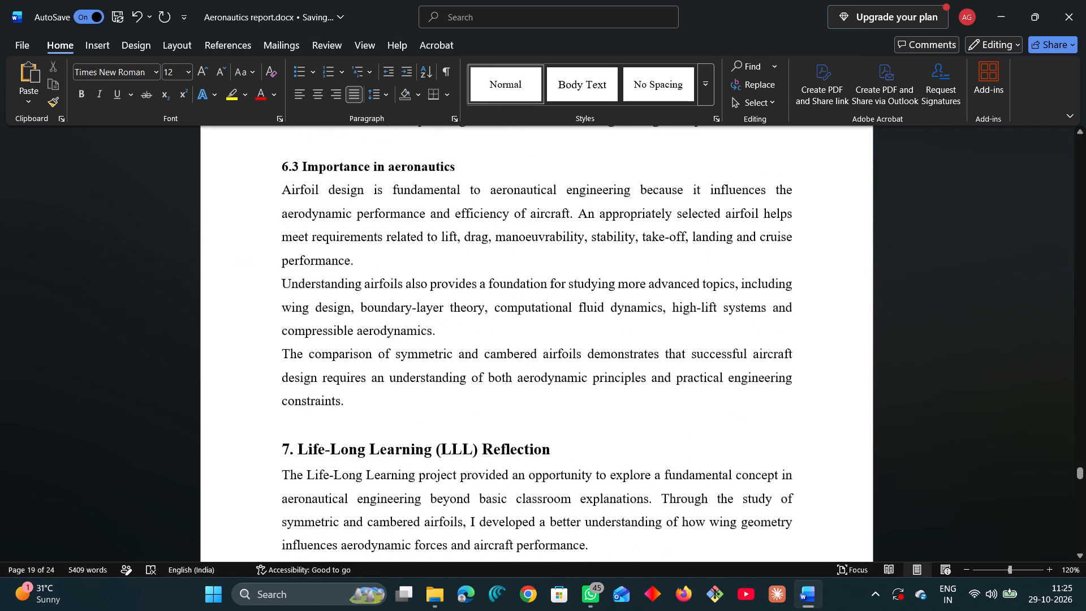
{"action": "scroll", "coordinate": [610, 310], "scroll_direction": "down", "scroll_amount": 2}
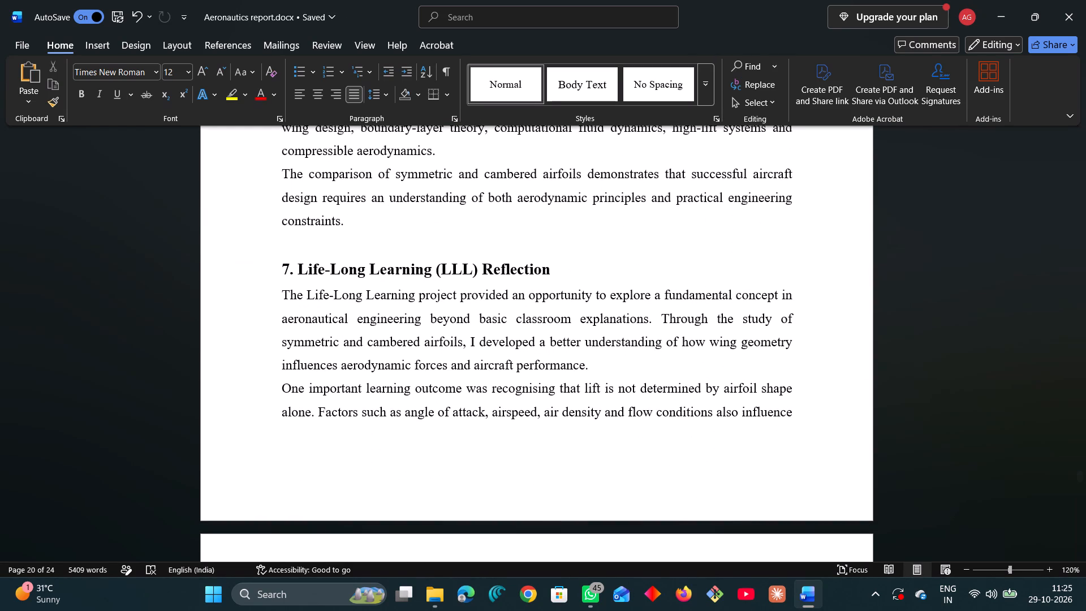
{"action": "scroll", "coordinate": [610, 310], "scroll_direction": "up", "scroll_amount": 1}
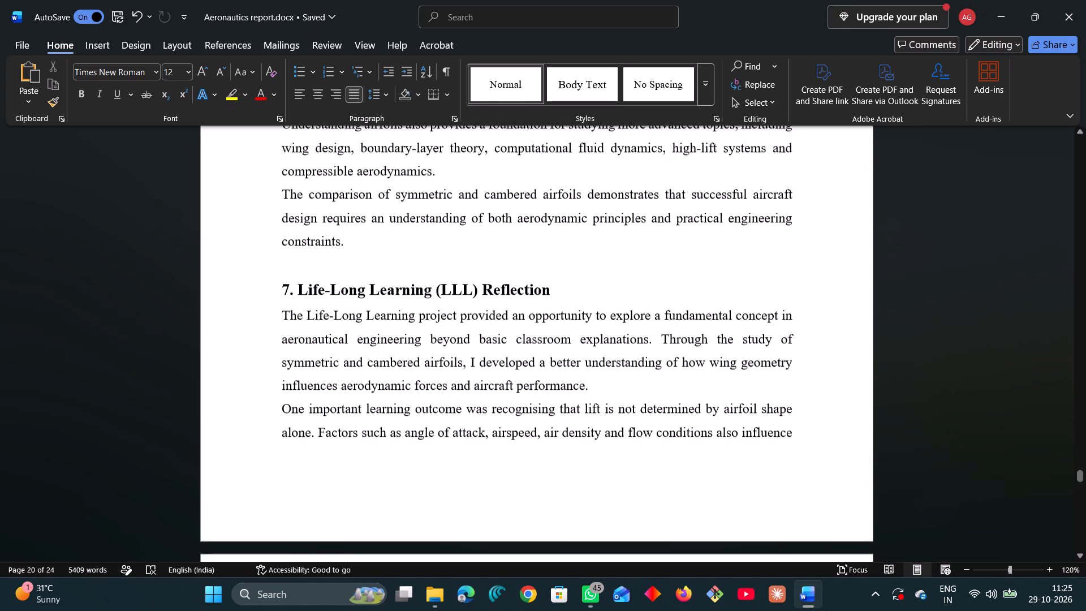
{"action": "scroll", "coordinate": [600, 316], "scroll_direction": "down", "scroll_amount": 9}
{"action": "scroll", "coordinate": [558, 348], "scroll_direction": "down", "scroll_amount": 7}
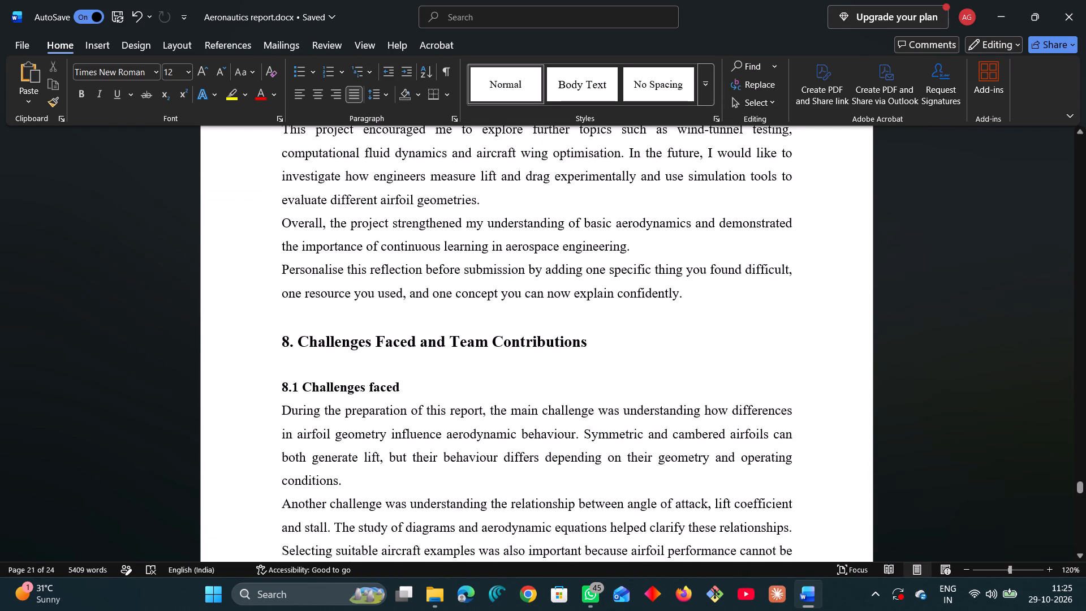
{"action": "scroll", "coordinate": [553, 349], "scroll_direction": "down", "scroll_amount": 1}
{"action": "scroll", "coordinate": [488, 334], "scroll_direction": "down", "scroll_amount": 20}
{"action": "scroll", "coordinate": [488, 334], "scroll_direction": "down", "scroll_amount": 3}
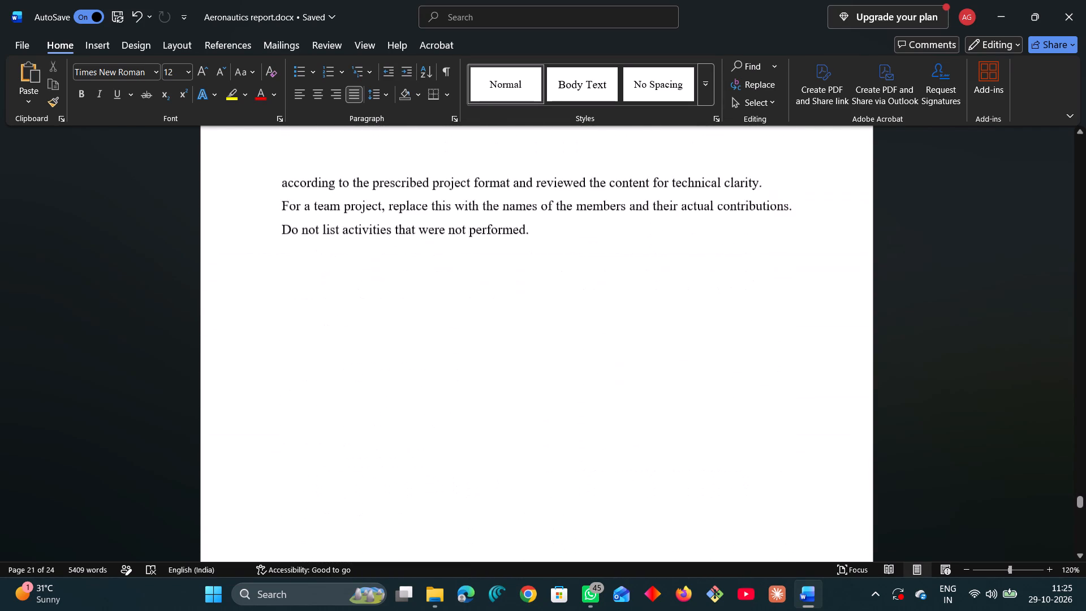
{"action": "scroll", "coordinate": [470, 316], "scroll_direction": "down", "scroll_amount": 19}
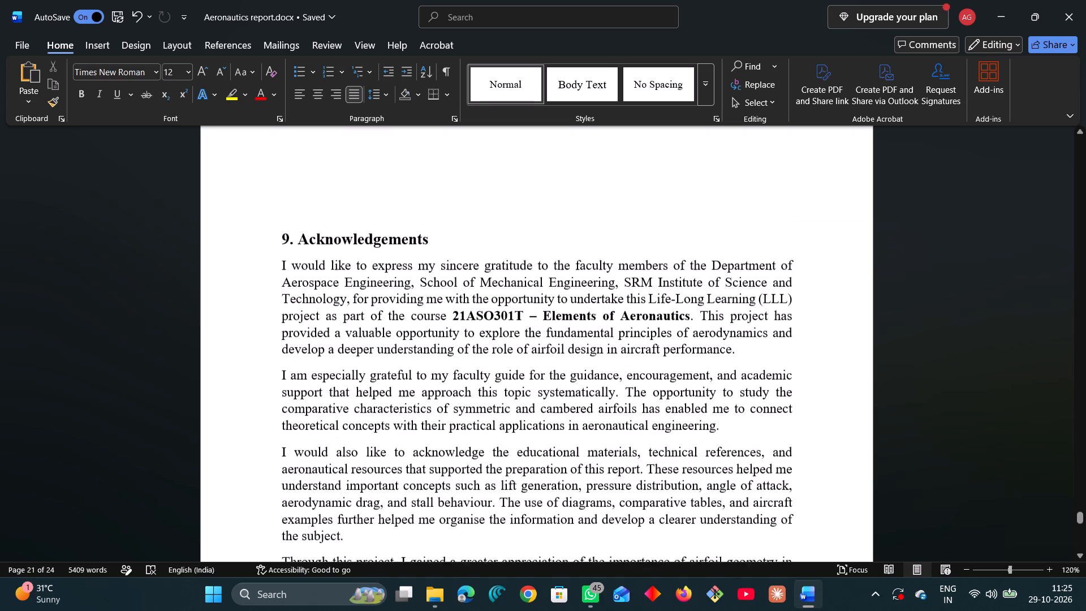
Change the word "Acknowledgements" in the section 9 heading to uppercase.
{"action": "left_click_drag", "start_coordinate": [428, 217], "coordinate": [372, 210]}
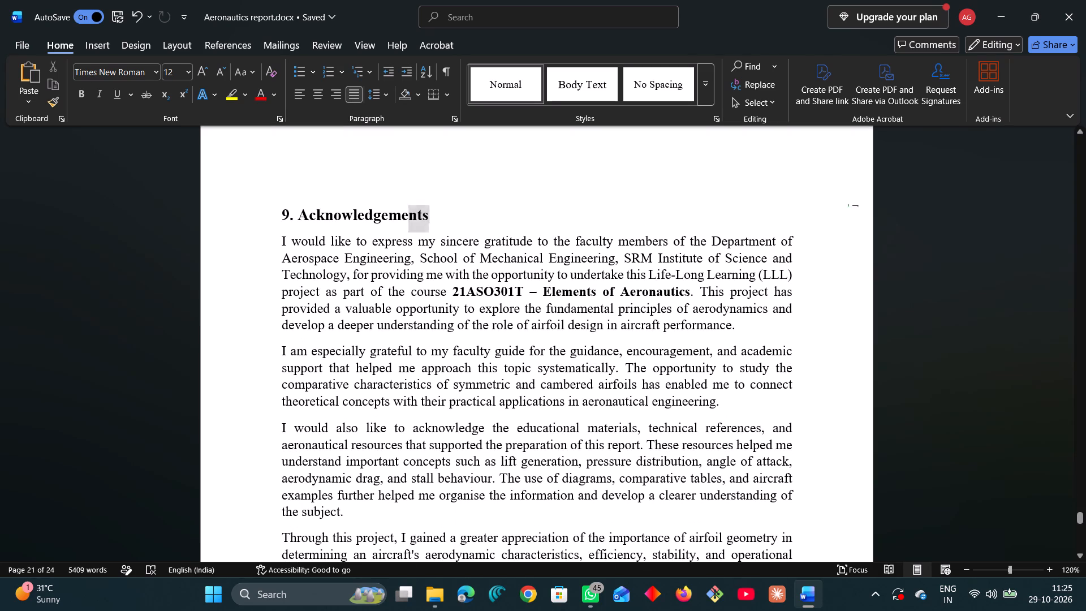
{"action": "left_click_drag", "start_coordinate": [372, 210], "coordinate": [302, 219]}
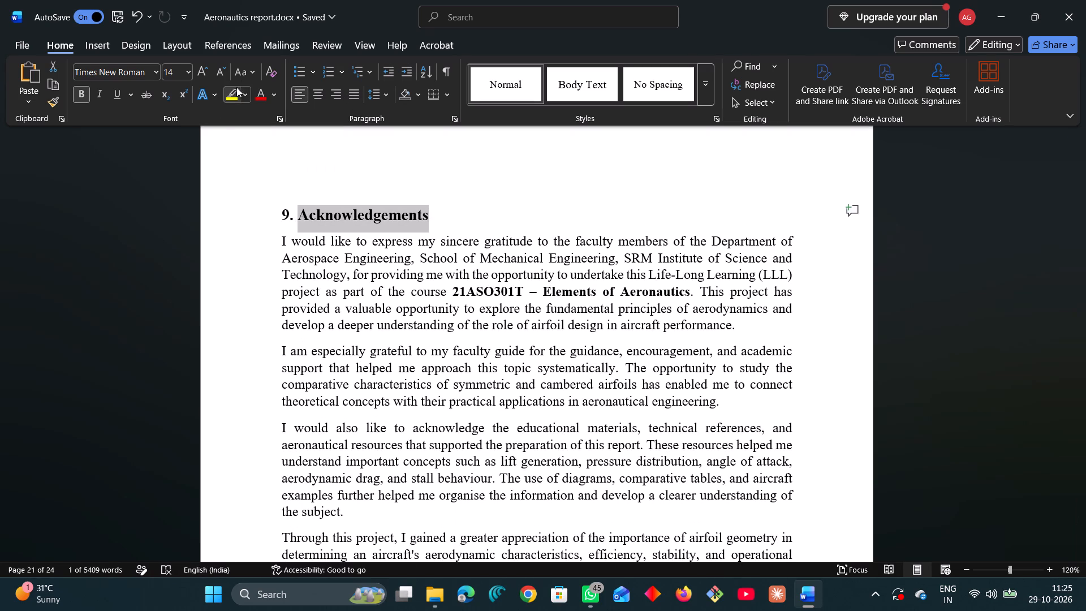
{"action": "left_click", "coordinate": [245, 75]}
{"action": "left_click", "coordinate": [268, 130]}
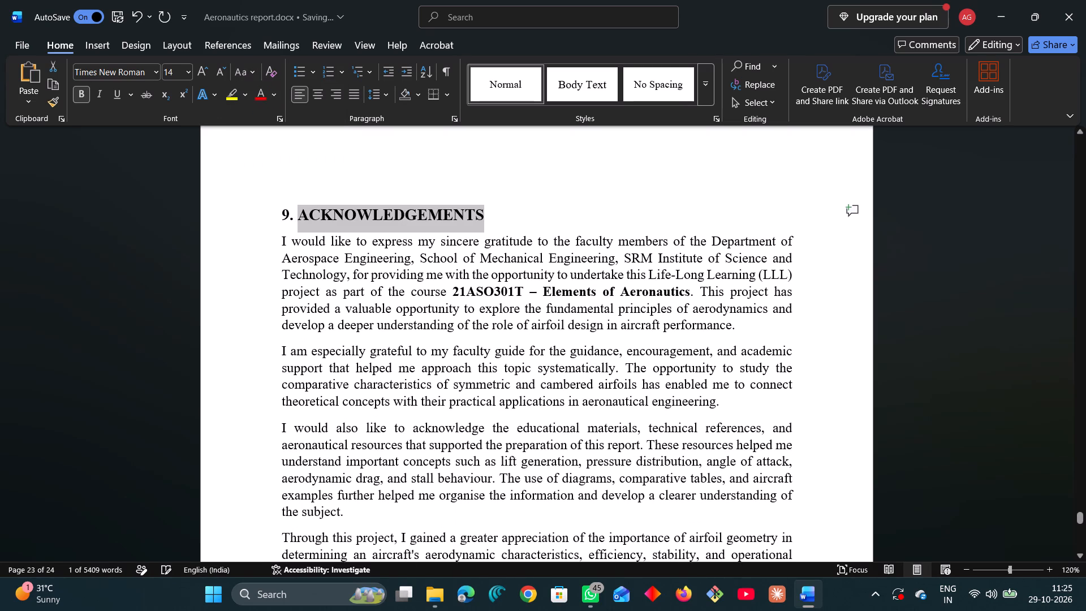
{"action": "left_click", "coordinate": [408, 182]}
Change the word "References" in the section 10 heading to uppercase.
{"action": "scroll", "coordinate": [408, 182], "scroll_direction": "up", "scroll_amount": 20}
{"action": "scroll", "coordinate": [408, 182], "scroll_direction": "up", "scroll_amount": 3}
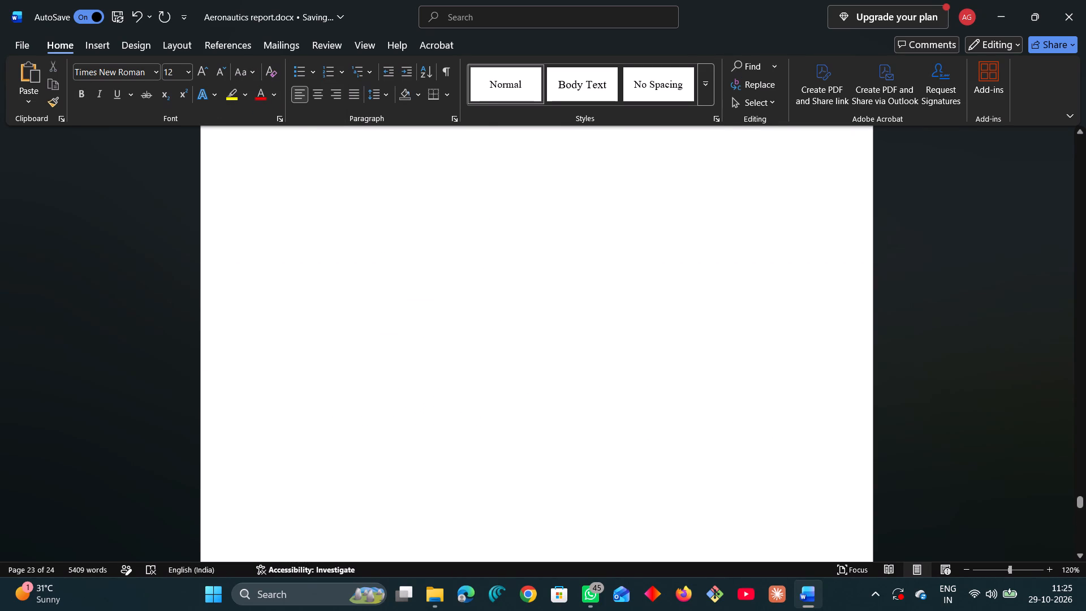
{"action": "scroll", "coordinate": [408, 193], "scroll_direction": "down", "scroll_amount": 20}
{"action": "scroll", "coordinate": [408, 193], "scroll_direction": "down", "scroll_amount": 20}
{"action": "scroll", "coordinate": [408, 193], "scroll_direction": "down", "scroll_amount": 2}
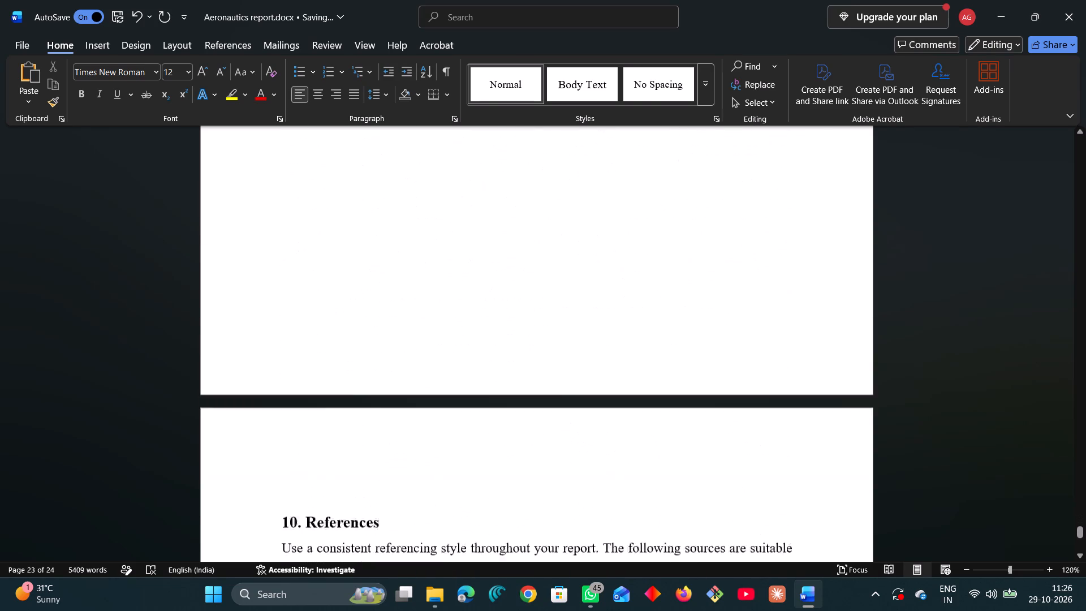
{"action": "scroll", "coordinate": [409, 210], "scroll_direction": "down", "scroll_amount": 7}
{"action": "scroll", "coordinate": [356, 186], "scroll_direction": "up", "scroll_amount": 2}
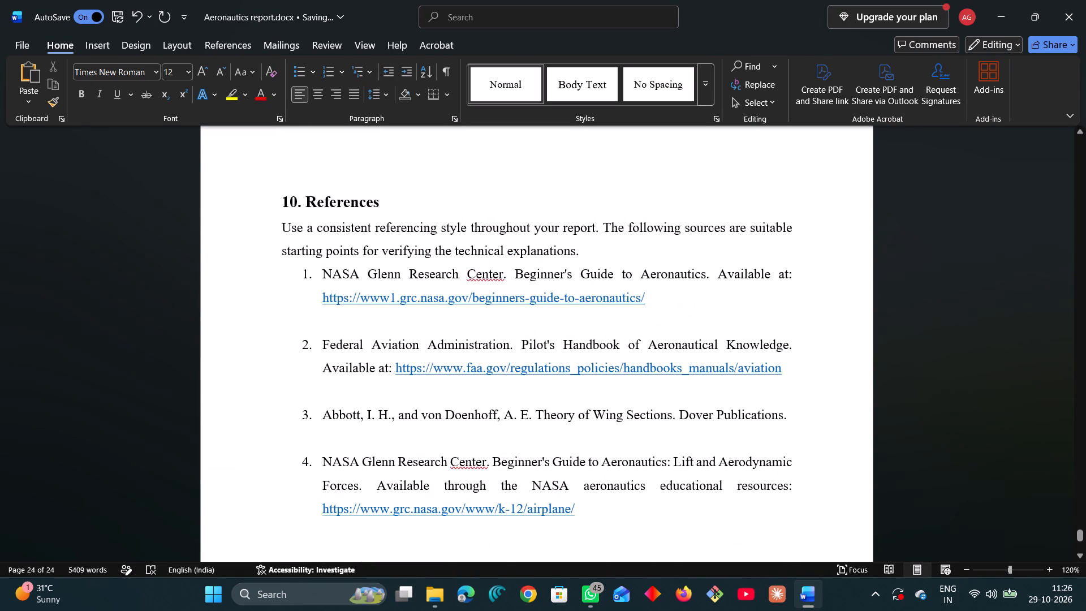
{"action": "left_click_drag", "start_coordinate": [379, 200], "coordinate": [309, 201]}
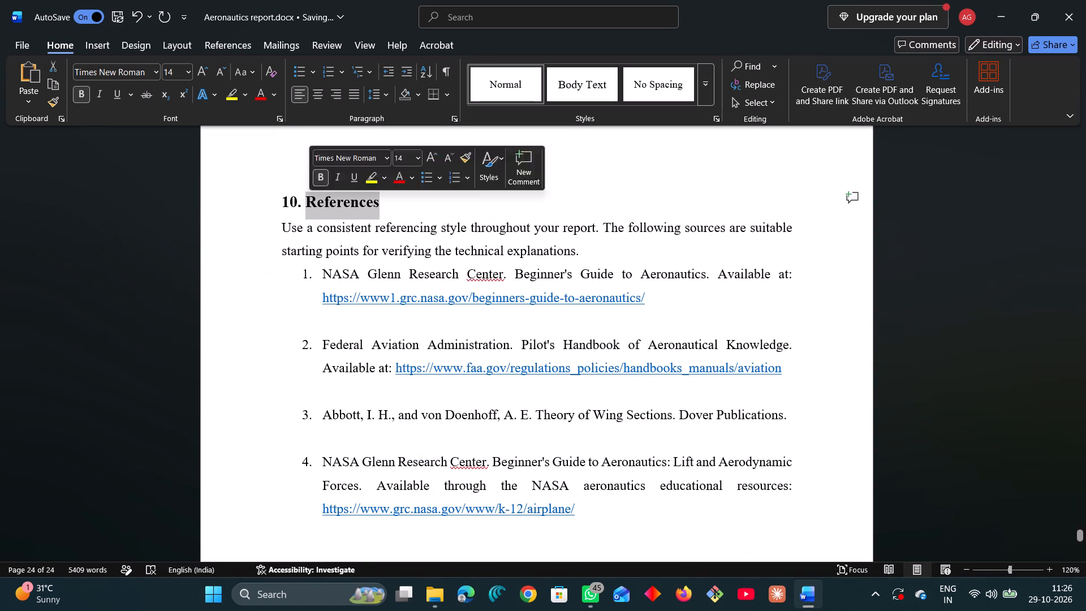
{"action": "left_click", "coordinate": [248, 66]}
{"action": "left_click", "coordinate": [259, 124]}
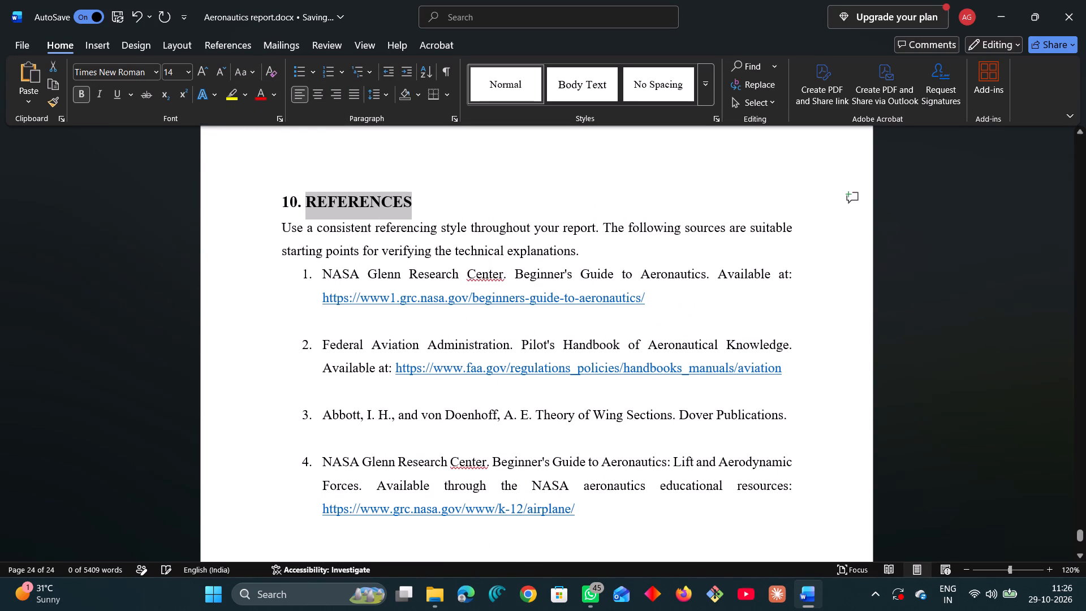
{"action": "left_click", "coordinate": [418, 138]}
Review the layout from section 9 Acknowledgements back through sections 8 and 7 to the start of section 6 CONCLUSION.
{"action": "scroll", "coordinate": [436, 180], "scroll_direction": "up", "scroll_amount": 20}
{"action": "scroll", "coordinate": [436, 180], "scroll_direction": "up", "scroll_amount": 10}
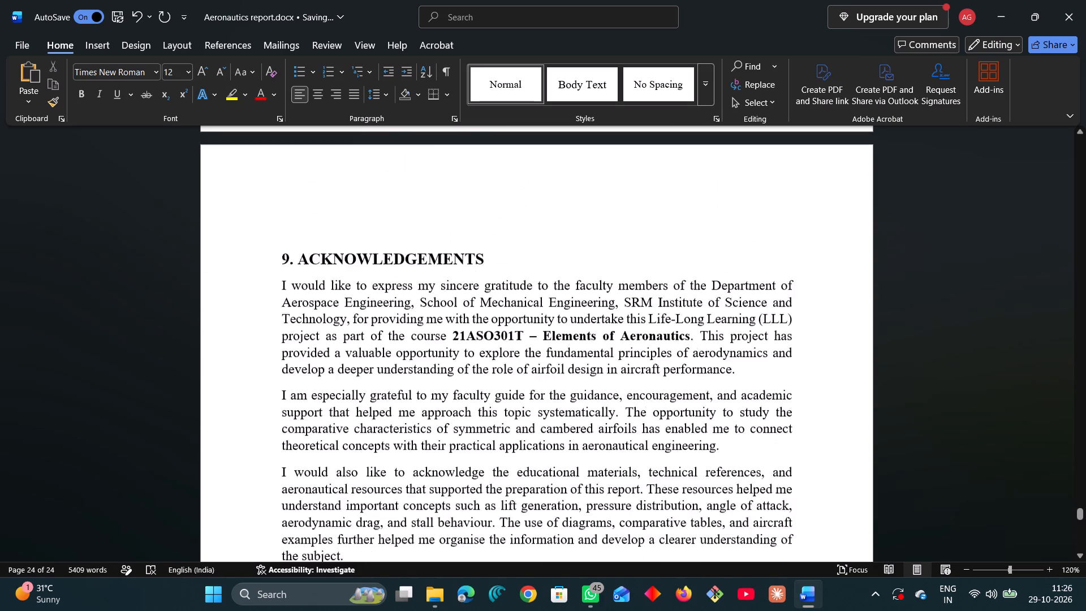
{"action": "scroll", "coordinate": [438, 245], "scroll_direction": "up", "scroll_amount": 20}
{"action": "scroll", "coordinate": [438, 245], "scroll_direction": "up", "scroll_amount": 20}
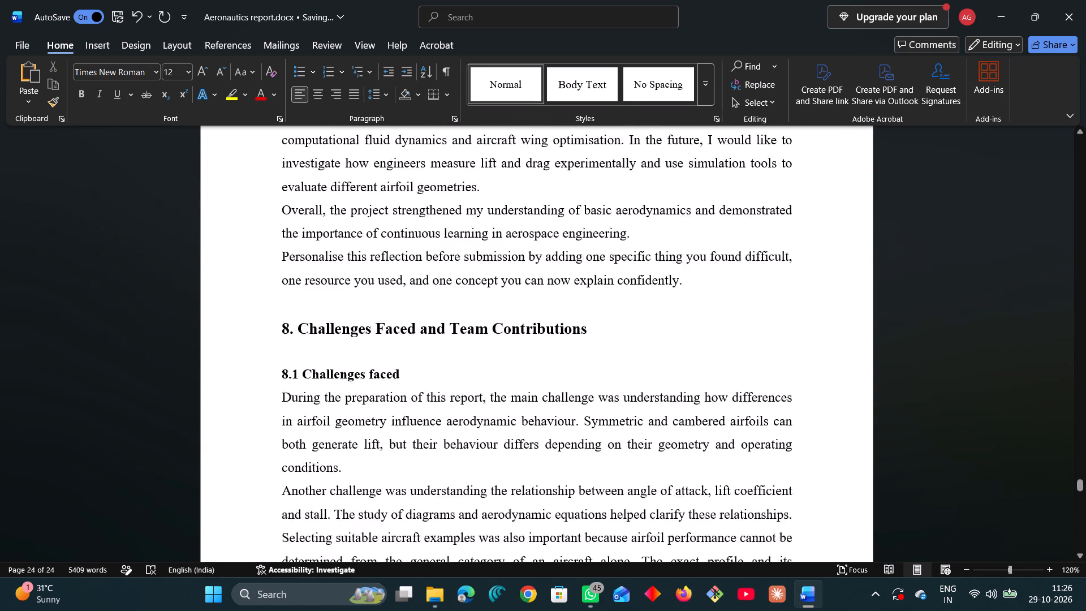
{"action": "scroll", "coordinate": [446, 252], "scroll_direction": "up", "scroll_amount": 3}
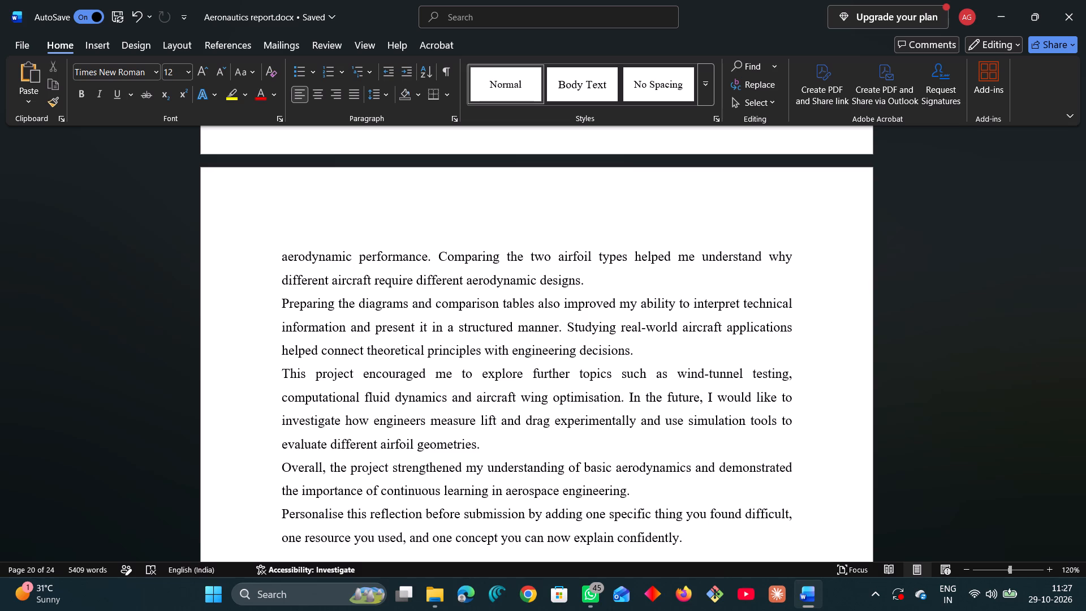
{"action": "scroll", "coordinate": [340, 371], "scroll_direction": "down", "scroll_amount": 5}
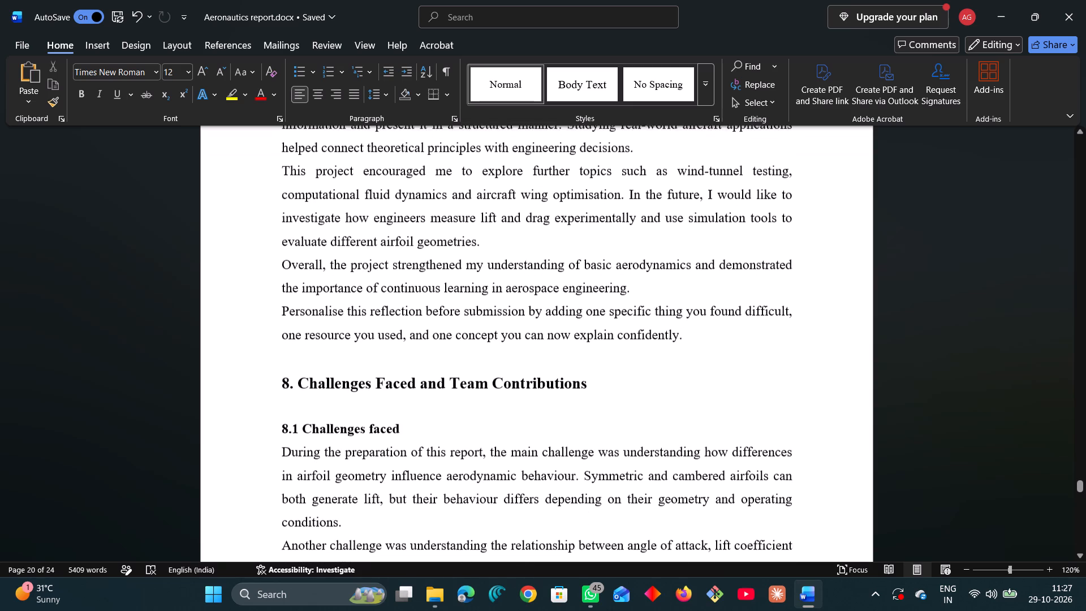
{"action": "scroll", "coordinate": [350, 348], "scroll_direction": "down", "scroll_amount": 3}
{"action": "scroll", "coordinate": [357, 339], "scroll_direction": "up", "scroll_amount": 17}
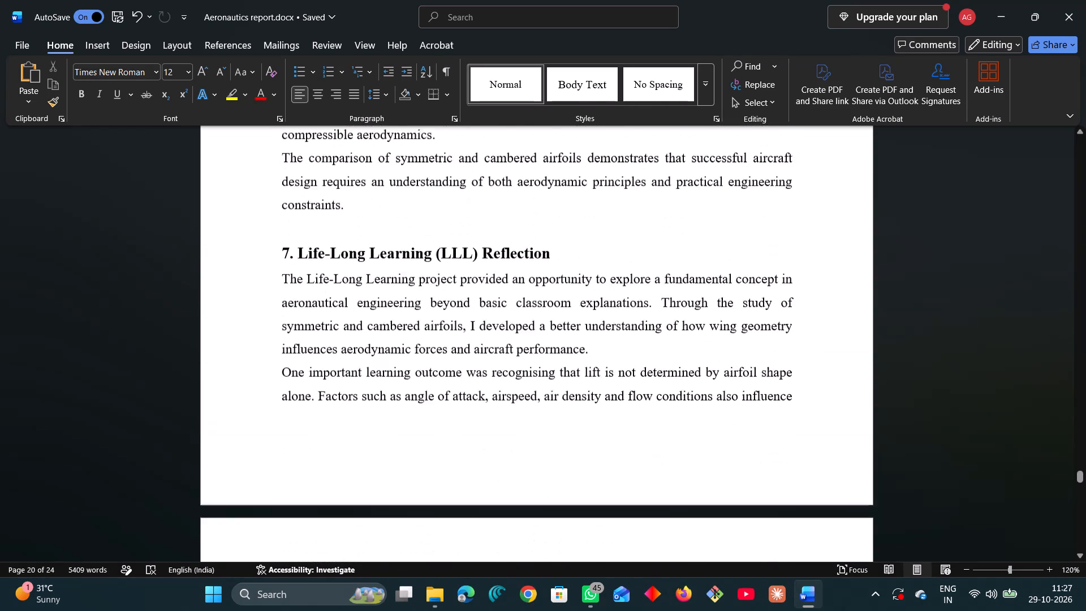
{"action": "scroll", "coordinate": [371, 336], "scroll_direction": "up", "scroll_amount": 20}
{"action": "scroll", "coordinate": [371, 336], "scroll_direction": "up", "scroll_amount": 14}
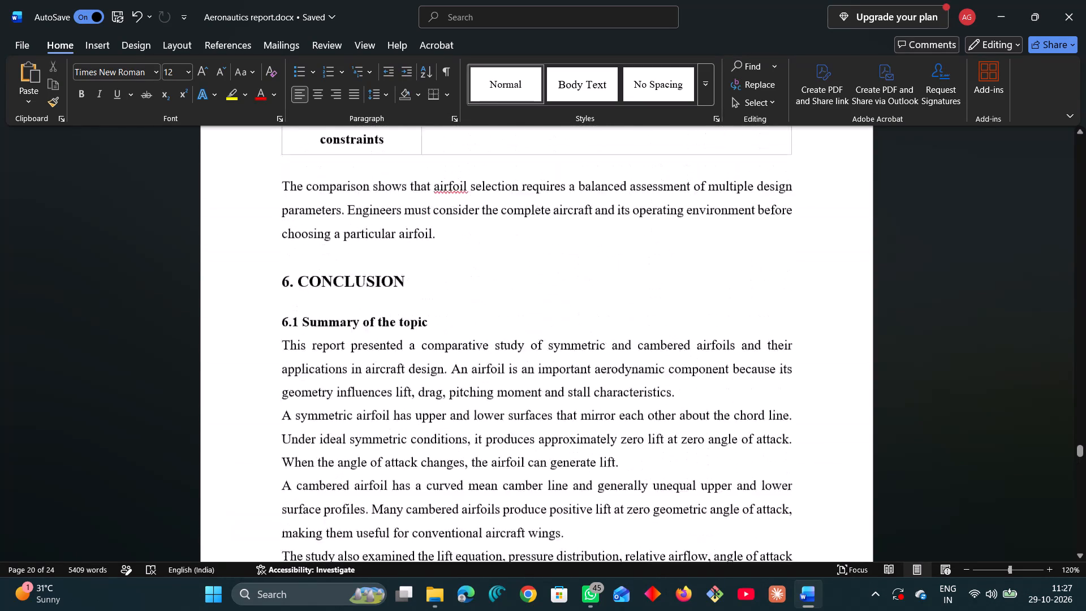
{"action": "scroll", "coordinate": [387, 320], "scroll_direction": "up", "scroll_amount": 7}
{"action": "scroll", "coordinate": [389, 320], "scroll_direction": "down", "scroll_amount": 7}
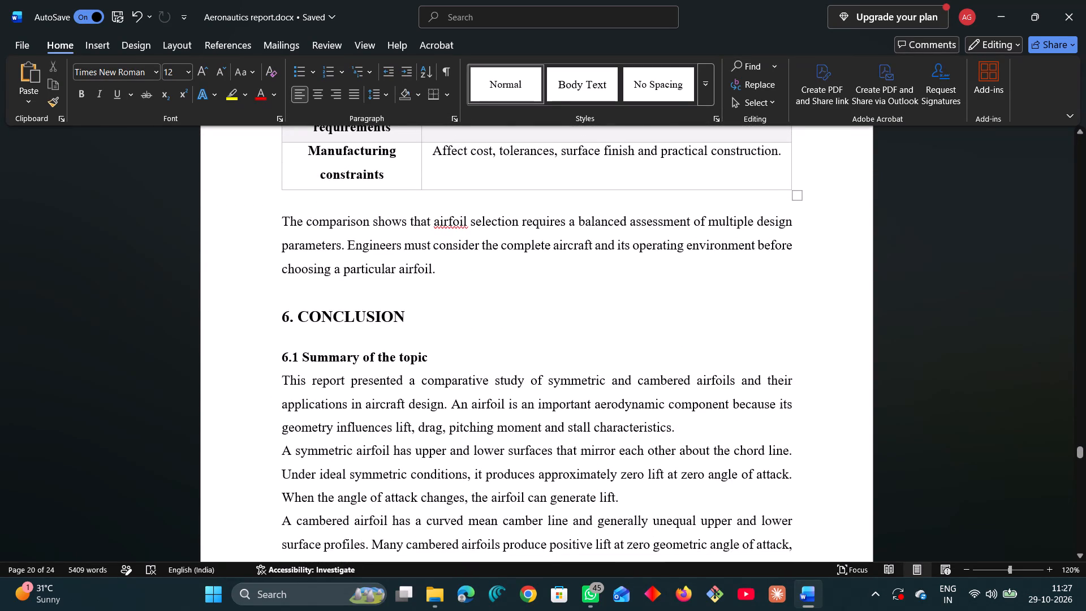
Insert a page break before the 6. CONCLUSION heading so that the section starts on a new page.
{"action": "left_click", "coordinate": [444, 285]}
{"action": "key", "text": "ctrl+Return"}
{"action": "scroll", "coordinate": [444, 285], "scroll_direction": "up", "scroll_amount": 3}
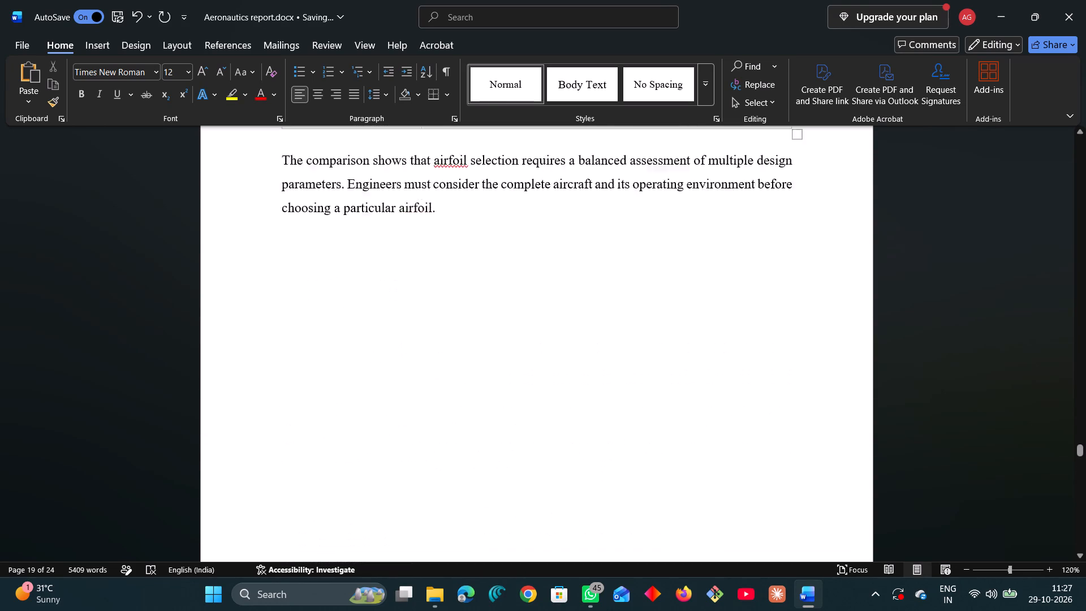
{"action": "scroll", "coordinate": [444, 285], "scroll_direction": "up", "scroll_amount": 1}
{"action": "scroll", "coordinate": [444, 285], "scroll_direction": "down", "scroll_amount": 14}
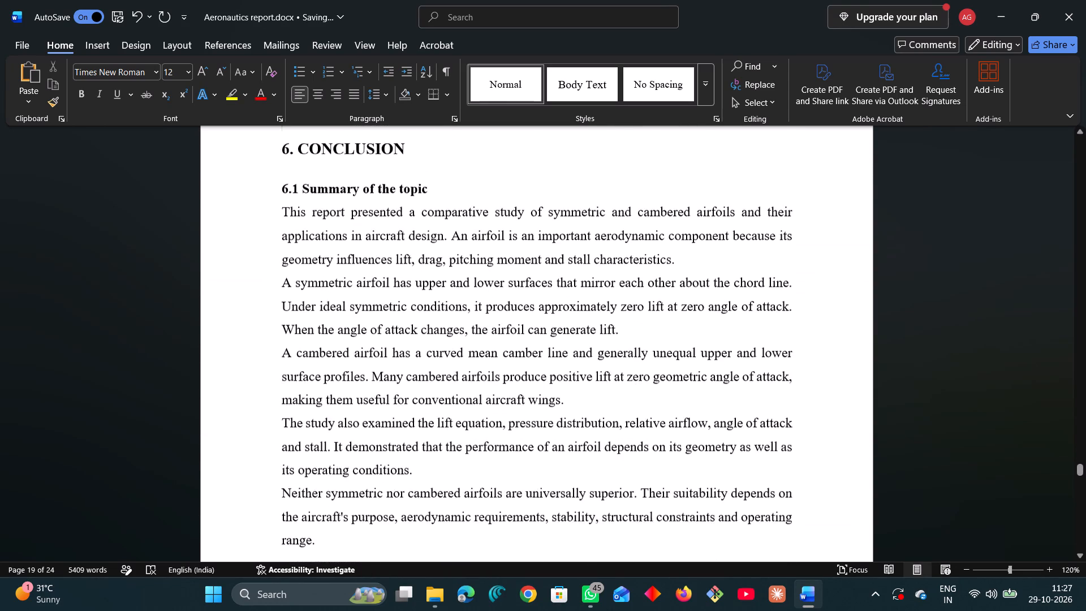
Examine the report's layout from the Conclusion to the References, and from the Abstract page to the List of Figures.
{"action": "scroll", "coordinate": [444, 285], "scroll_direction": "down", "scroll_amount": 17}
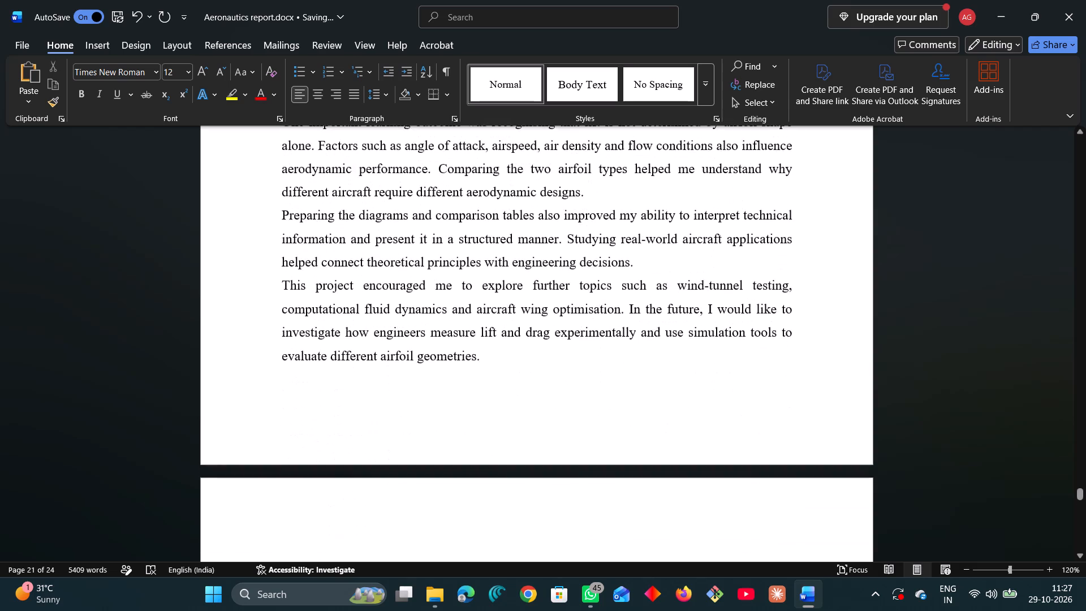
{"action": "scroll", "coordinate": [444, 285], "scroll_direction": "down", "scroll_amount": 17}
{"action": "scroll", "coordinate": [444, 285], "scroll_direction": "down", "scroll_amount": 6}
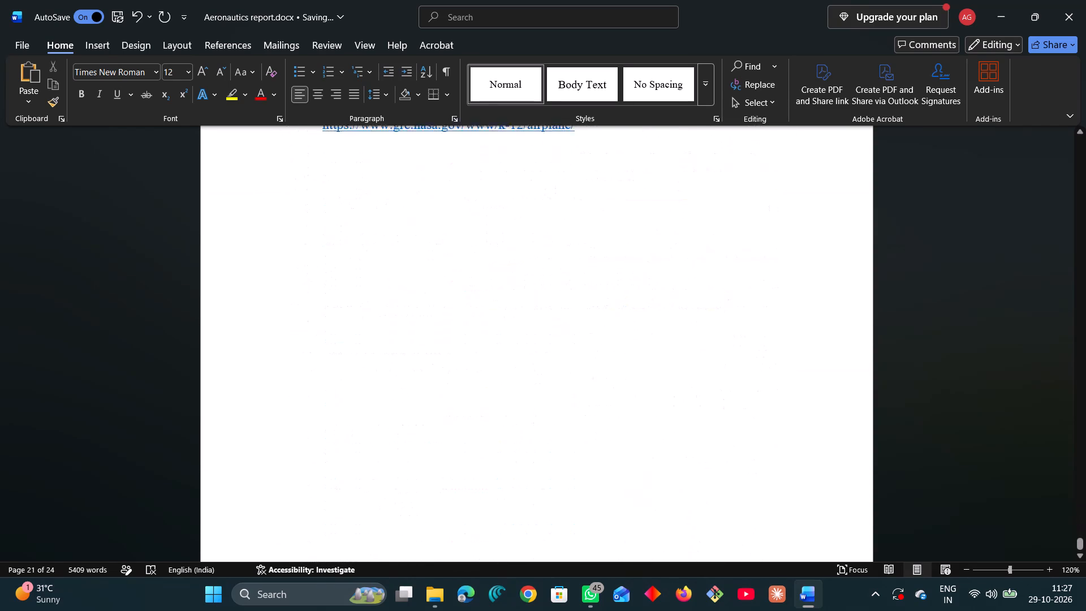
{"action": "scroll", "coordinate": [444, 285], "scroll_direction": "up", "scroll_amount": 20}
{"action": "scroll", "coordinate": [444, 285], "scroll_direction": "up", "scroll_amount": 20}
{"action": "scroll", "coordinate": [444, 285], "scroll_direction": "up", "scroll_amount": 13}
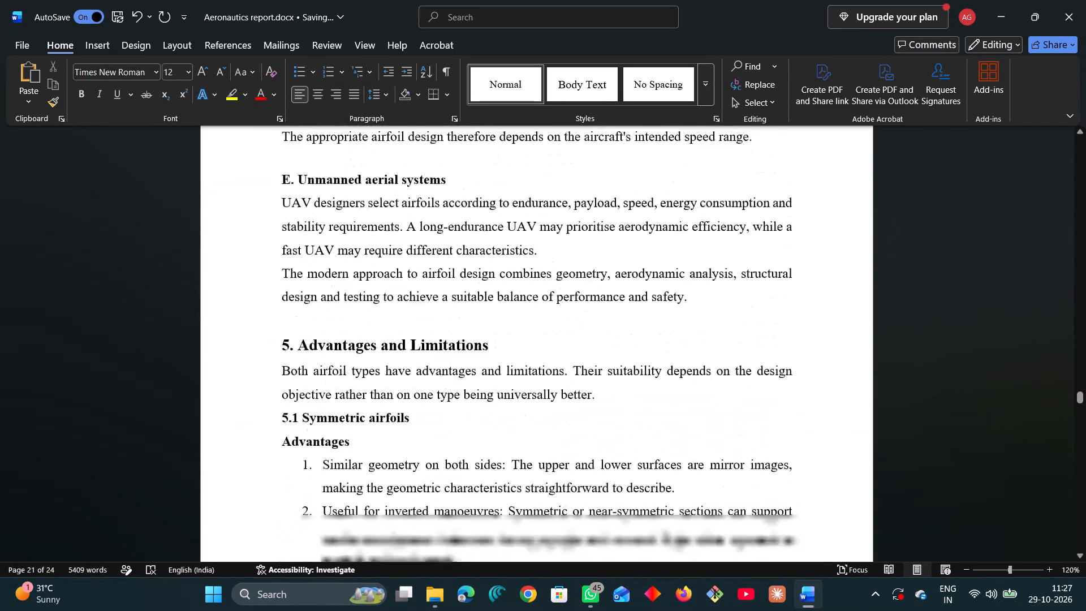
{"action": "scroll", "coordinate": [444, 285], "scroll_direction": "down", "scroll_amount": 2, "text": "ctrl"}
{"action": "scroll", "coordinate": [444, 285], "scroll_direction": "up", "scroll_amount": 18}
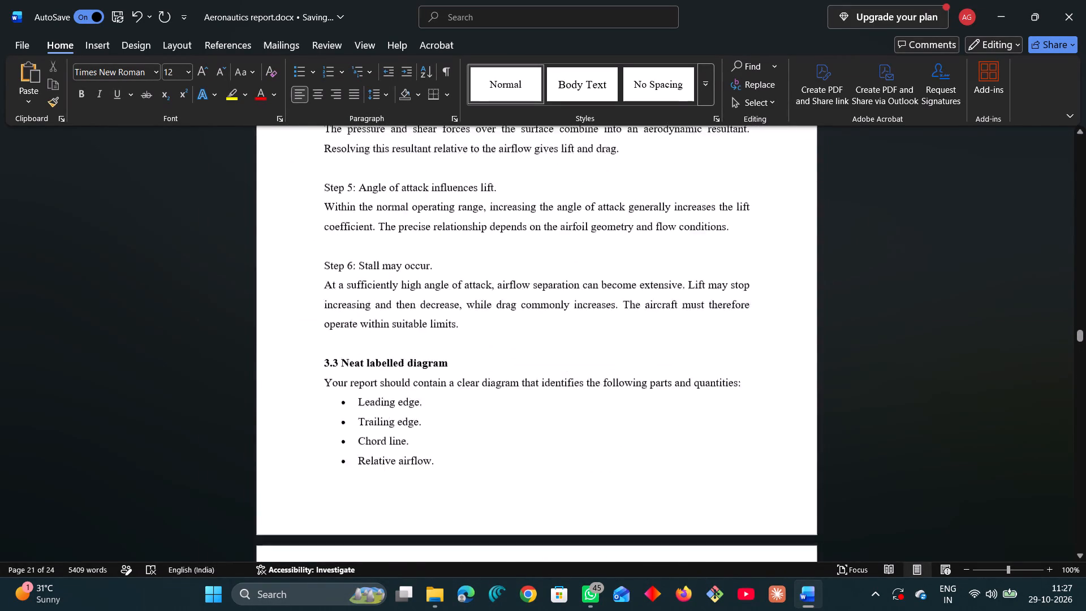
{"action": "scroll", "coordinate": [444, 285], "scroll_direction": "up", "scroll_amount": 7}
{"action": "scroll", "coordinate": [444, 285], "scroll_direction": "up", "scroll_amount": 20}
{"action": "scroll", "coordinate": [444, 285], "scroll_direction": "up", "scroll_amount": 20}
{"action": "scroll", "coordinate": [444, 285], "scroll_direction": "up", "scroll_amount": 15}
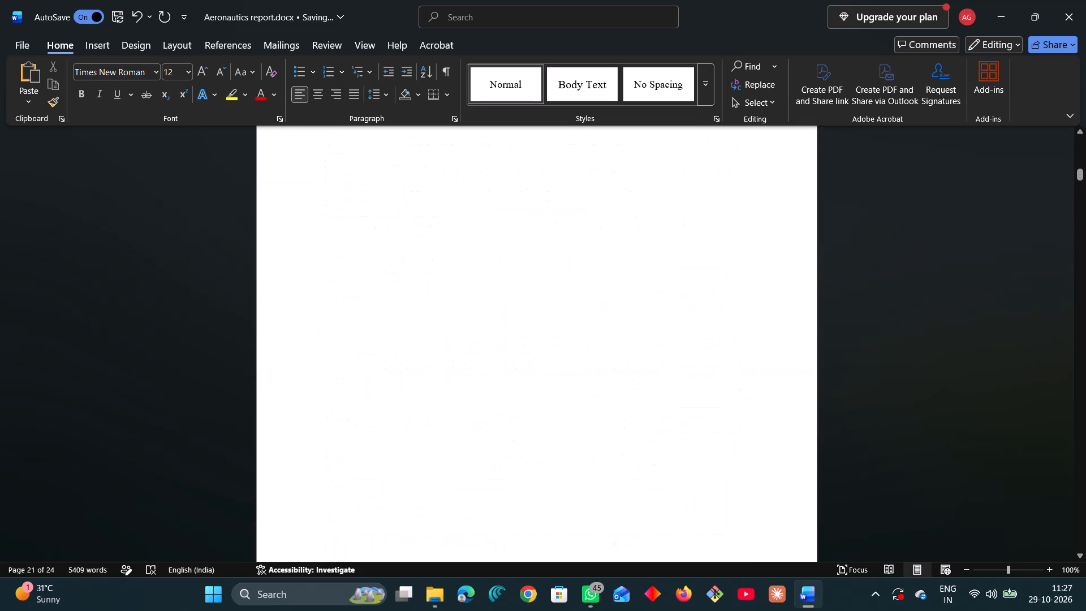
{"action": "scroll", "coordinate": [444, 285], "scroll_direction": "up", "scroll_amount": 13}
{"action": "scroll", "coordinate": [444, 285], "scroll_direction": "down", "scroll_amount": 14}
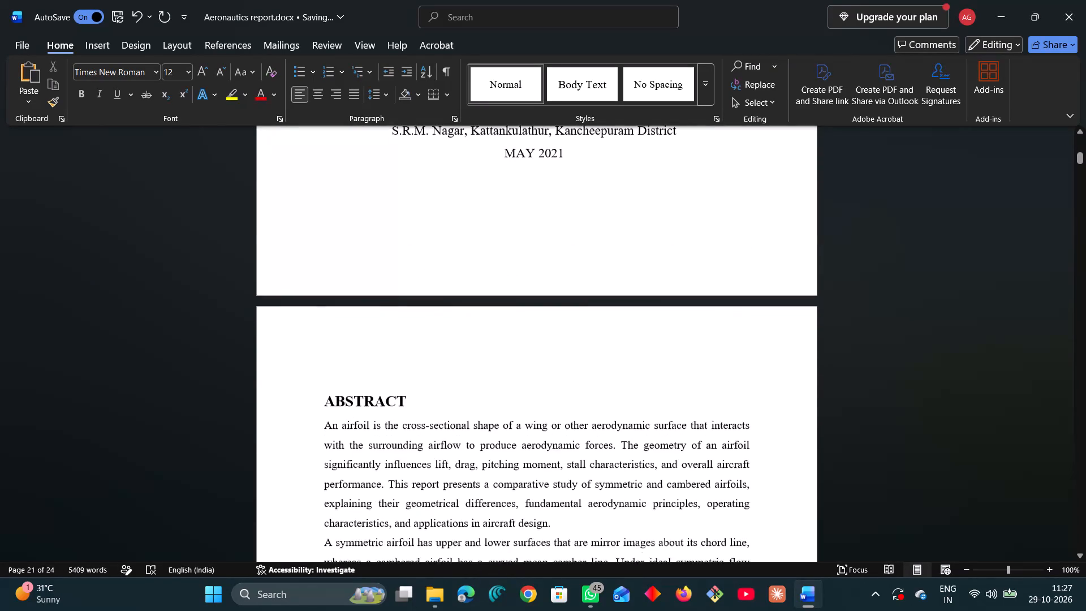
{"action": "scroll", "coordinate": [444, 285], "scroll_direction": "down", "scroll_amount": 7}
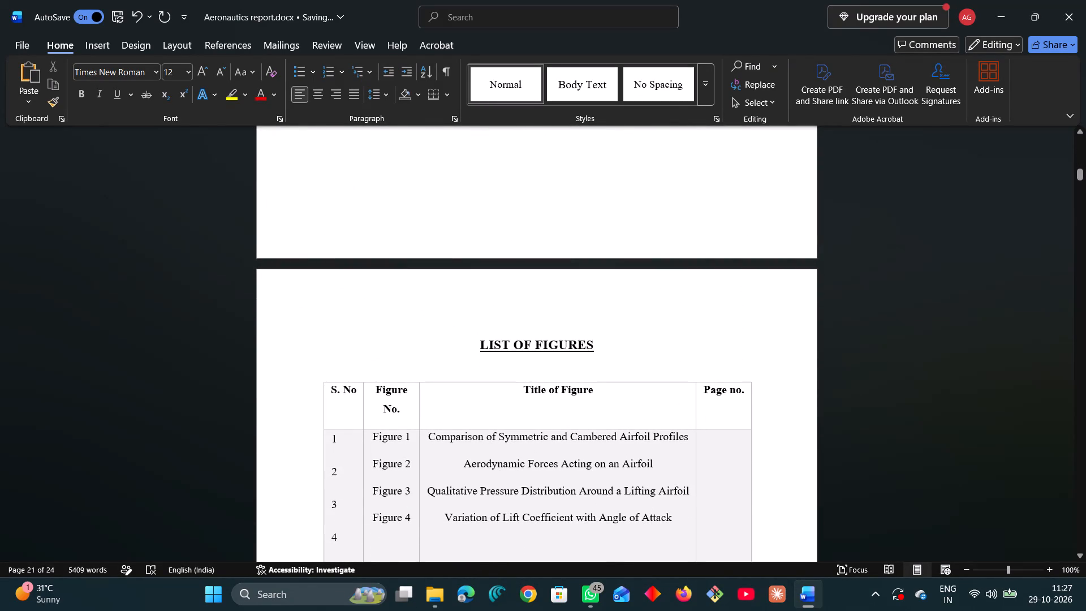
{"action": "scroll", "coordinate": [588, 338], "scroll_direction": "down", "scroll_amount": 3}
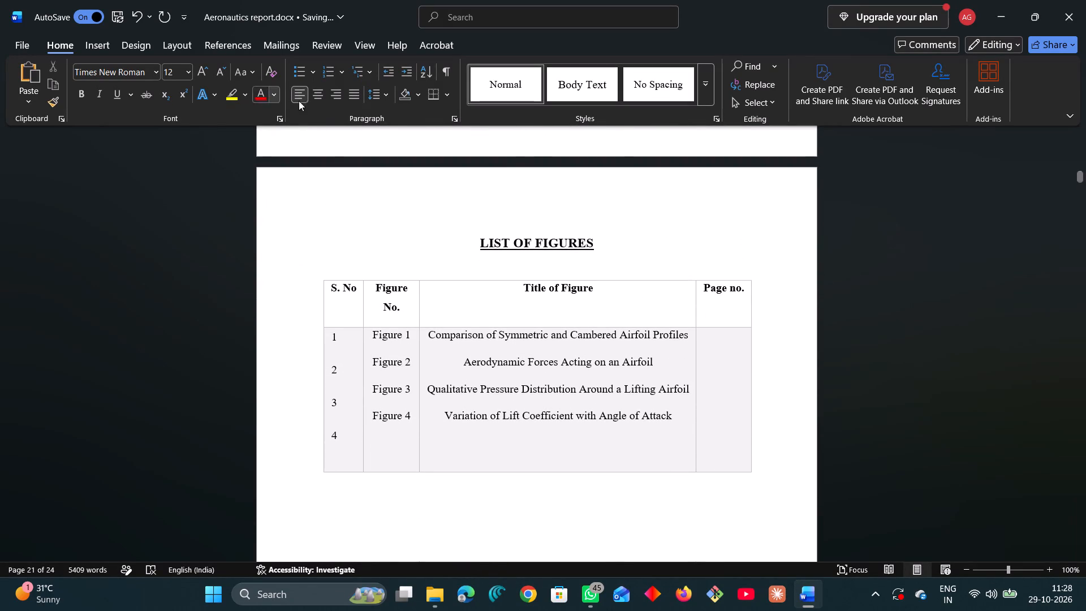
Apply the light-bordered table style with grey banded rows to the whole List of Figures table.
{"action": "left_click", "coordinate": [317, 273]}
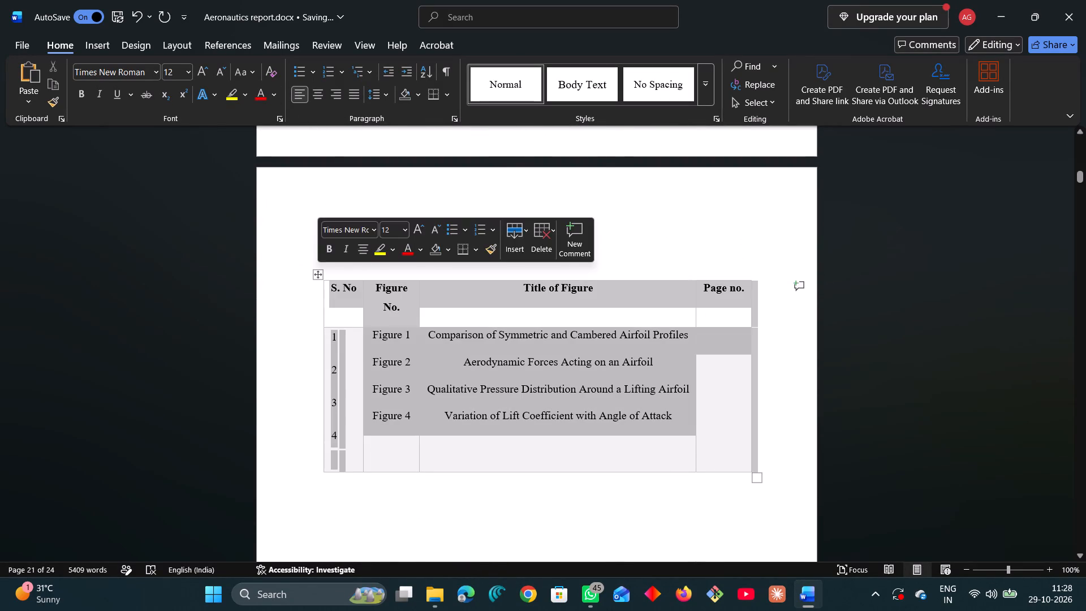
{"action": "left_click", "coordinate": [499, 44]}
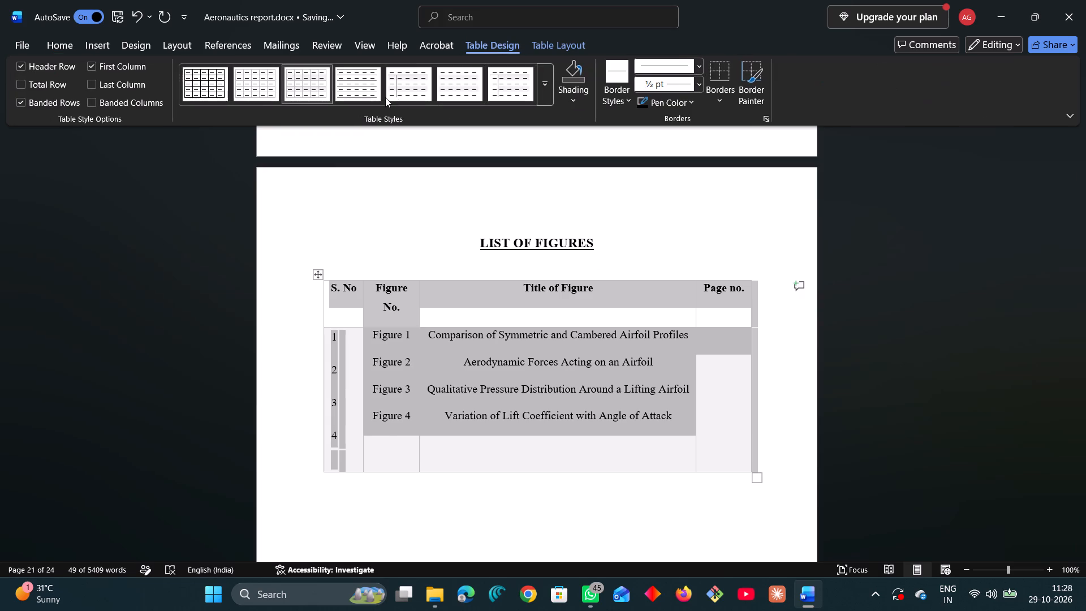
{"action": "left_click", "coordinate": [306, 89]}
{"action": "left_click", "coordinate": [391, 225]}
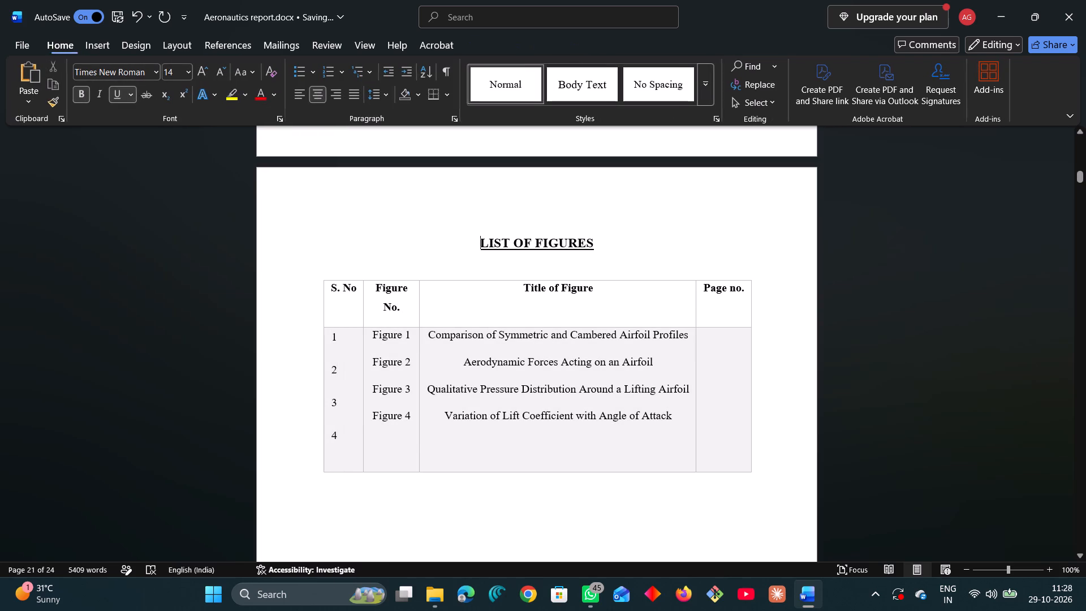
{"action": "scroll", "coordinate": [406, 264], "scroll_direction": "down", "scroll_amount": 6}
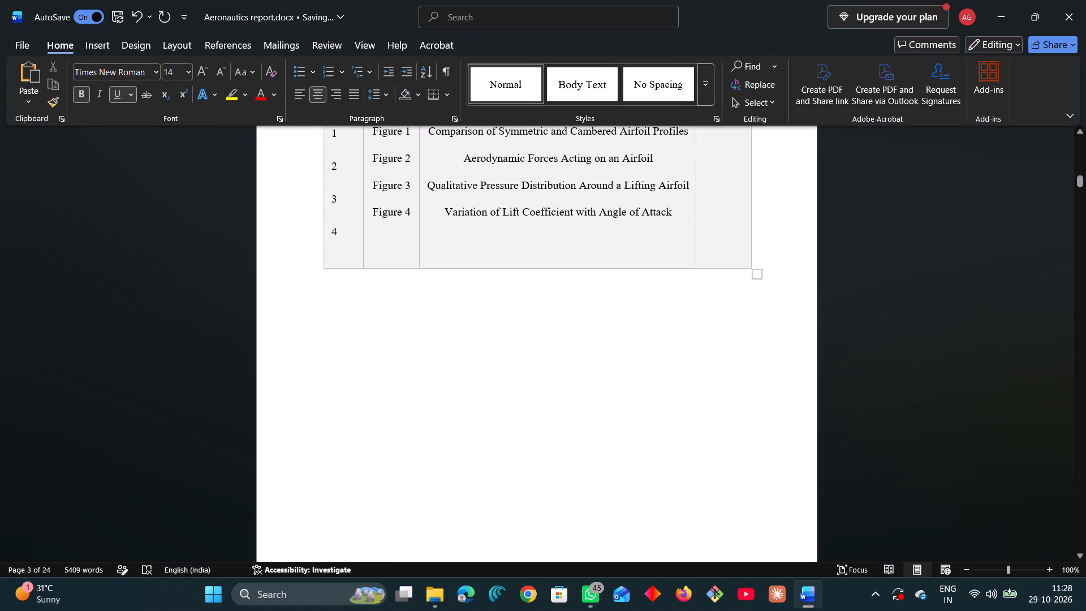
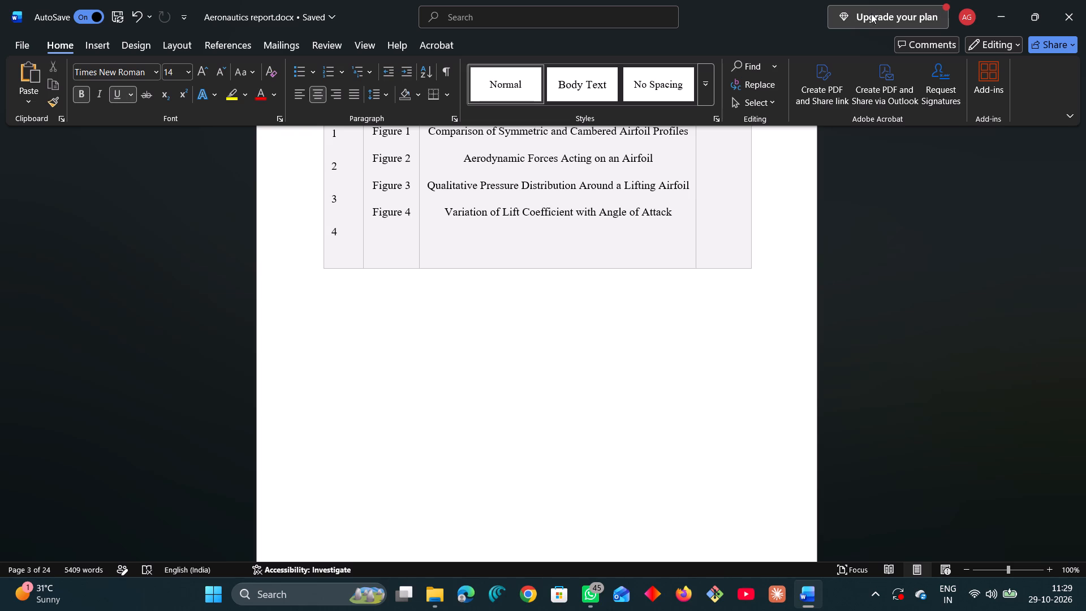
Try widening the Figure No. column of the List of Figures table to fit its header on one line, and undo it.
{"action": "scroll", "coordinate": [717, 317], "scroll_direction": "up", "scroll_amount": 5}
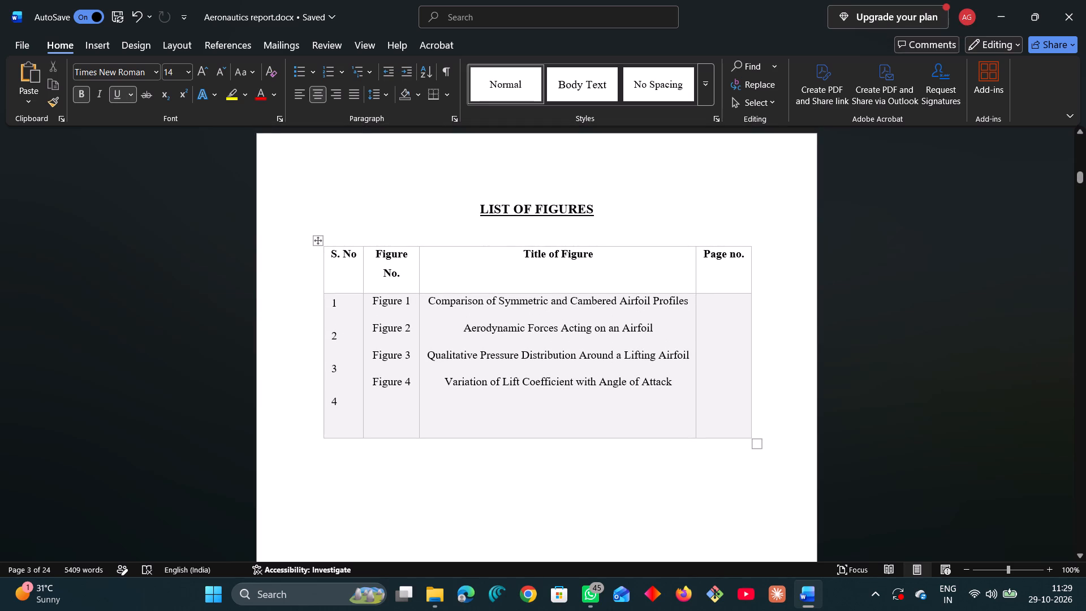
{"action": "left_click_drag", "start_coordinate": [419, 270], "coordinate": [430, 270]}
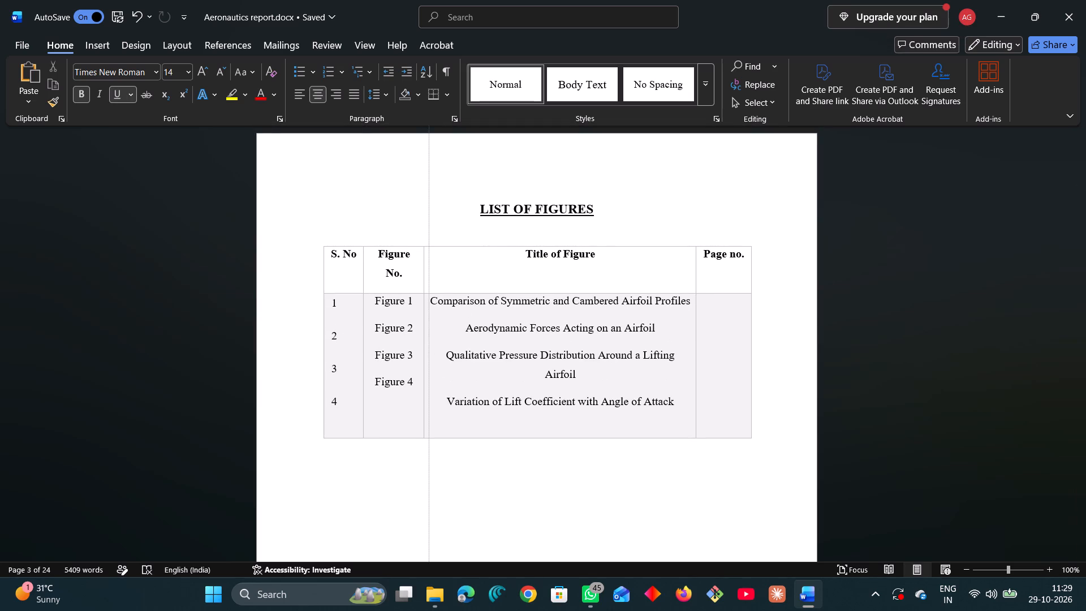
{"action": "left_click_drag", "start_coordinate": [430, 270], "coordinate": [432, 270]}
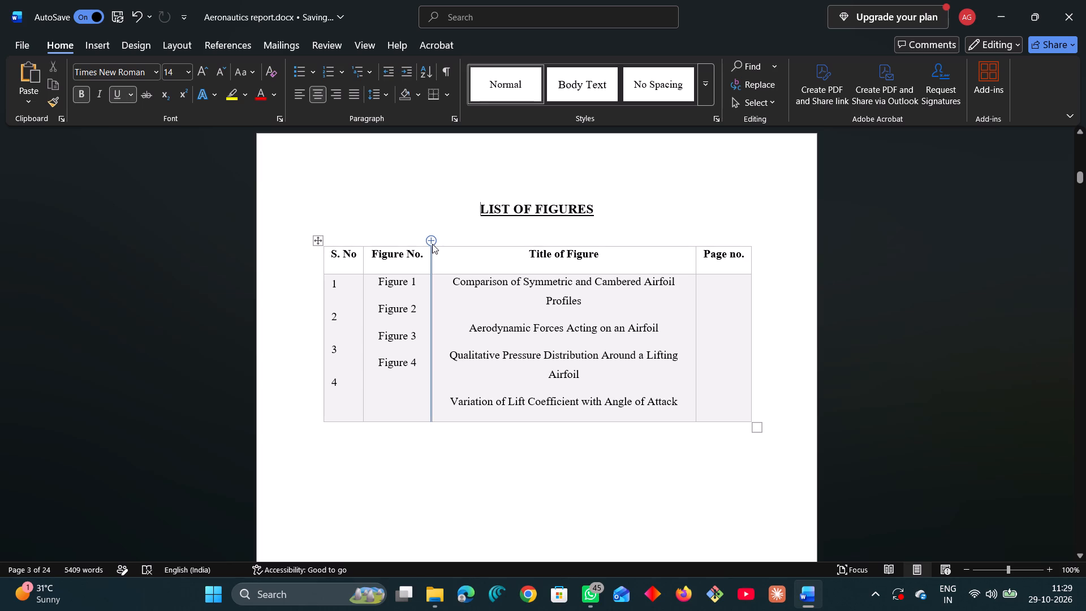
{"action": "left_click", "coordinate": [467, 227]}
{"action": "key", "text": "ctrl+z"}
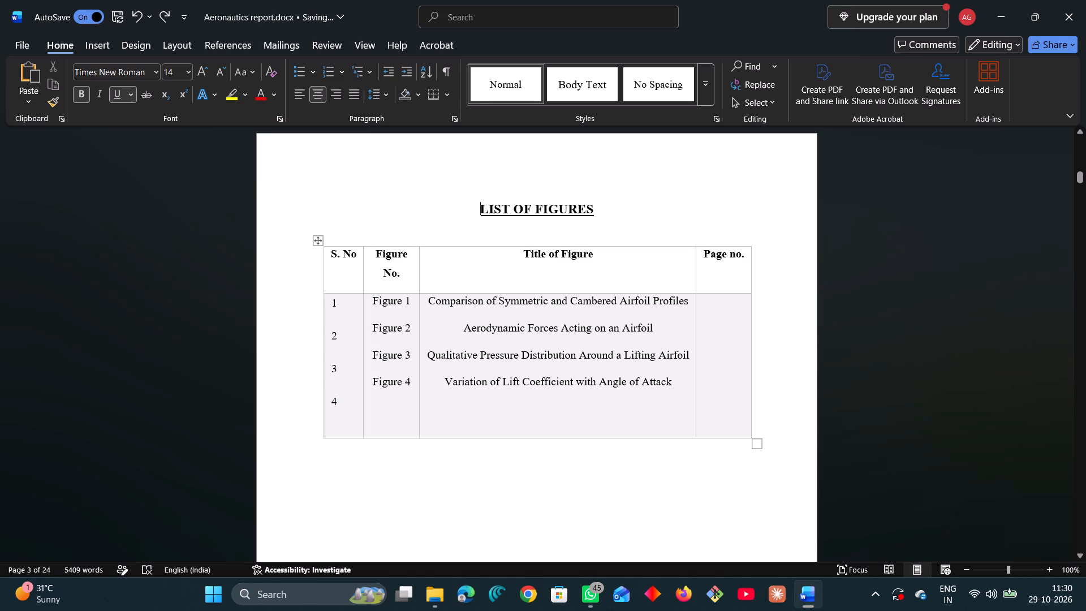
Capture a rectangular screen snip of the whole List of Figures table.
{"action": "key", "text": "Print"}
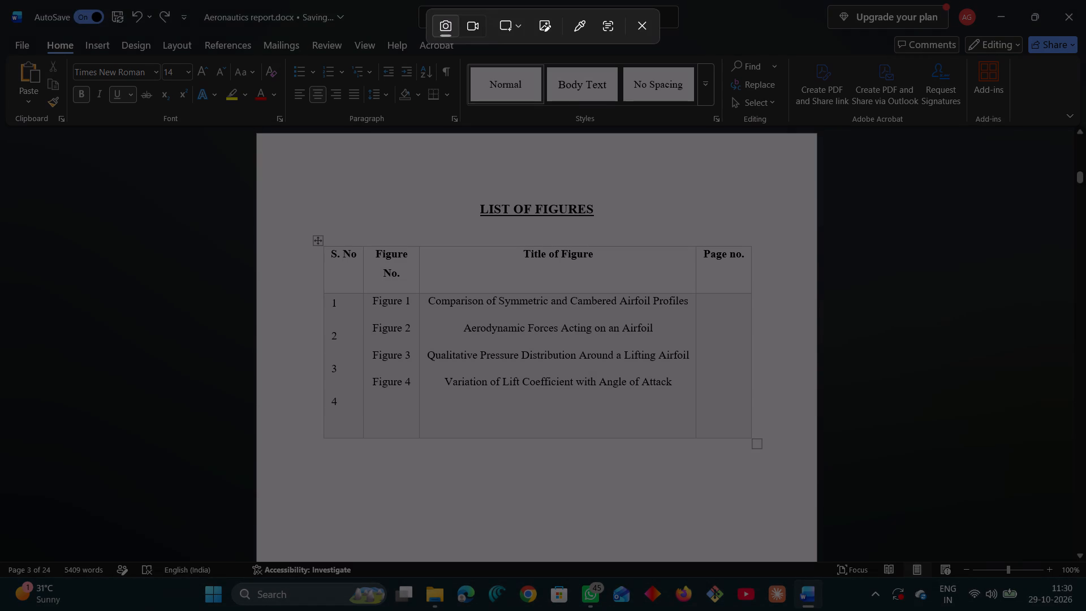
{"action": "left_click_drag", "start_coordinate": [300, 217], "coordinate": [766, 462]}
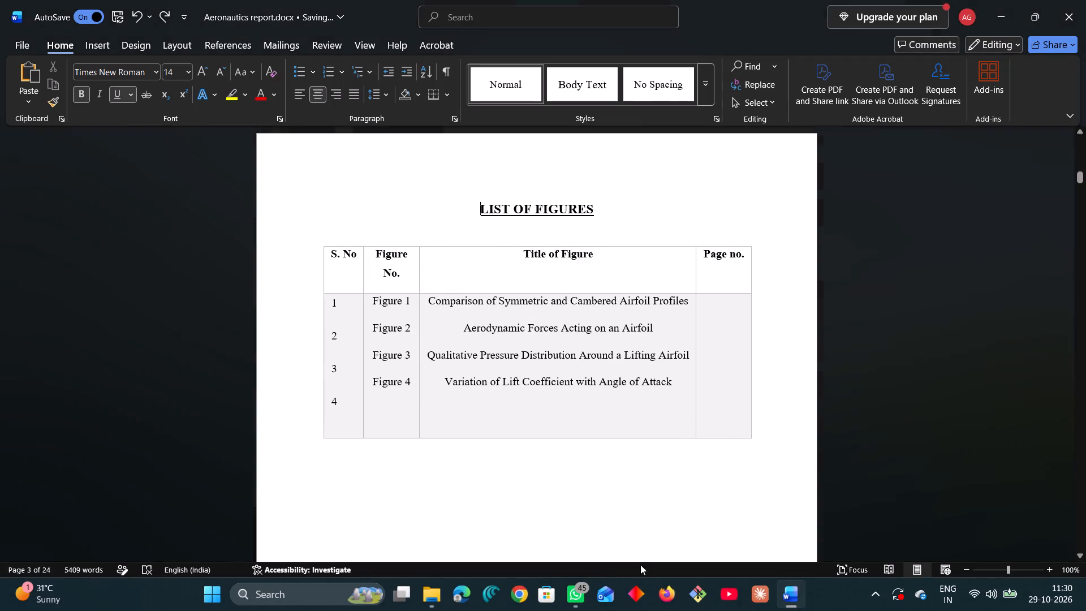
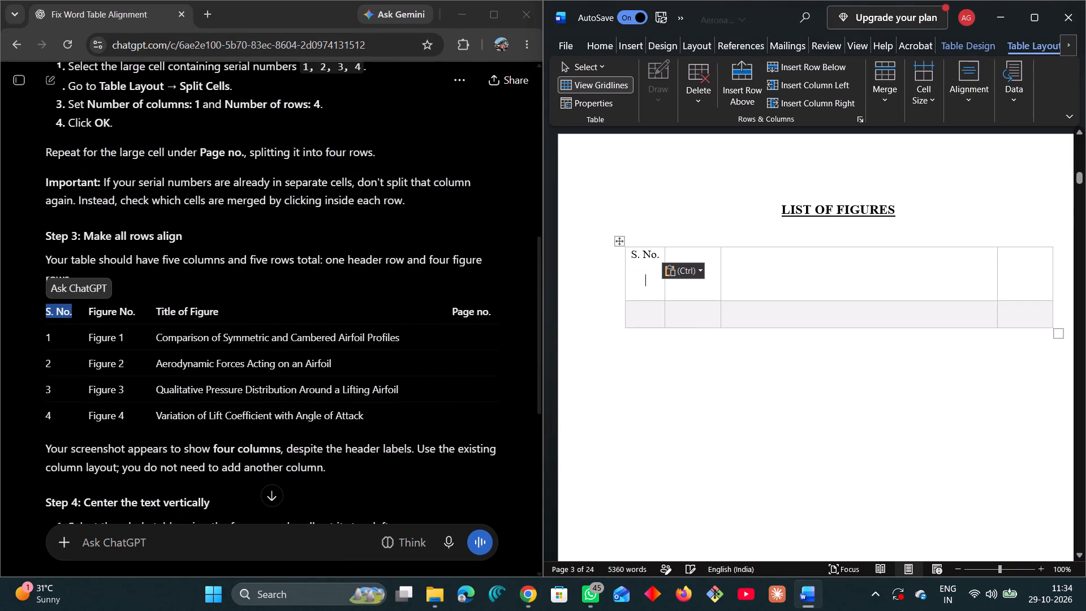
{"action": "key", "text": "BackSpace"}
{"action": "key", "text": "BackSpace"}
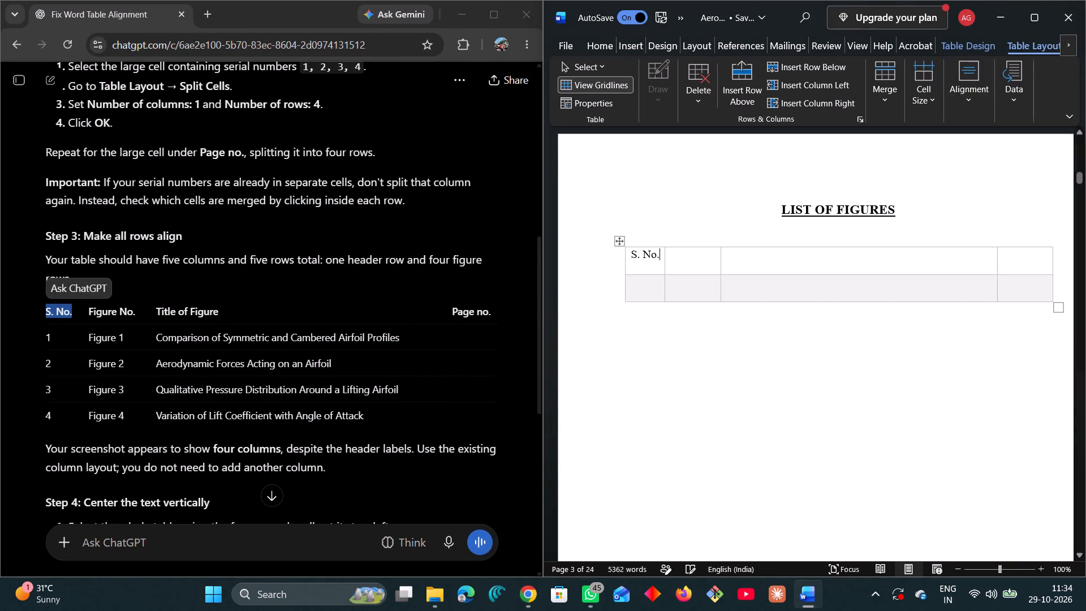
Copy the header "Figure No." from ChatGPT into the second header cell and widen that column to fit it on one line.
{"action": "left_click_drag", "start_coordinate": [137, 312], "coordinate": [87, 316]}
{"action": "key", "text": "ctrl+c"}
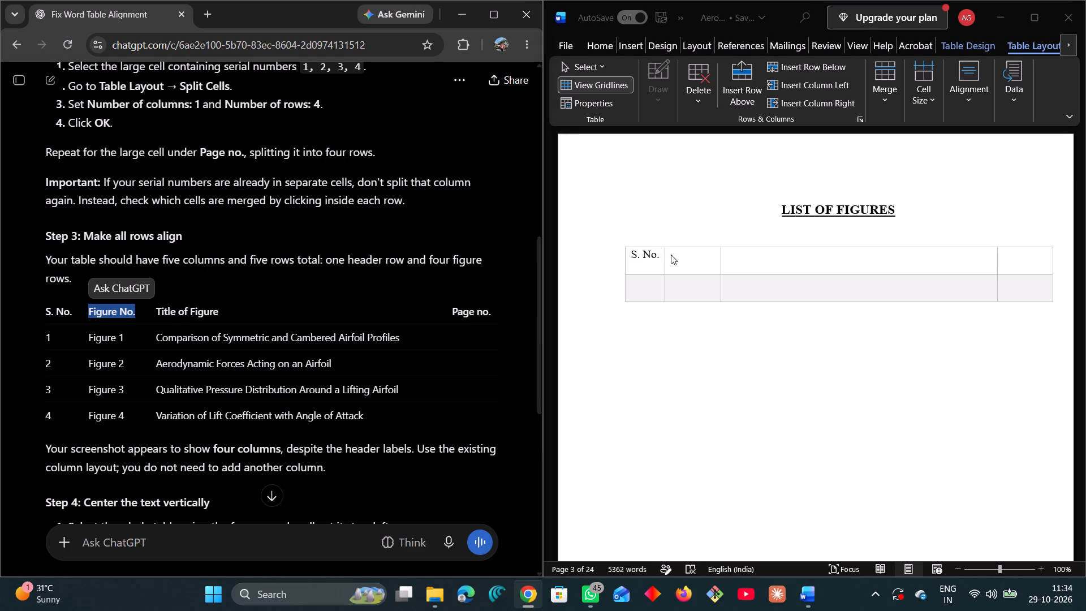
{"action": "left_click", "coordinate": [671, 255]}
{"action": "left_click", "coordinate": [676, 262]}
{"action": "key", "text": "ctrl+v"}
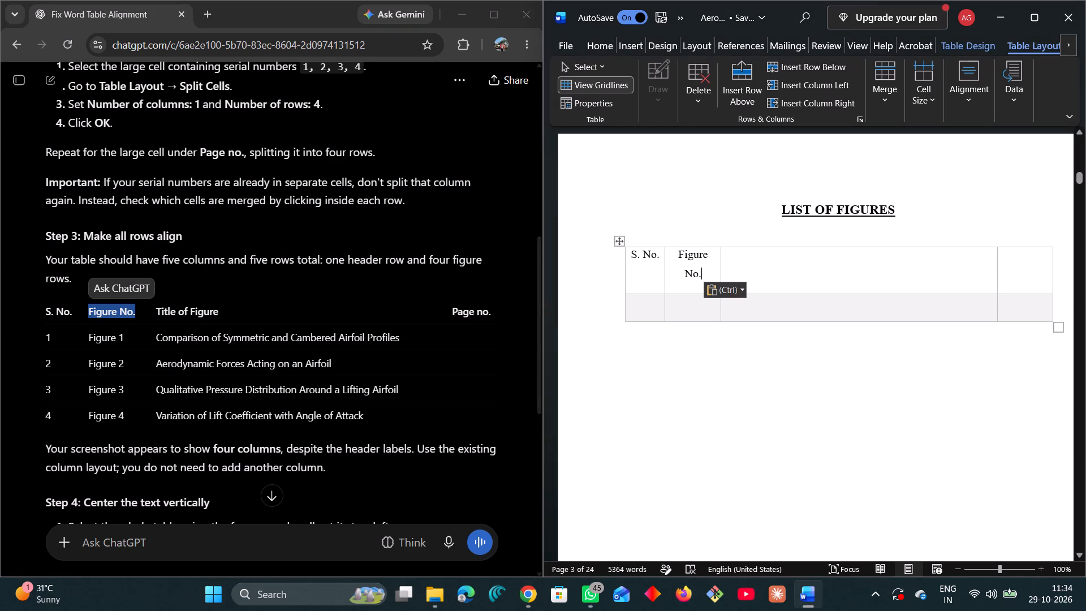
{"action": "left_click_drag", "start_coordinate": [719, 265], "coordinate": [726, 265]}
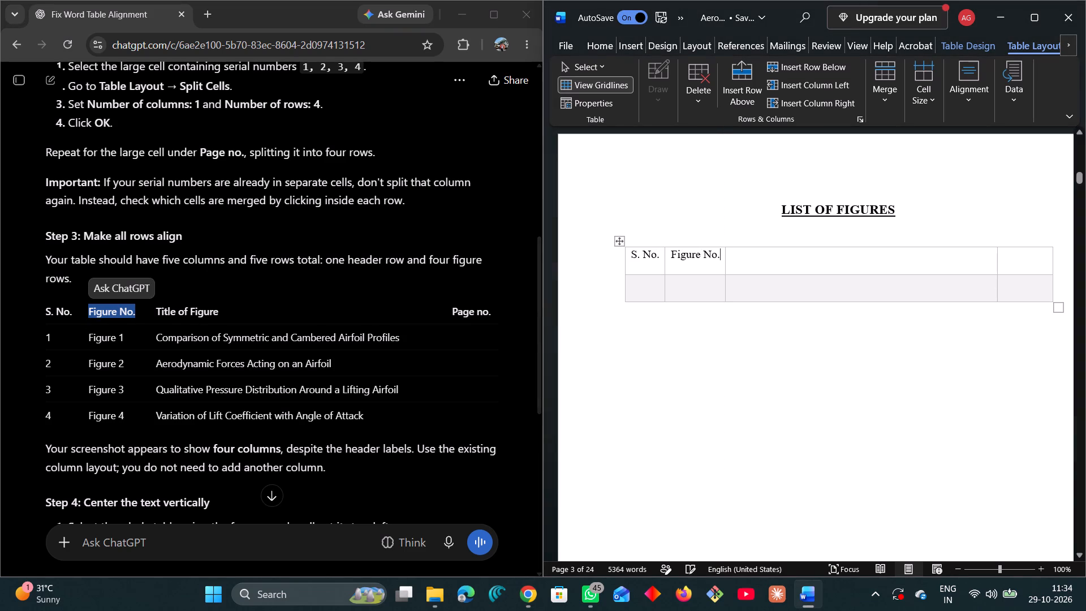
Copy the header "Title of Figure" from ChatGPT's table into the third header cell of the Word table.
{"action": "left_click_drag", "start_coordinate": [236, 308], "coordinate": [156, 308]}
{"action": "key", "text": "ctrl+c"}
{"action": "left_click", "coordinate": [766, 259]}
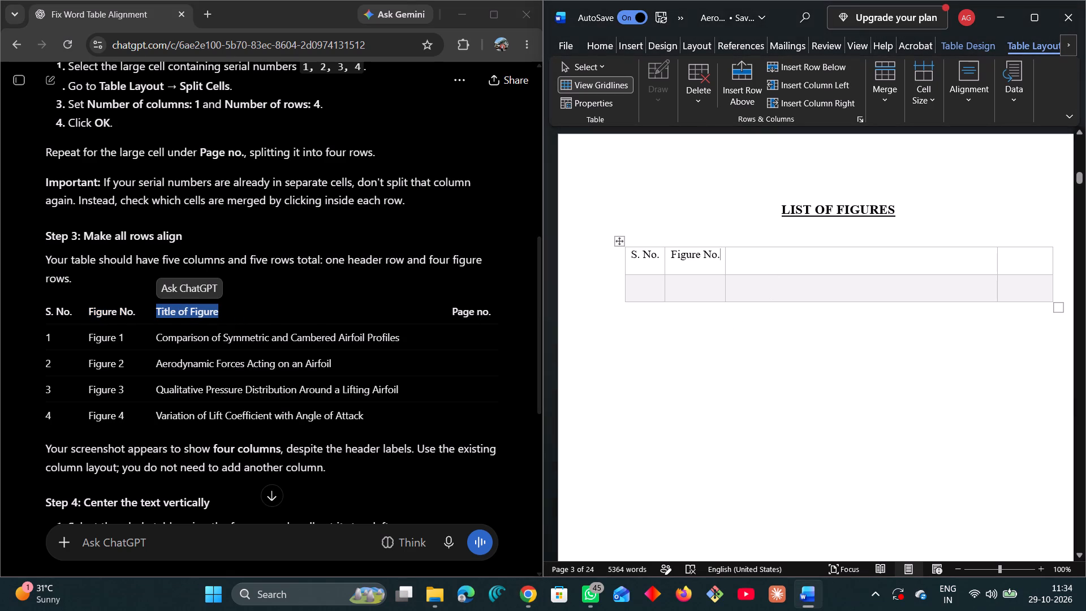
{"action": "left_click", "coordinate": [765, 259]}
{"action": "key", "text": "ctrl+v"}
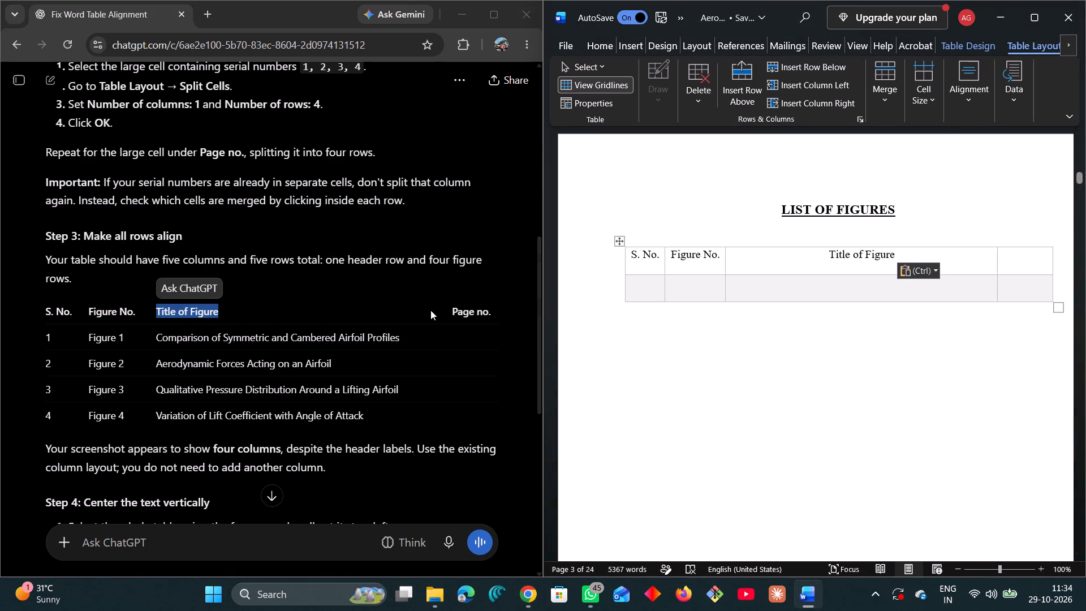
Copy the header "Page no." from ChatGPT's table into the last header cell of the Word table.
{"action": "left_click_drag", "start_coordinate": [500, 310], "coordinate": [454, 311]}
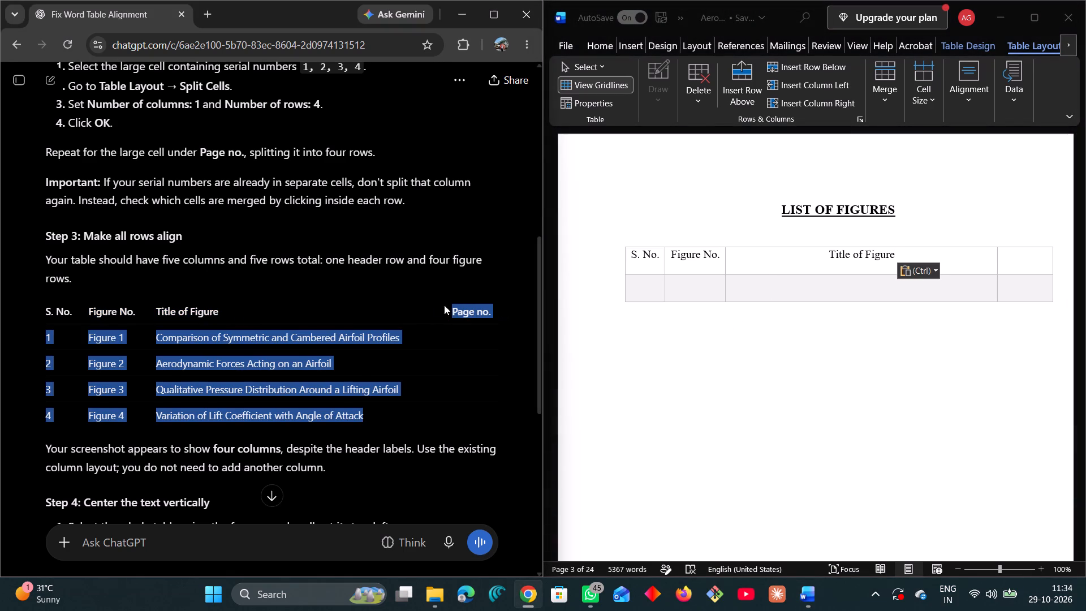
{"action": "left_click", "coordinate": [436, 304]}
{"action": "left_click_drag", "start_coordinate": [450, 305], "coordinate": [494, 308]}
{"action": "key", "text": "ctrl+c"}
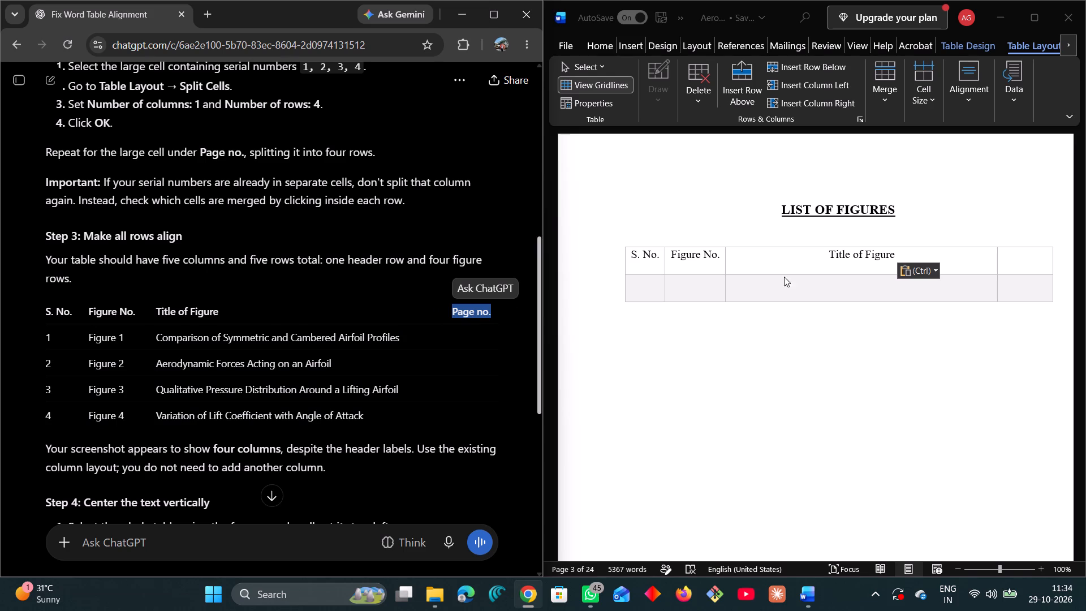
{"action": "left_click", "coordinate": [1004, 259]}
{"action": "left_click", "coordinate": [1005, 259]}
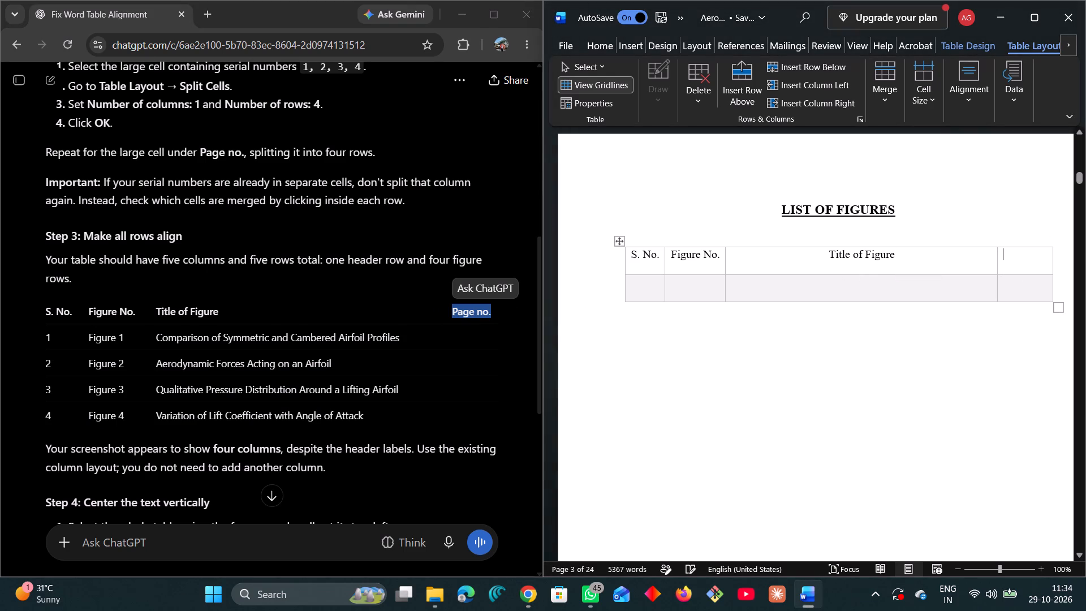
{"action": "key", "text": "ctrl+v"}
Copy serial number "1" from ChatGPT's table into the S. No. cell of the first row below the header, without an extra line.
{"action": "left_click", "coordinate": [790, 346]}
{"action": "scroll", "coordinate": [775, 340], "scroll_direction": "down", "scroll_amount": 1}
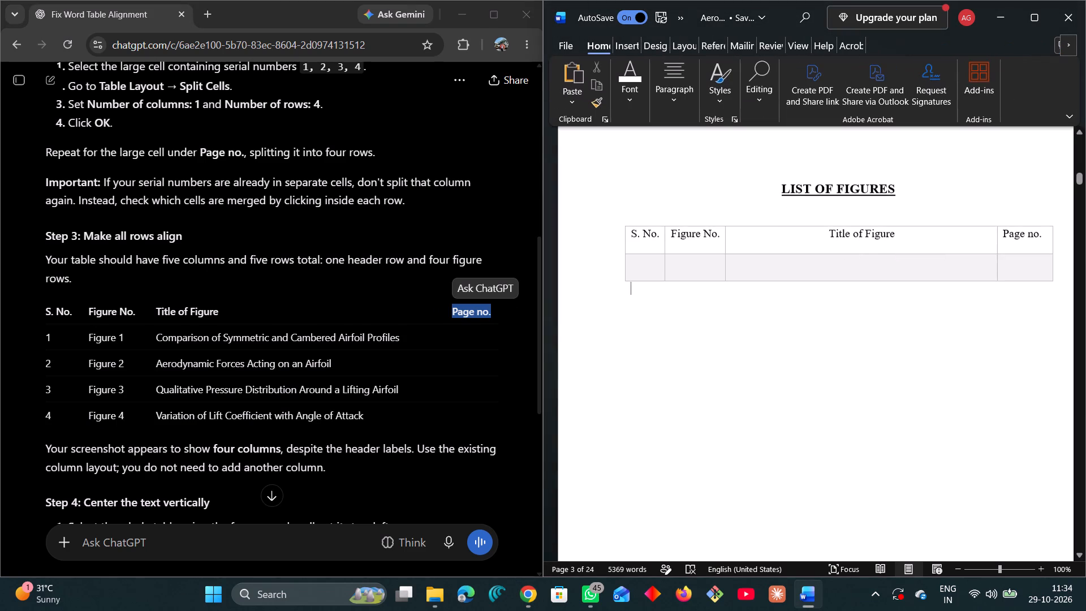
{"action": "scroll", "coordinate": [325, 317], "scroll_direction": "down", "scroll_amount": 1}
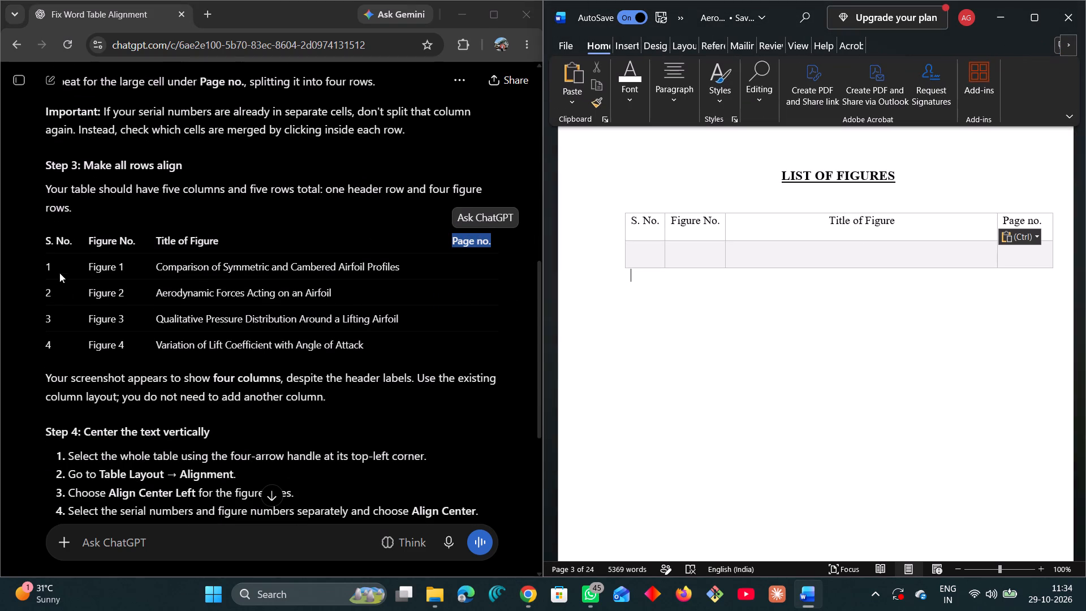
{"action": "left_click", "coordinate": [42, 265]}
{"action": "left_click", "coordinate": [46, 265]}
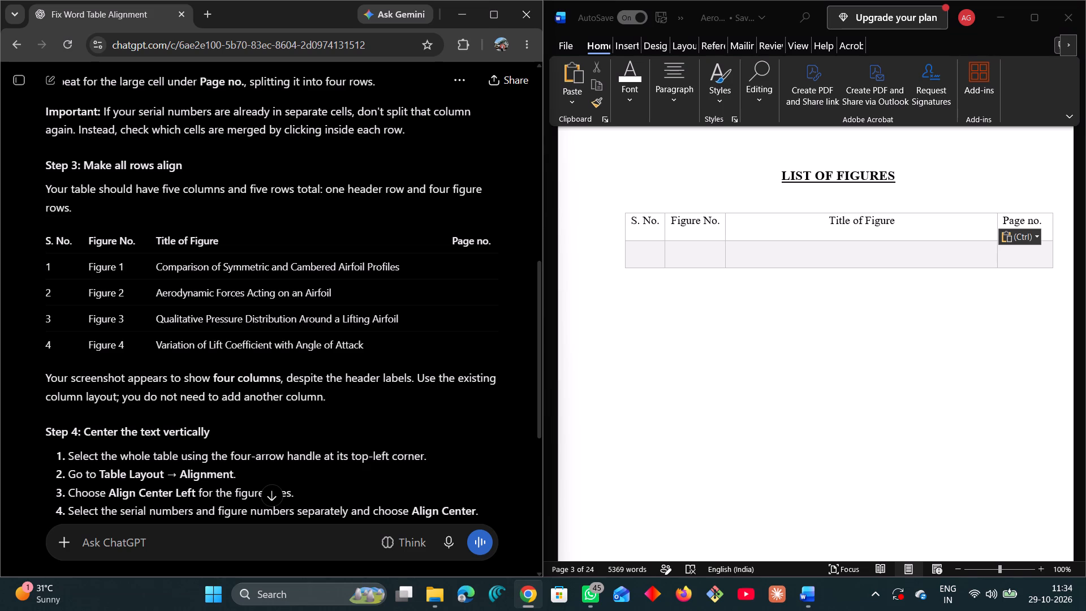
{"action": "key", "text": "ctrl+c"}
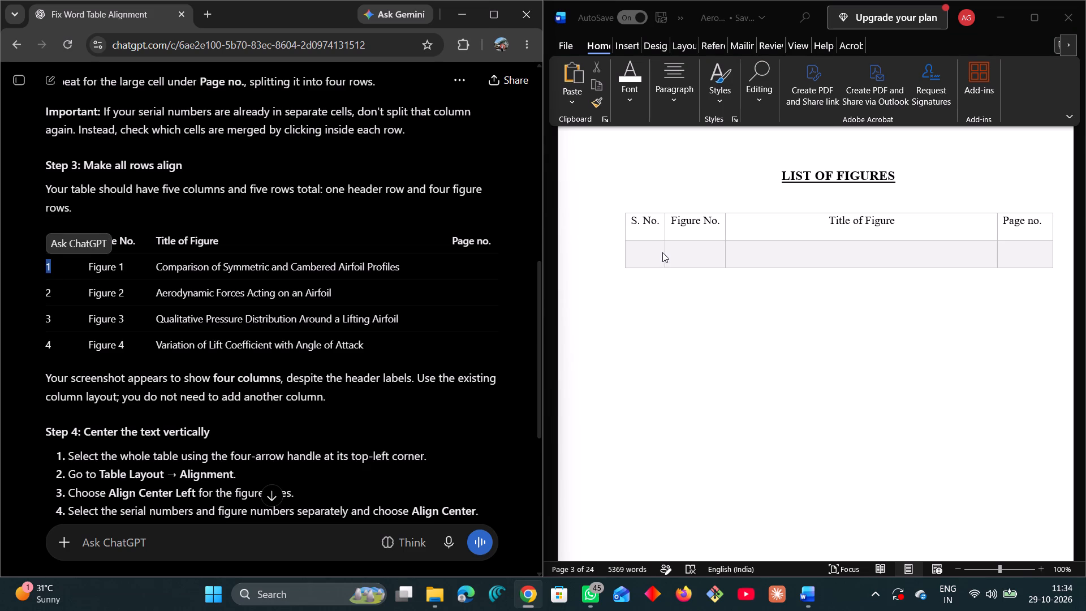
{"action": "left_click", "coordinate": [660, 252]}
{"action": "left_click", "coordinate": [650, 252]}
{"action": "key", "text": "ctrl+v"}
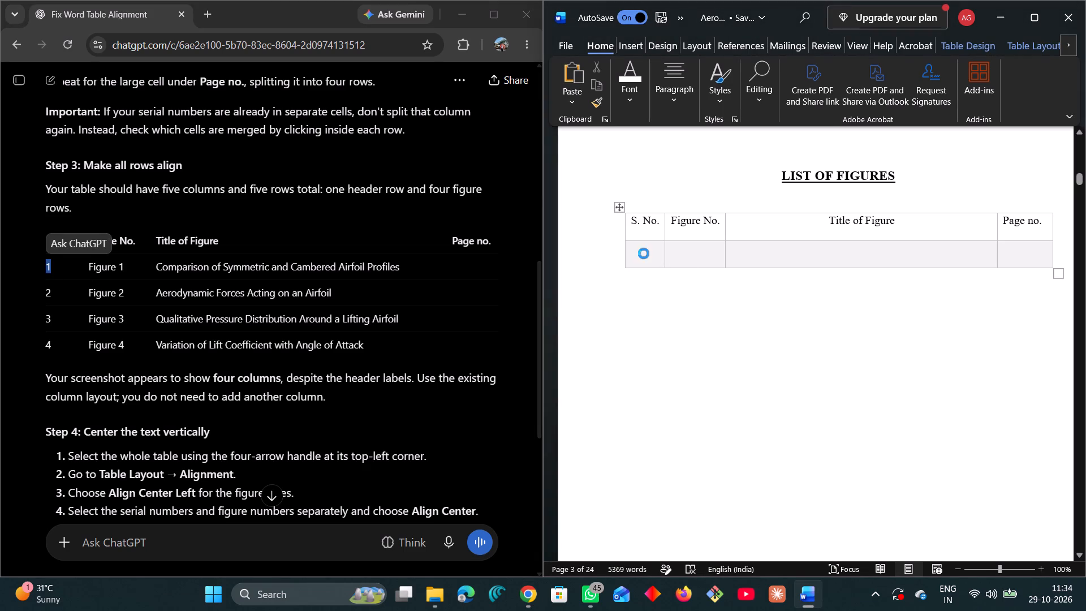
{"action": "key", "text": "Return"}
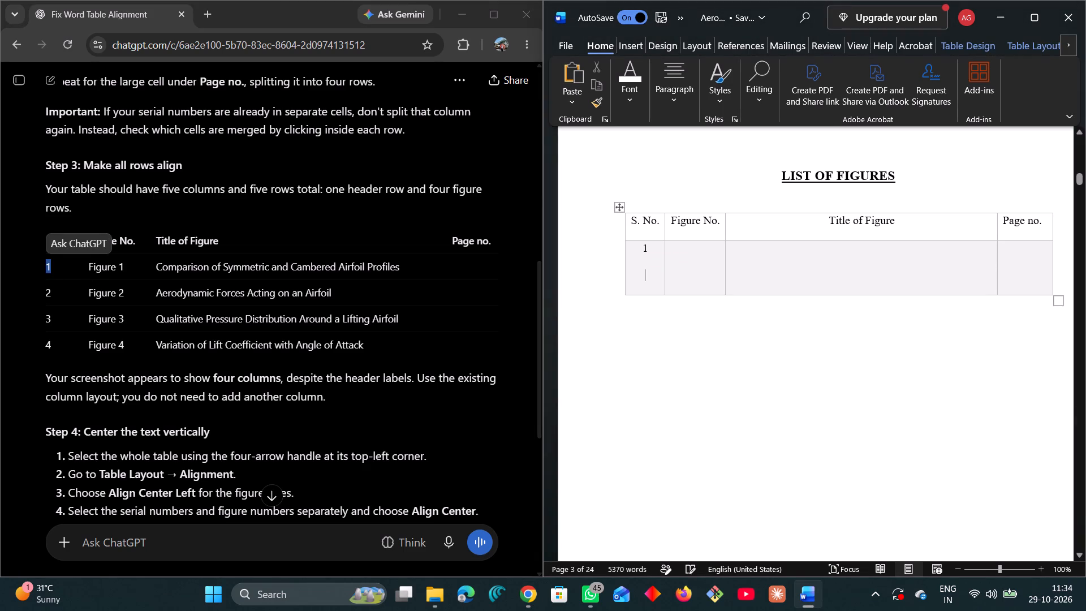
{"action": "key", "text": "BackSpace"}
{"action": "key", "text": "BackSpace"}
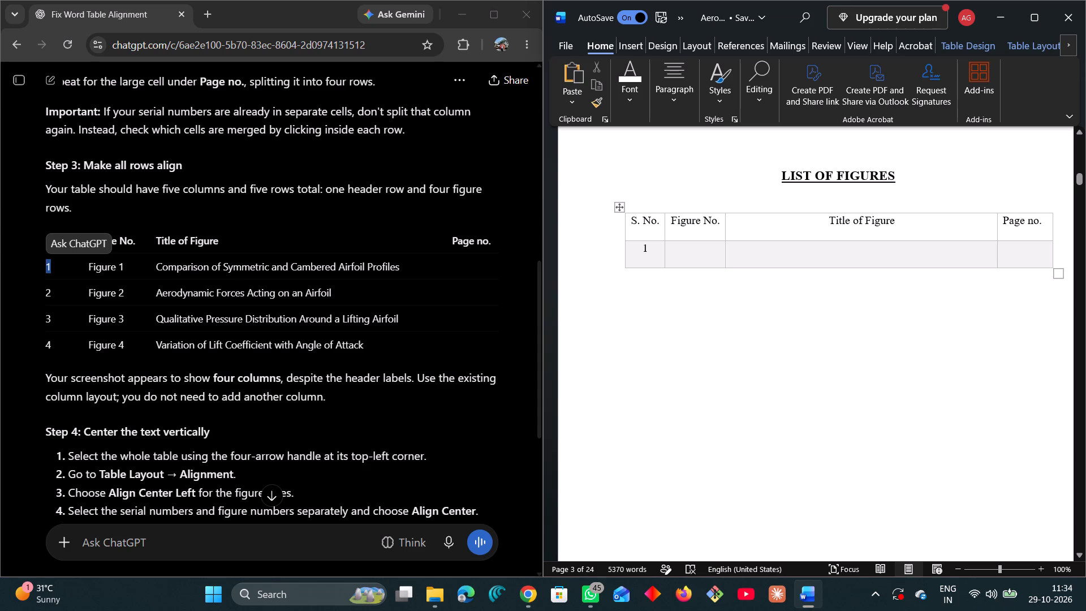
Add three empty rows at the bottom of the List of Figures table.
{"action": "left_click", "coordinate": [620, 270]}
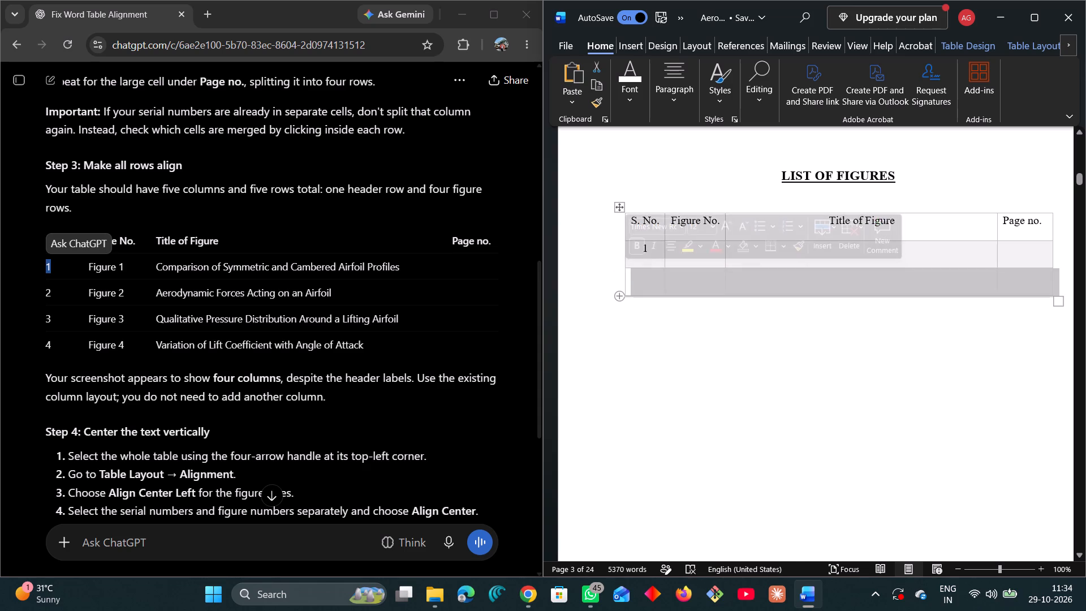
{"action": "left_click", "coordinate": [618, 296]}
{"action": "left_click", "coordinate": [619, 326]}
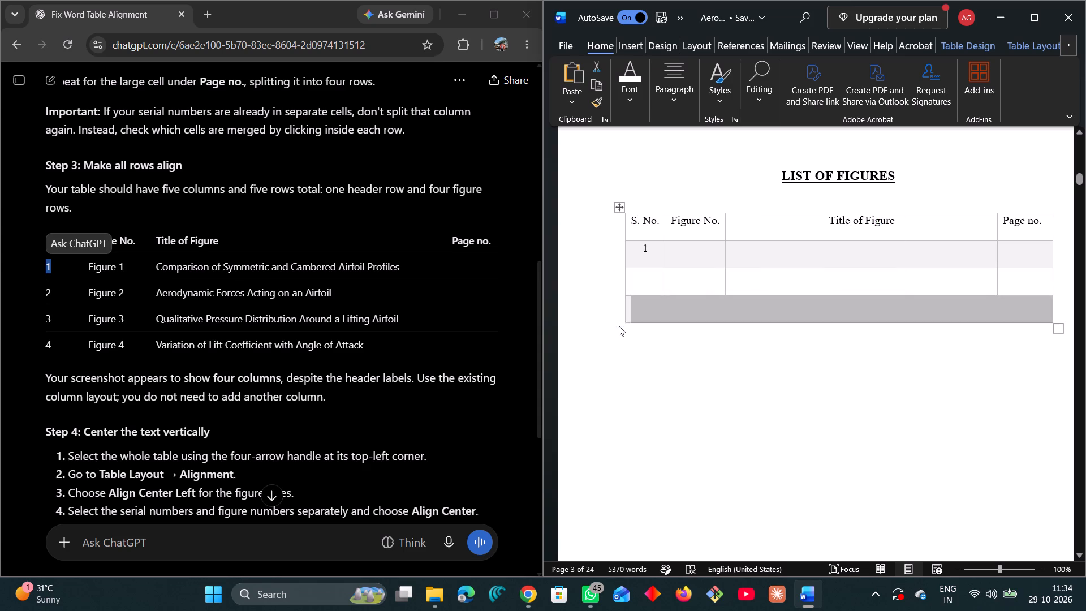
{"action": "left_click", "coordinate": [670, 395]}
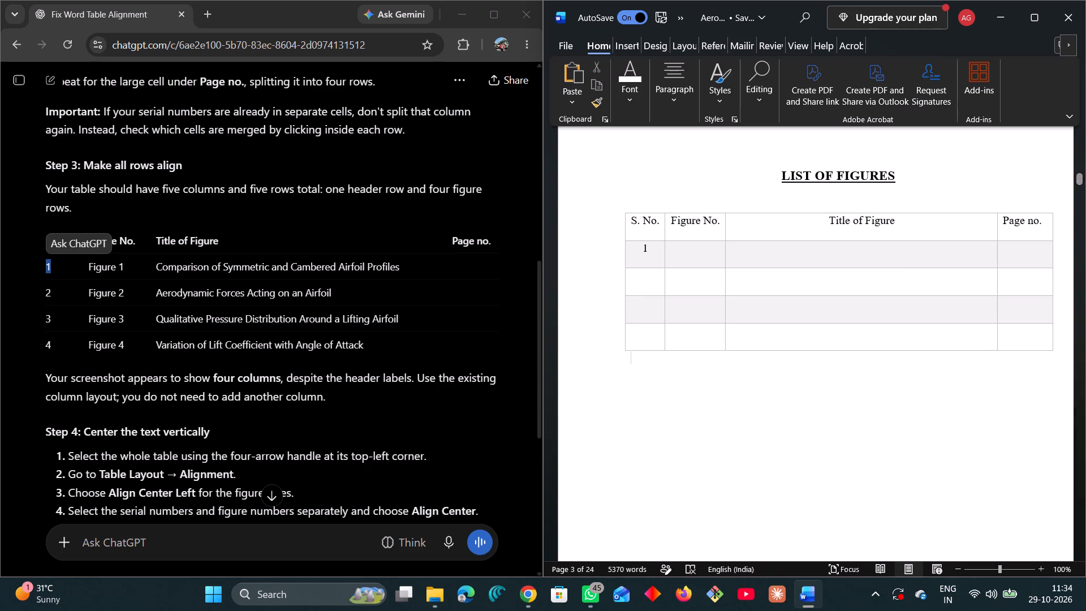
Copy "Figure 1" from ChatGPT's table into the Figure No. cell of row 1 in the Word table.
{"action": "left_click_drag", "start_coordinate": [84, 263], "coordinate": [132, 270]}
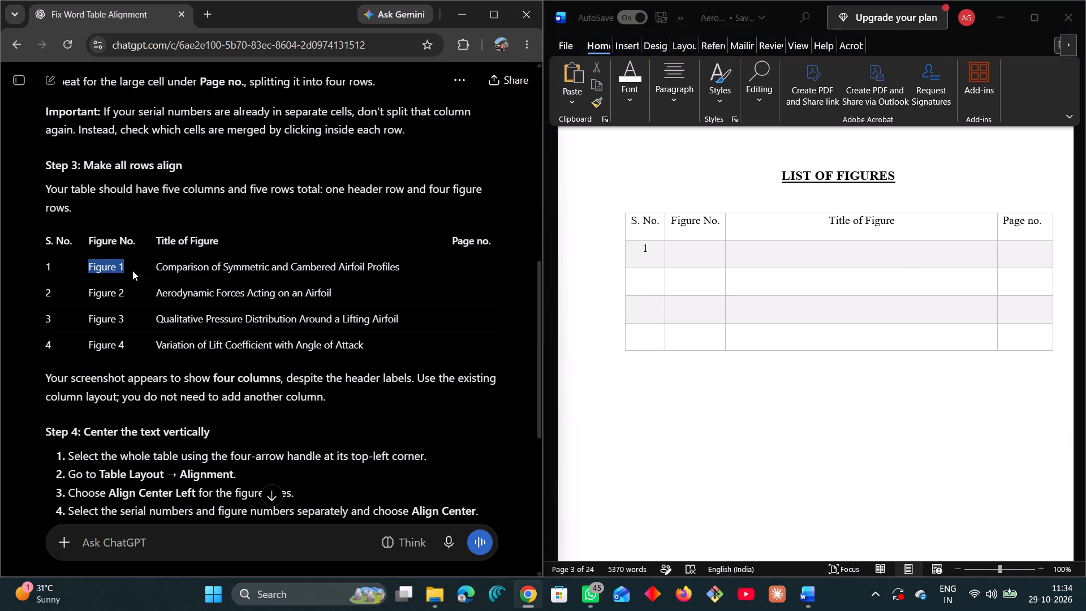
{"action": "left_click_drag", "start_coordinate": [132, 270], "coordinate": [131, 270]}
{"action": "key", "text": "ctrl+c"}
{"action": "left_click", "coordinate": [689, 251]}
{"action": "left_click", "coordinate": [689, 252]}
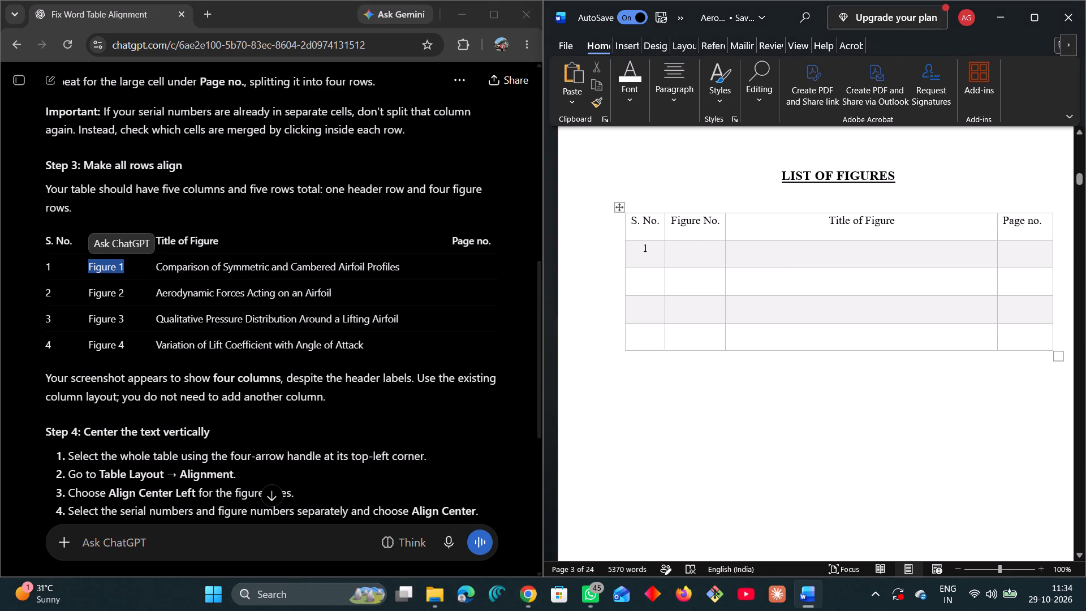
{"action": "key", "text": "ctrl+v"}
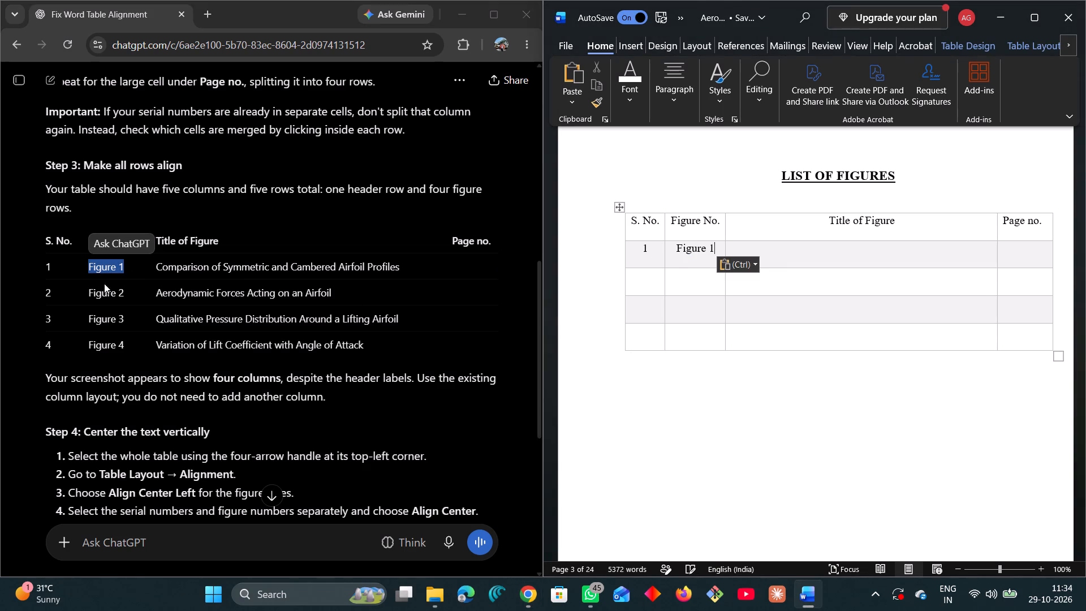
Copy "Figure 2" from ChatGPT's table into the Figure No. cell directly below Figure 1.
{"action": "left_click", "coordinate": [91, 291]}
{"action": "left_click", "coordinate": [88, 289]}
{"action": "left_click_drag", "start_coordinate": [86, 287], "coordinate": [133, 287]}
{"action": "key", "text": "ctrl+c"}
{"action": "left_click", "coordinate": [683, 281]}
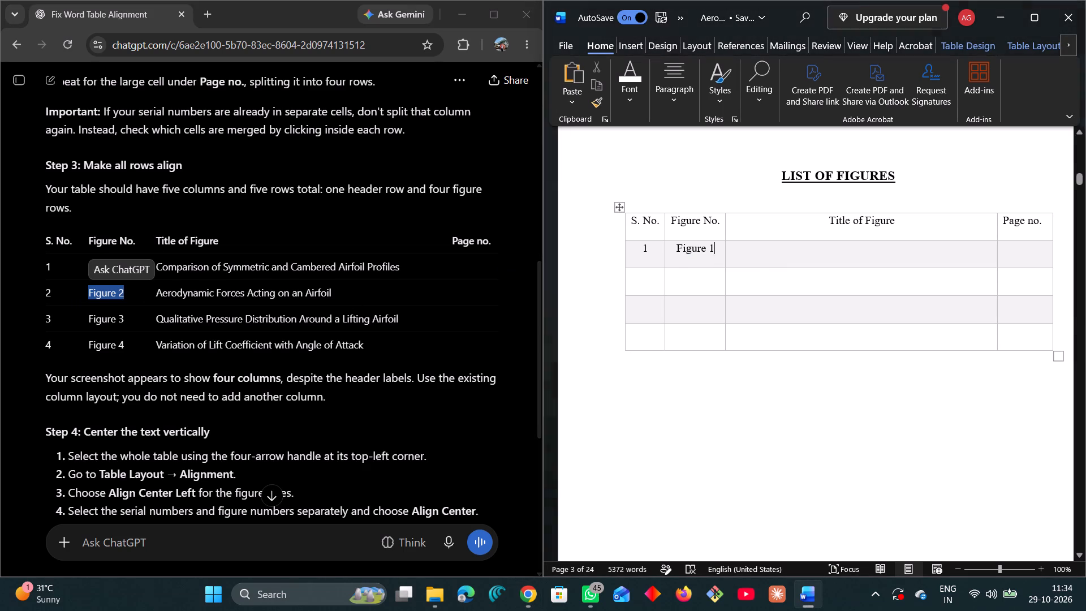
{"action": "key", "text": "ctrl+v"}
{"action": "key", "text": "ctrl+z"}
{"action": "left_click", "coordinate": [692, 286]}
{"action": "key", "text": "ctrl+v"}
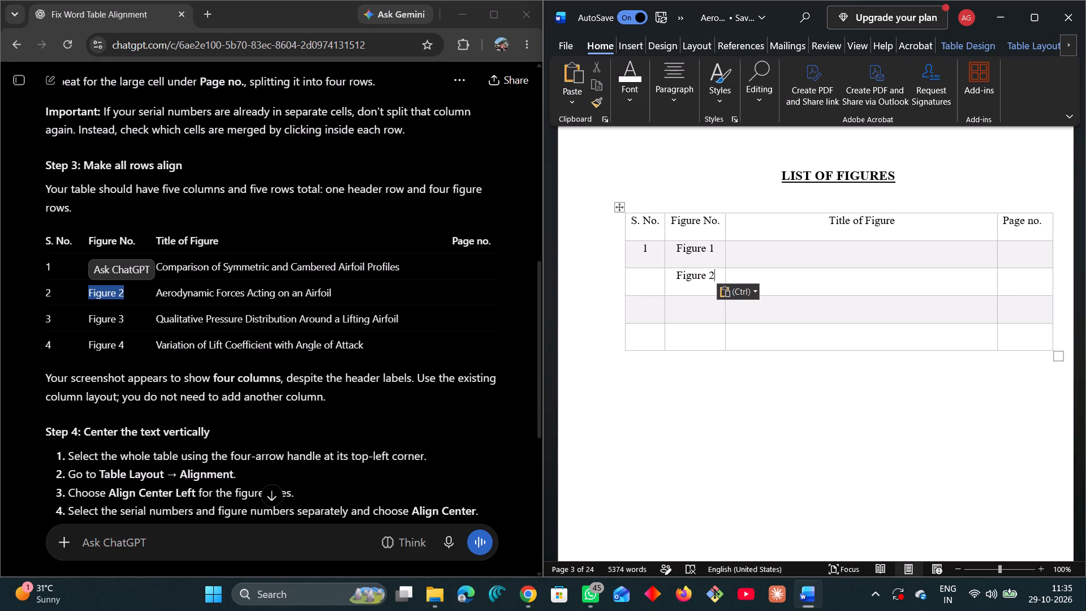
Copy "Figure 3" and "Figure 4" from ChatGPT's table into the two remaining Figure No. cells.
{"action": "left_click_drag", "start_coordinate": [88, 317], "coordinate": [147, 317]}
{"action": "key", "text": "ctrl+c"}
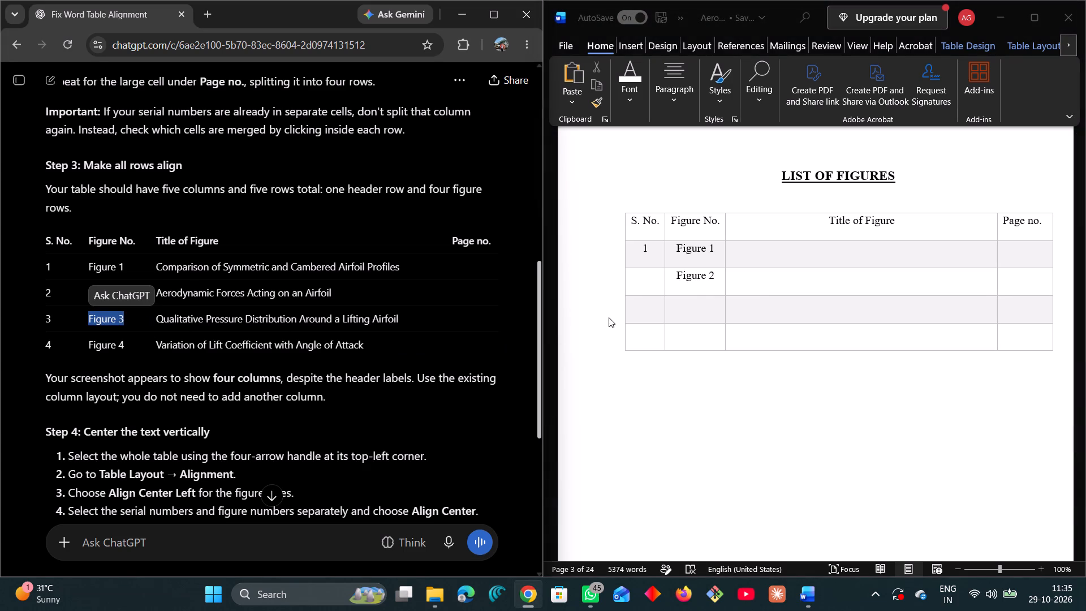
{"action": "double_click", "coordinate": [692, 303]}
{"action": "key", "text": "ctrl+v"}
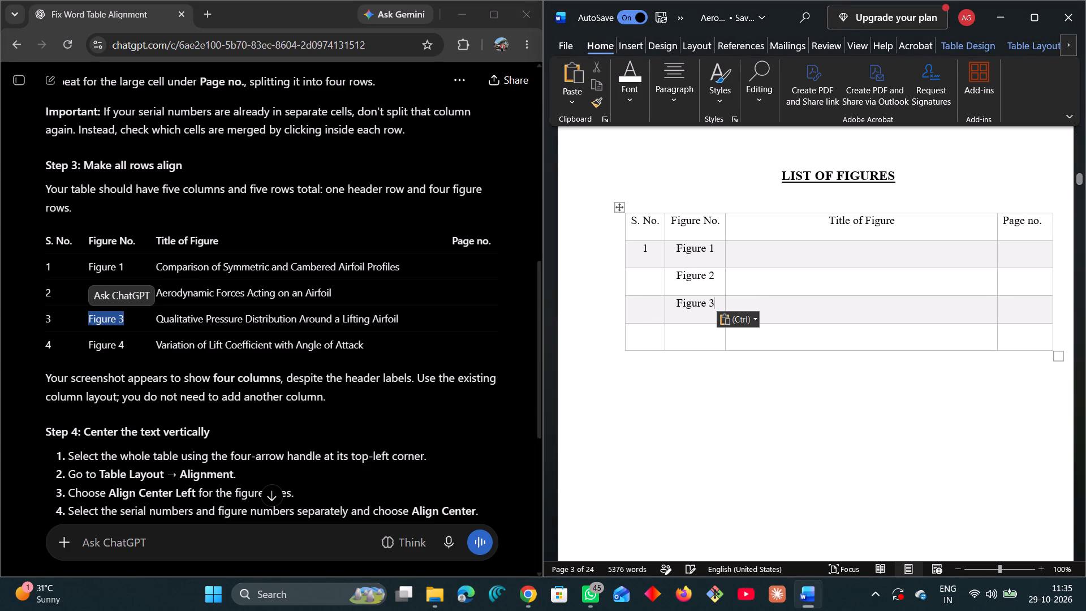
{"action": "left_click_drag", "start_coordinate": [85, 342], "coordinate": [126, 346]}
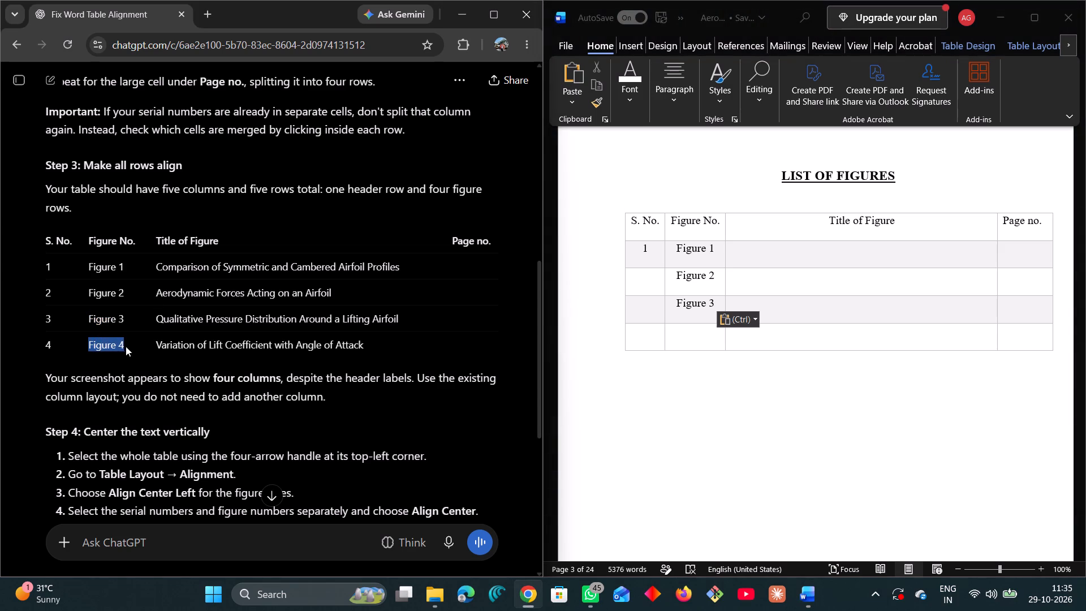
{"action": "left_click_drag", "start_coordinate": [126, 346], "coordinate": [127, 345]}
{"action": "key", "text": "ctrl+c"}
{"action": "double_click", "coordinate": [686, 337]}
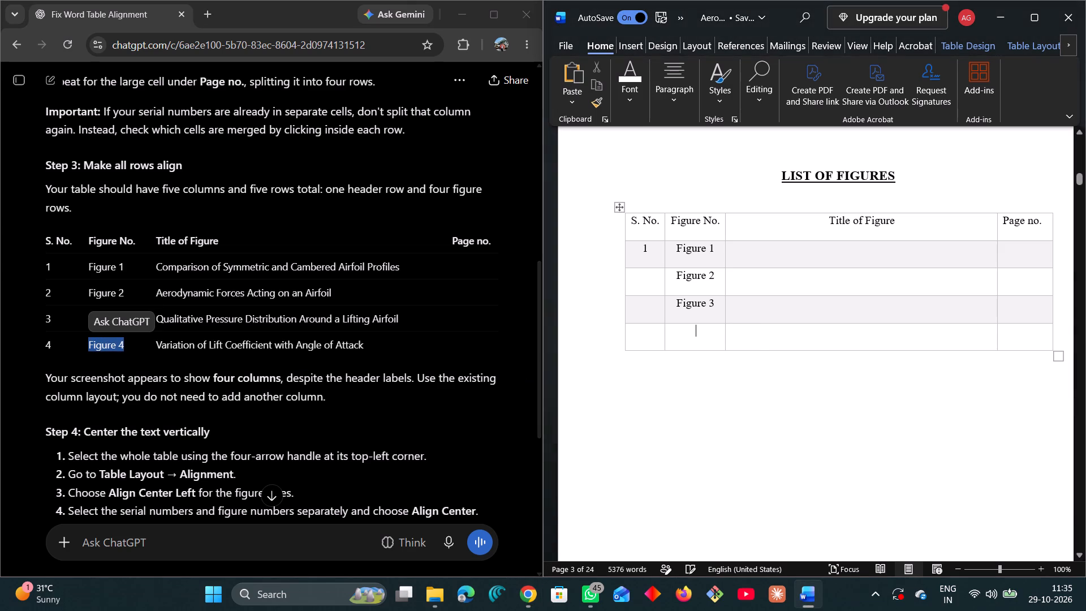
{"action": "key", "text": "ctrl+v"}
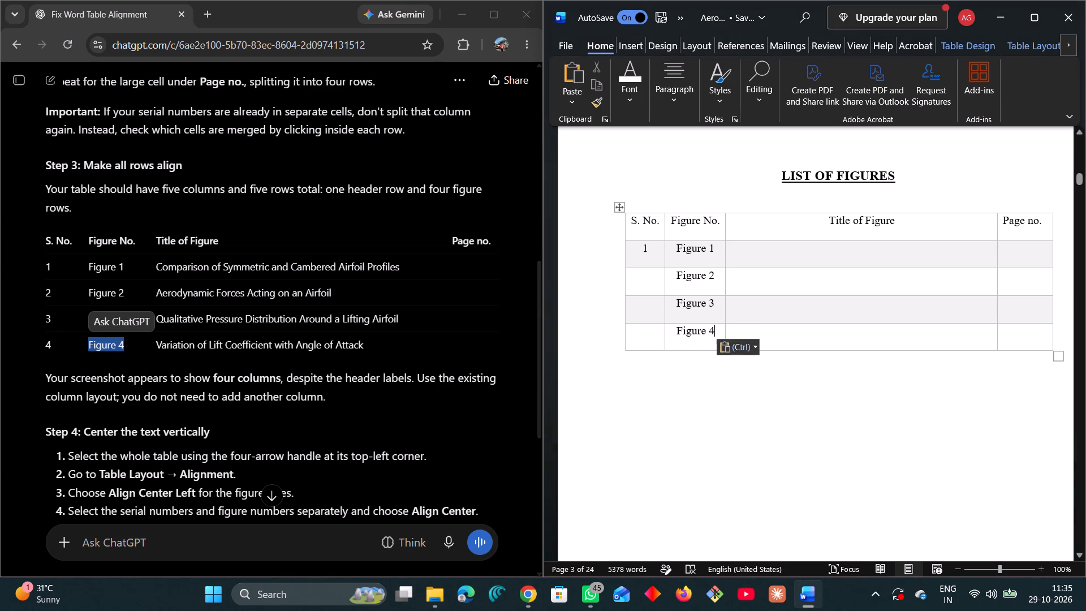
Enter serial numbers 2, 3 and 4 in the empty S. No. cells and re-enter the 1 in the first row.
{"action": "left_click", "coordinate": [648, 282]}
{"action": "key", "text": "2"}
{"action": "left_click", "coordinate": [655, 316]}
{"action": "key", "text": "3"}
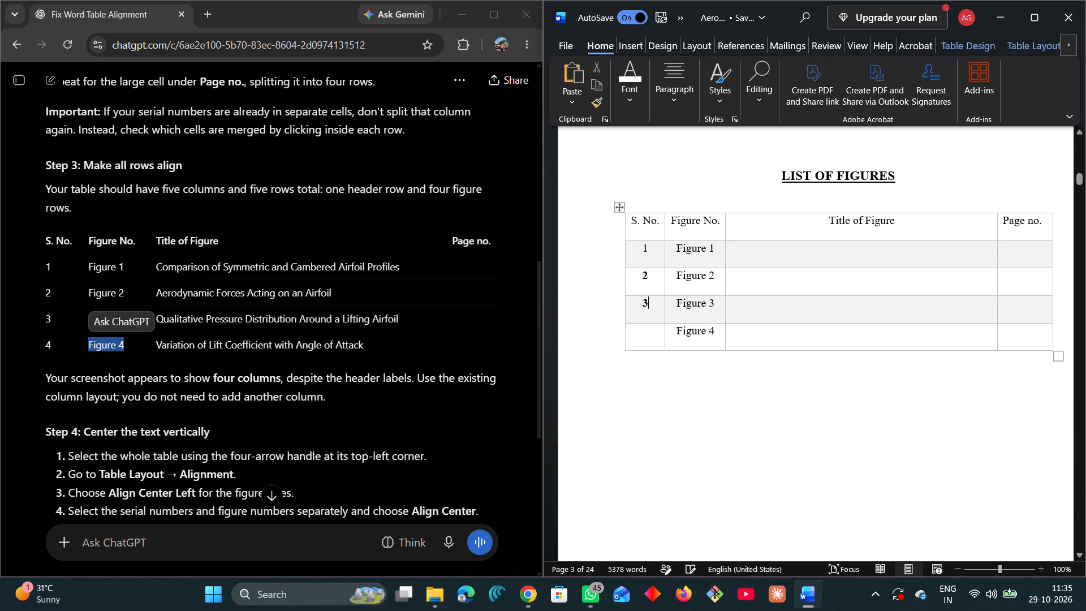
{"action": "left_click", "coordinate": [644, 343]}
{"action": "key", "text": "4"}
{"action": "left_click", "coordinate": [646, 248]}
{"action": "key", "text": "BackSpace"}
{"action": "key", "text": "1"}
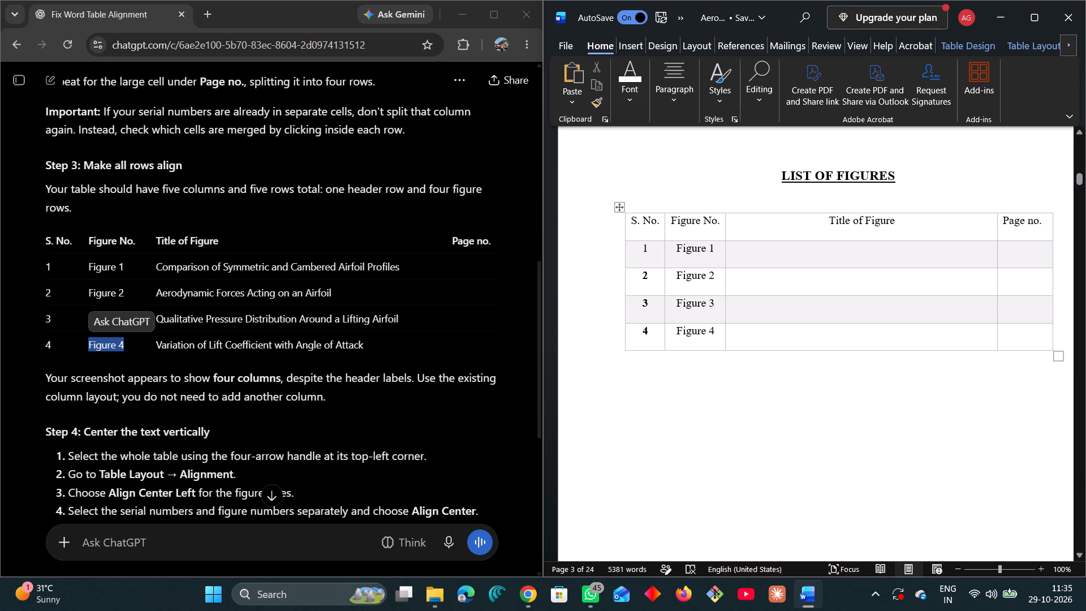
Copy the title "Comparison of Symmetric and Cambered Airfoil Profiles" from ChatGPT into the Title of Figure cell for Figure 1.
{"action": "left_click", "coordinate": [774, 255]}
{"action": "left_click_drag", "start_coordinate": [158, 266], "coordinate": [374, 272]}
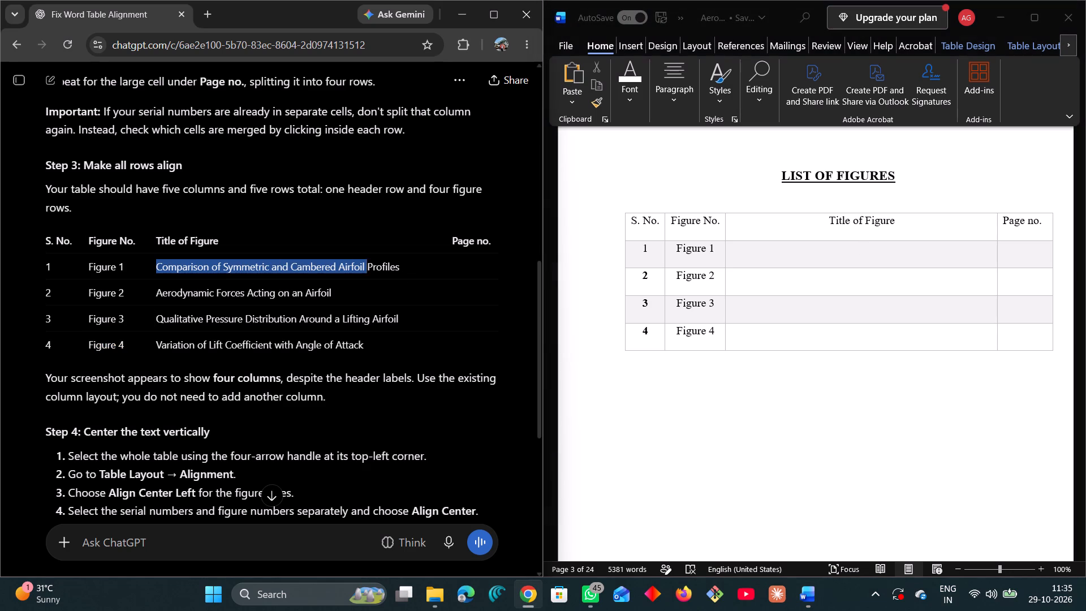
{"action": "left_click_drag", "start_coordinate": [374, 272], "coordinate": [402, 272]}
{"action": "key", "text": "ctrl+c"}
{"action": "left_click", "coordinate": [814, 247]}
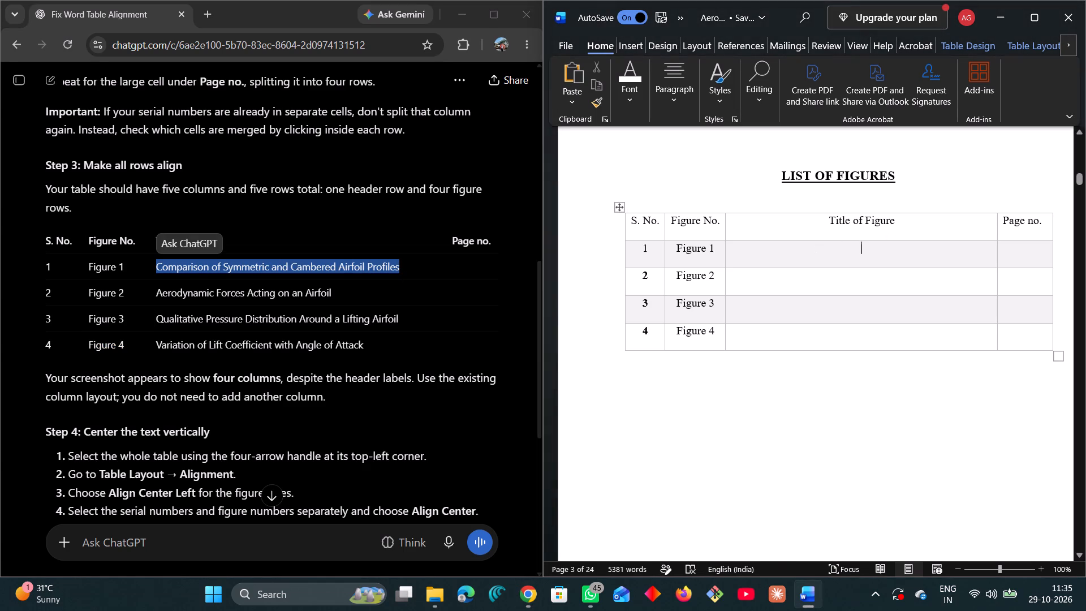
{"action": "key", "text": "ctrl+v"}
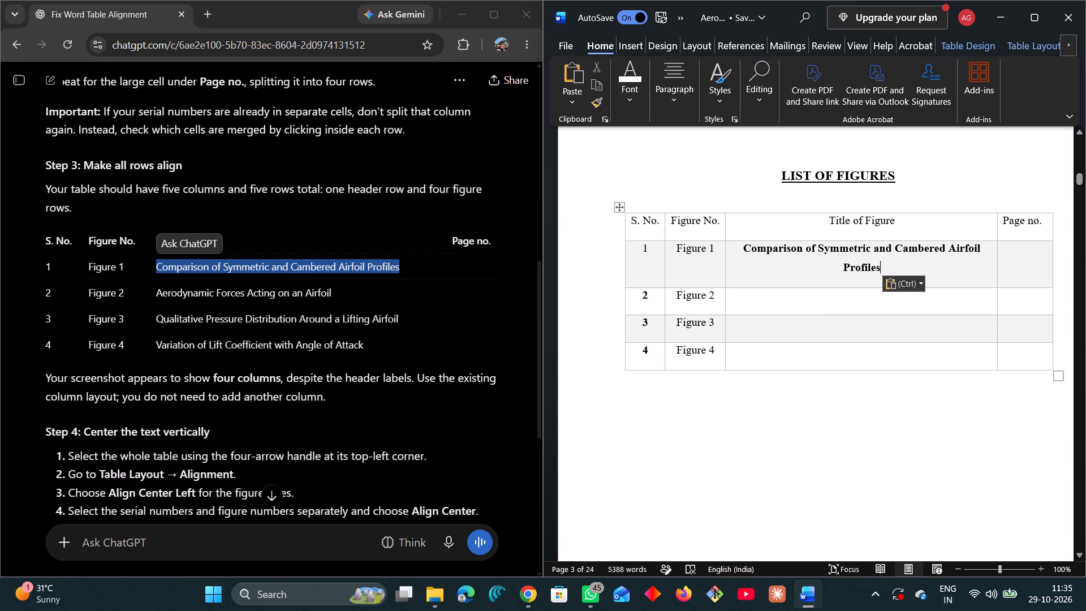
Widen the Title of Figure column to fit the Figure 1 title on one line, and extend the Page no. column to fit its header.
{"action": "left_click_drag", "start_coordinate": [997, 226], "coordinate": [1015, 208]}
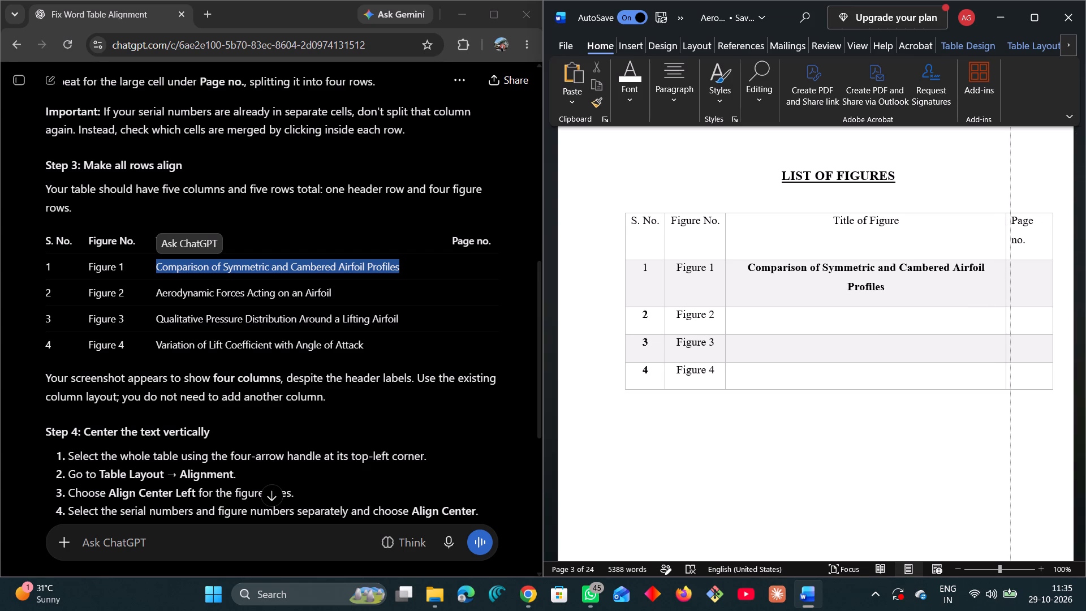
{"action": "left_click_drag", "start_coordinate": [1015, 208], "coordinate": [1022, 221]}
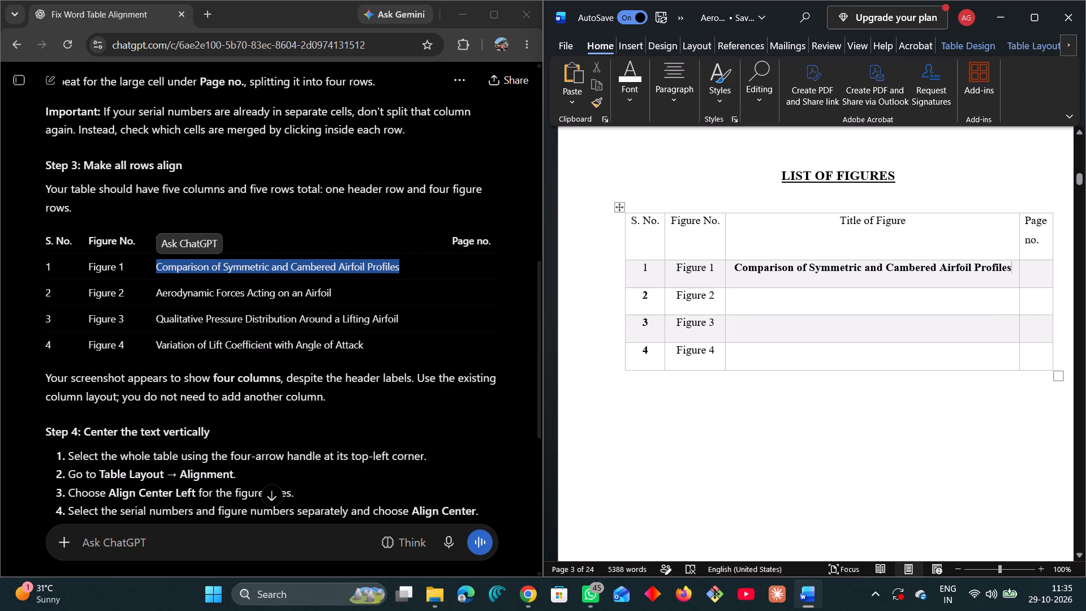
{"action": "left_click_drag", "start_coordinate": [1052, 234], "coordinate": [1065, 234]}
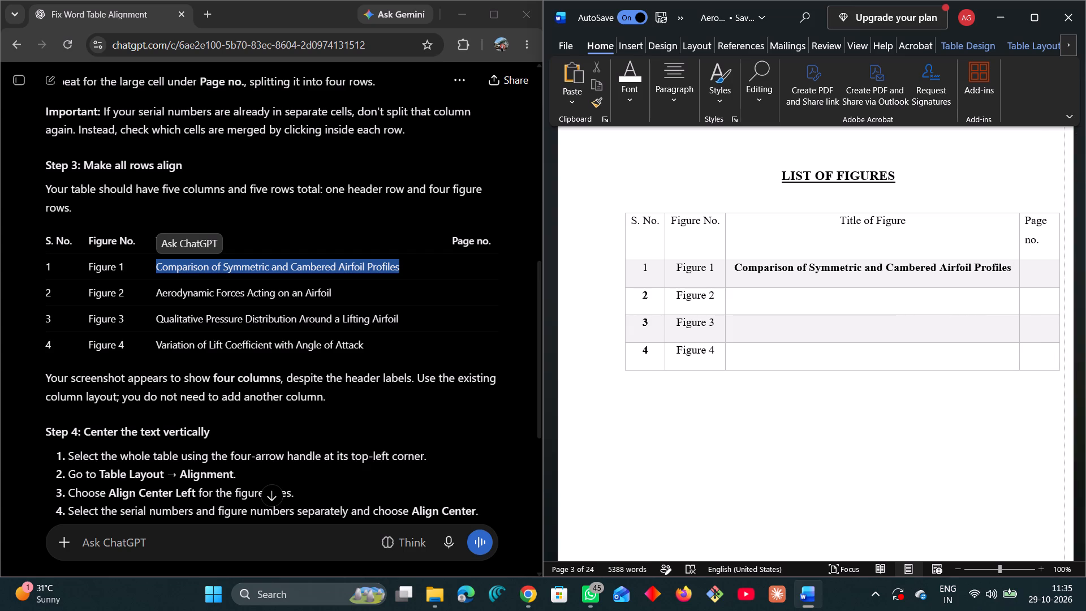
{"action": "left_click_drag", "start_coordinate": [1065, 234], "coordinate": [1072, 233]}
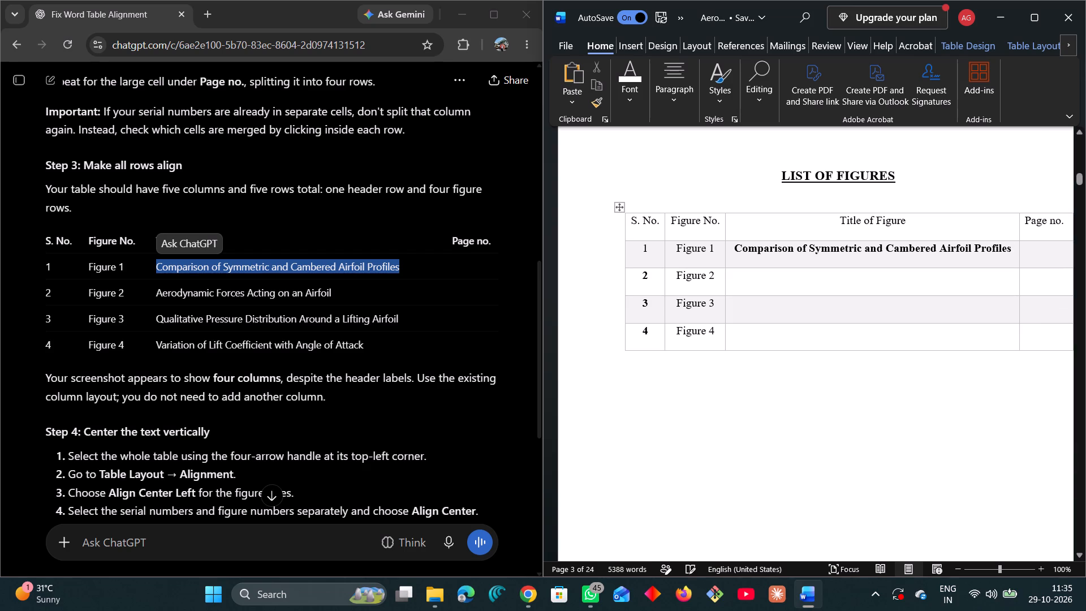
{"action": "scroll", "coordinate": [656, 446], "scroll_direction": "up", "scroll_amount": 1}
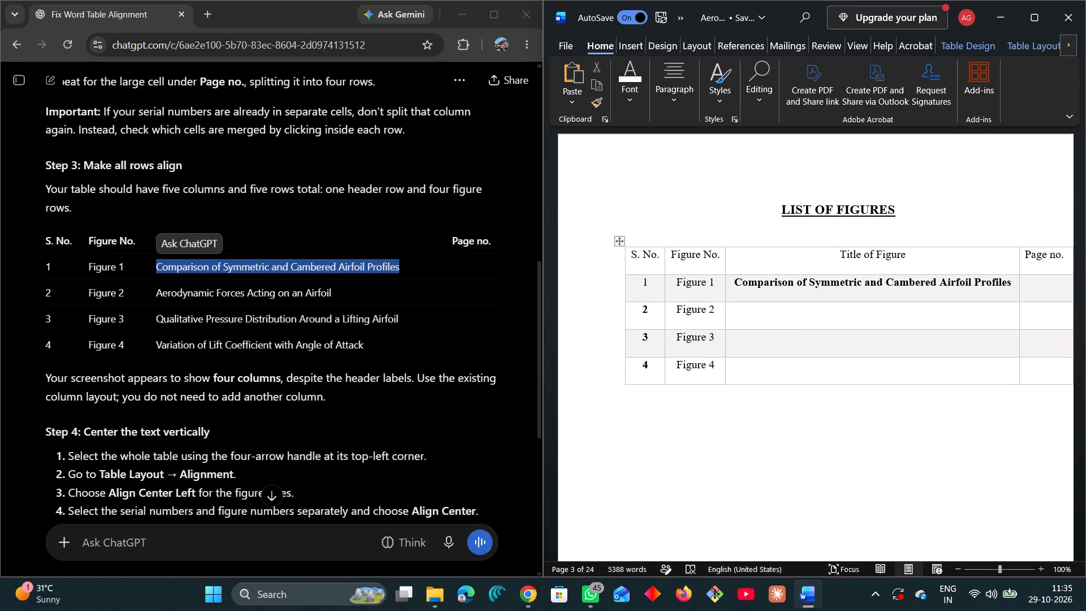
Copy the title "Aerodynamic Forces Acting on an Airfoil" from ChatGPT into the Title of Figure cell for Figure 2.
{"action": "left_click_drag", "start_coordinate": [155, 292], "coordinate": [353, 296]}
{"action": "key", "text": "ctrl+c"}
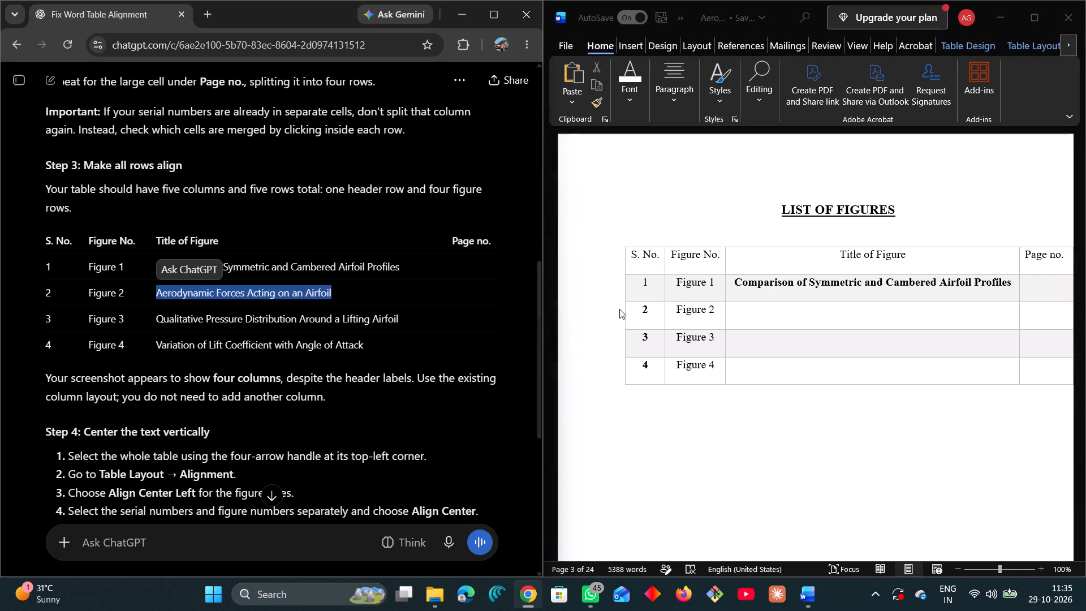
{"action": "left_click", "coordinate": [798, 311]}
{"action": "left_click", "coordinate": [791, 315]}
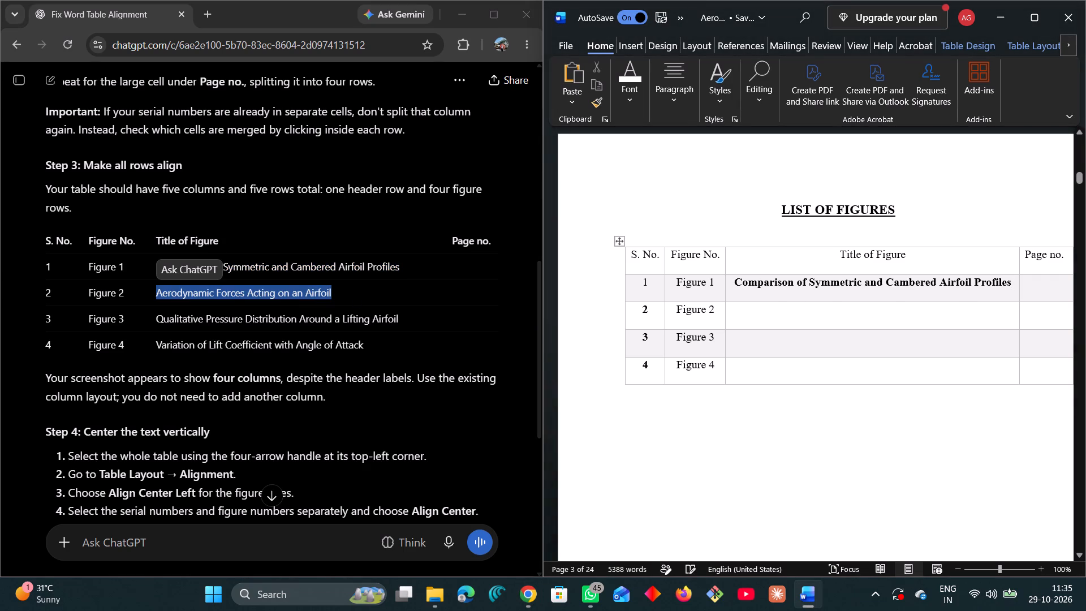
{"action": "key", "text": "ctrl+v"}
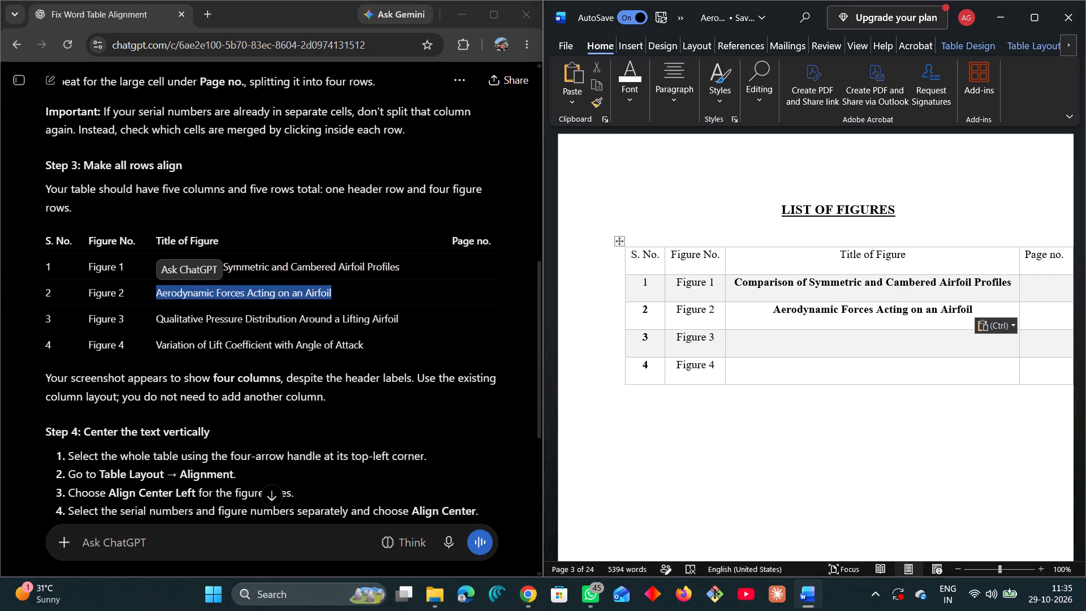
Copy the title "Qualitative Pressure Distribution Around a Lifting Airfoil" from ChatGPT into the Title of Figure cell for Figure 3.
{"action": "left_click_drag", "start_coordinate": [154, 317], "coordinate": [400, 320]}
{"action": "key", "text": "ctrl+c"}
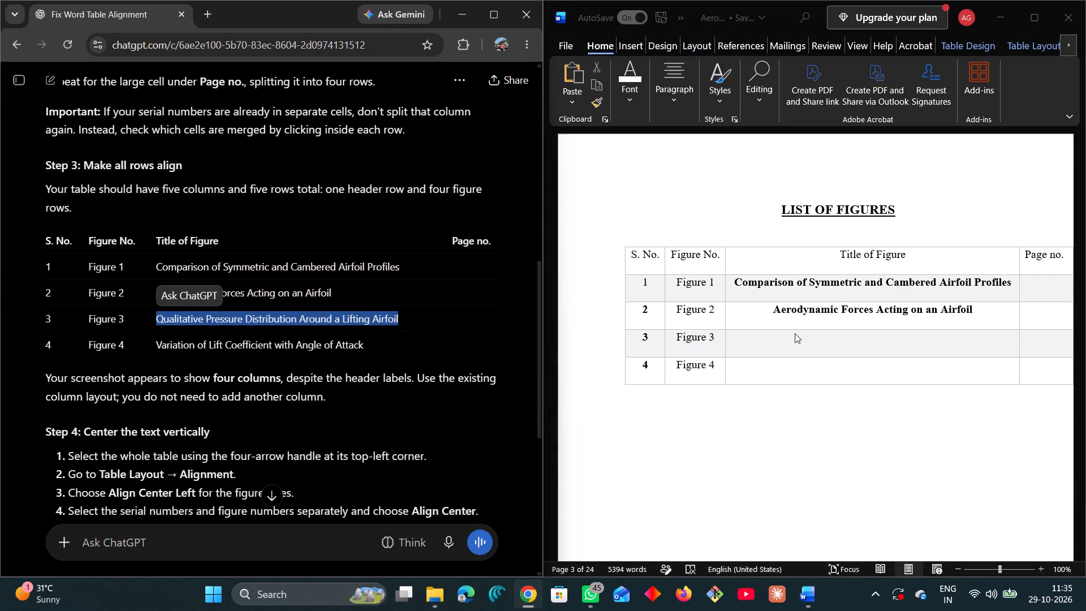
{"action": "left_click", "coordinate": [823, 339]}
{"action": "left_click", "coordinate": [811, 346]}
{"action": "key", "text": "ctrl+v"}
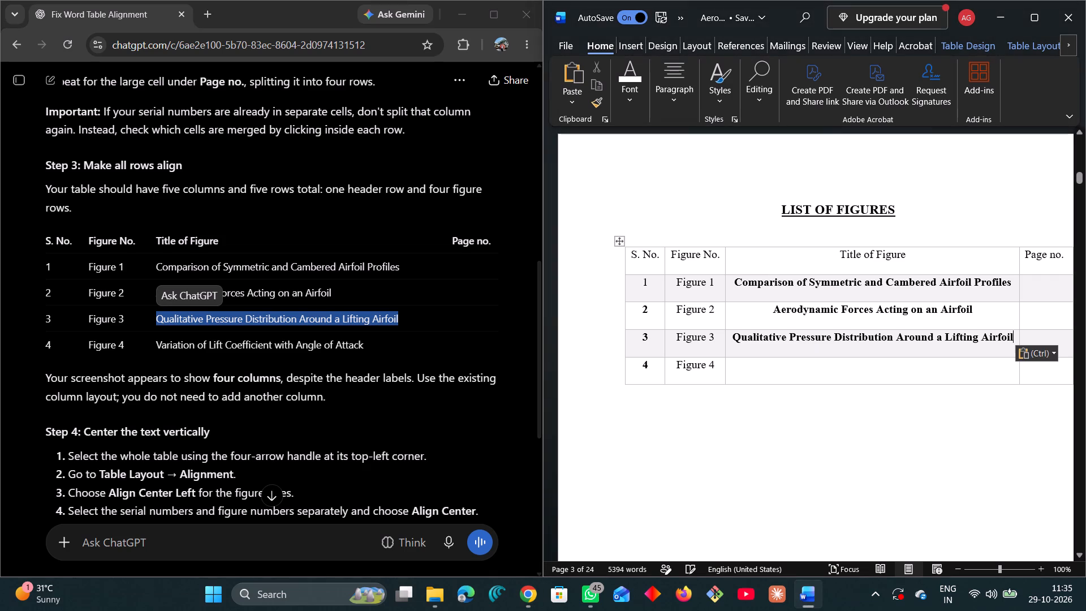
Copy the title "Variation of Lift Coefficient with Angle of Attack" from ChatGPT into the Title of Figure cell for Figure 4.
{"action": "left_click_drag", "start_coordinate": [149, 345], "coordinate": [395, 350]}
{"action": "key", "text": "ctrl+c"}
{"action": "left_click", "coordinate": [796, 364]}
{"action": "left_click", "coordinate": [795, 372]}
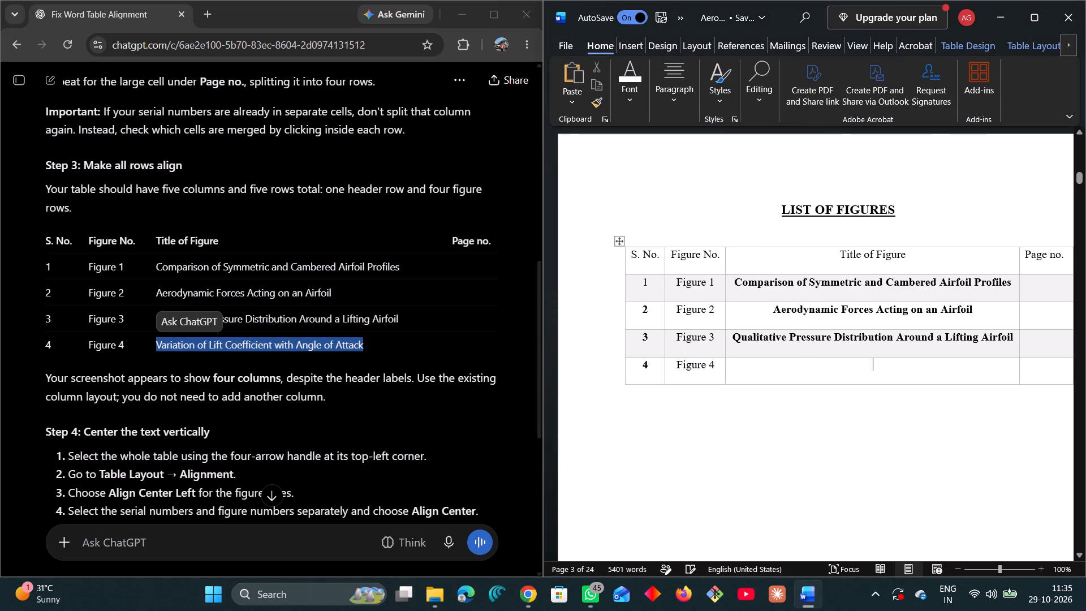
{"action": "key", "text": "ctrl+v"}
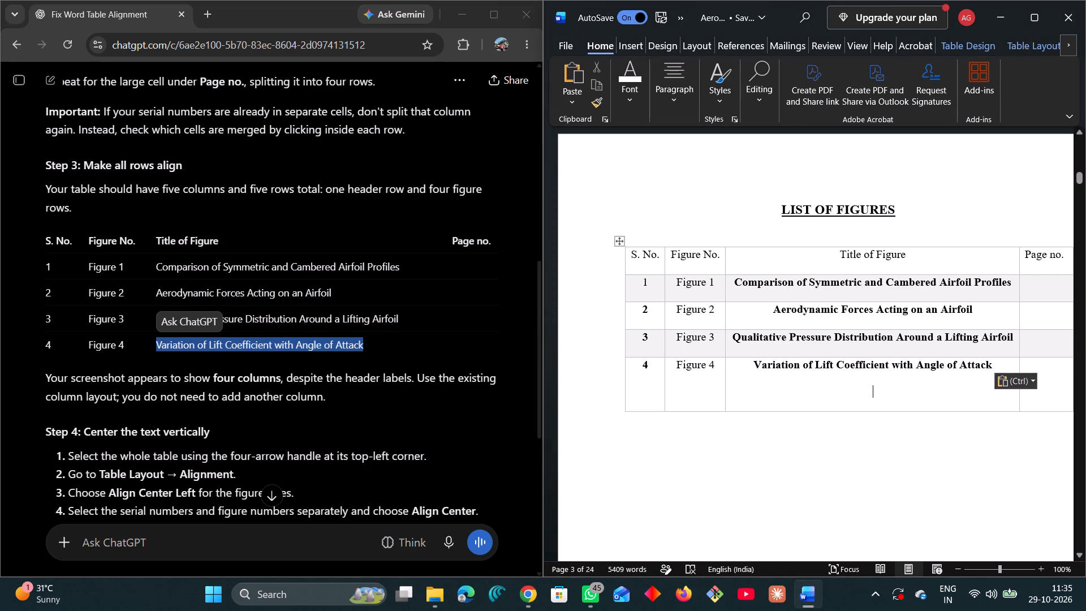
Close the ChatGPT browser window and maximize the Word document.
{"action": "left_click", "coordinate": [516, 14]}
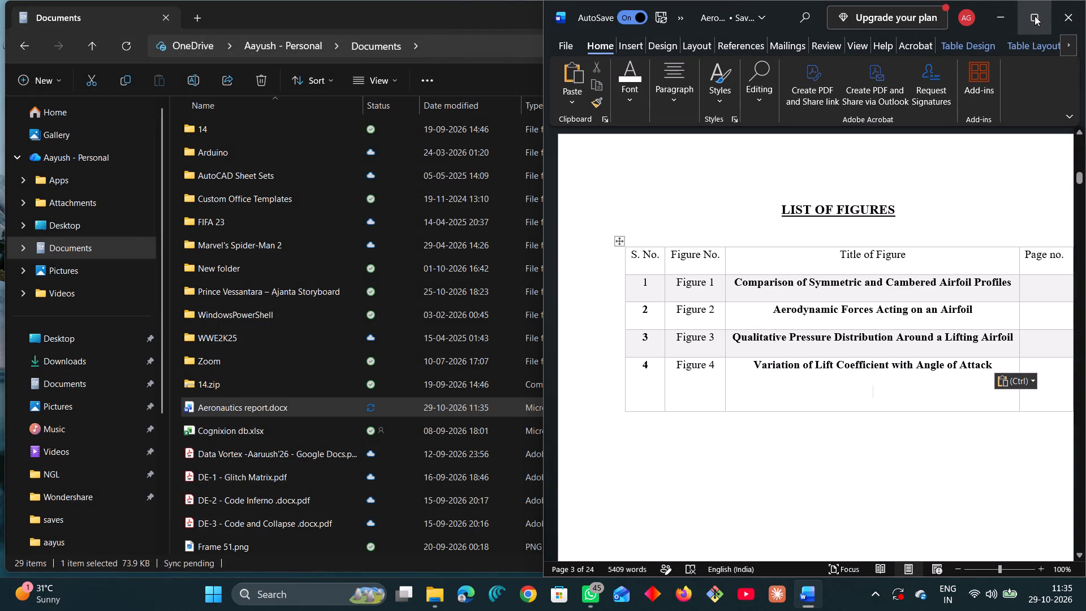
{"action": "left_click", "coordinate": [1035, 16]}
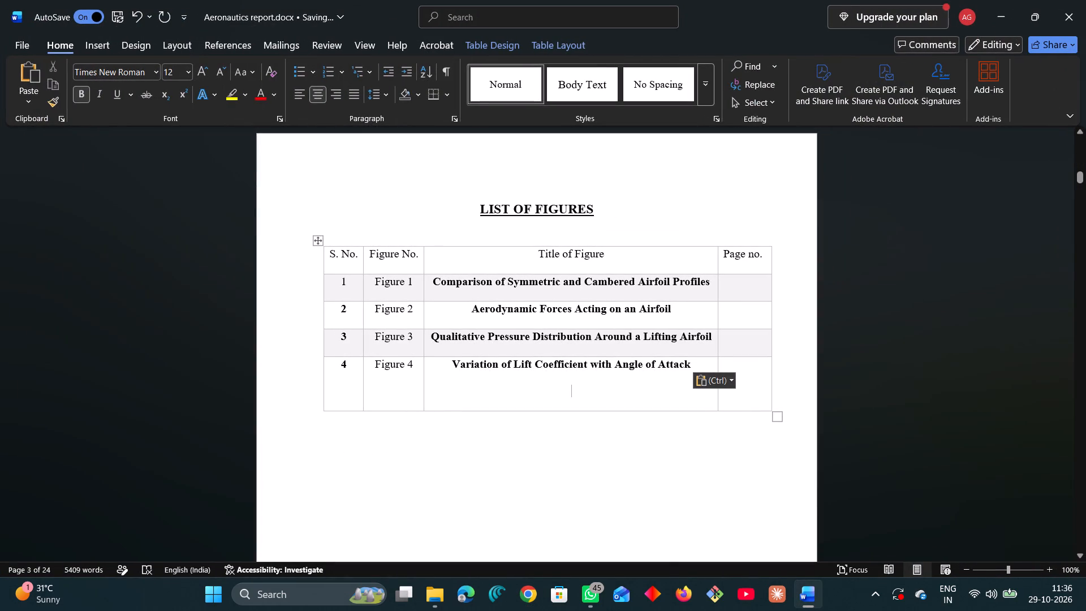
Remove the extra blank line below the Figure 4 title so its row gets shorter.
{"action": "left_click", "coordinate": [721, 450]}
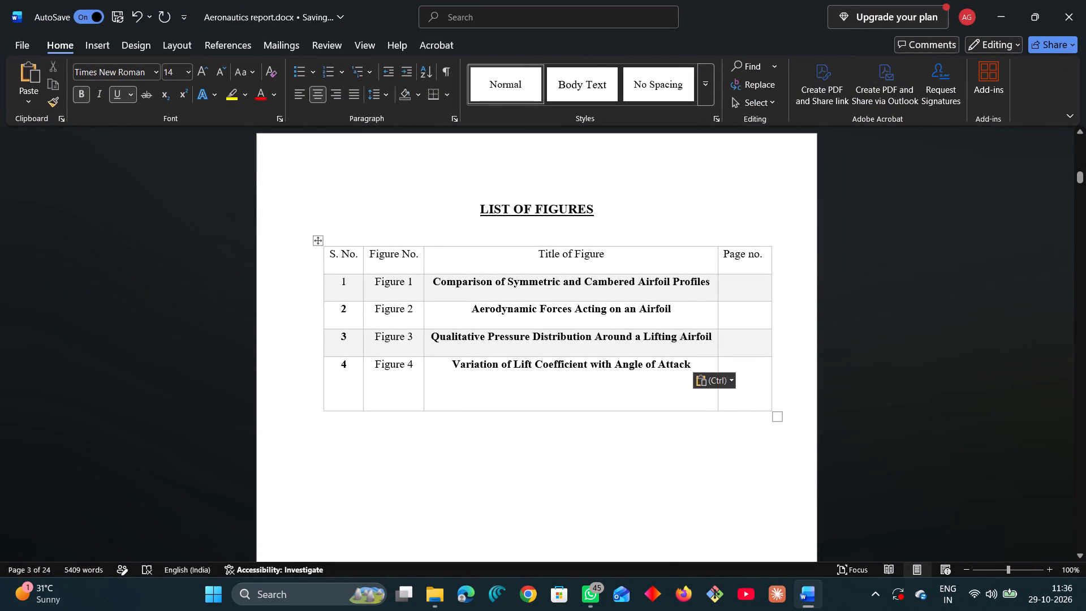
{"action": "left_click_drag", "start_coordinate": [605, 410], "coordinate": [601, 385]}
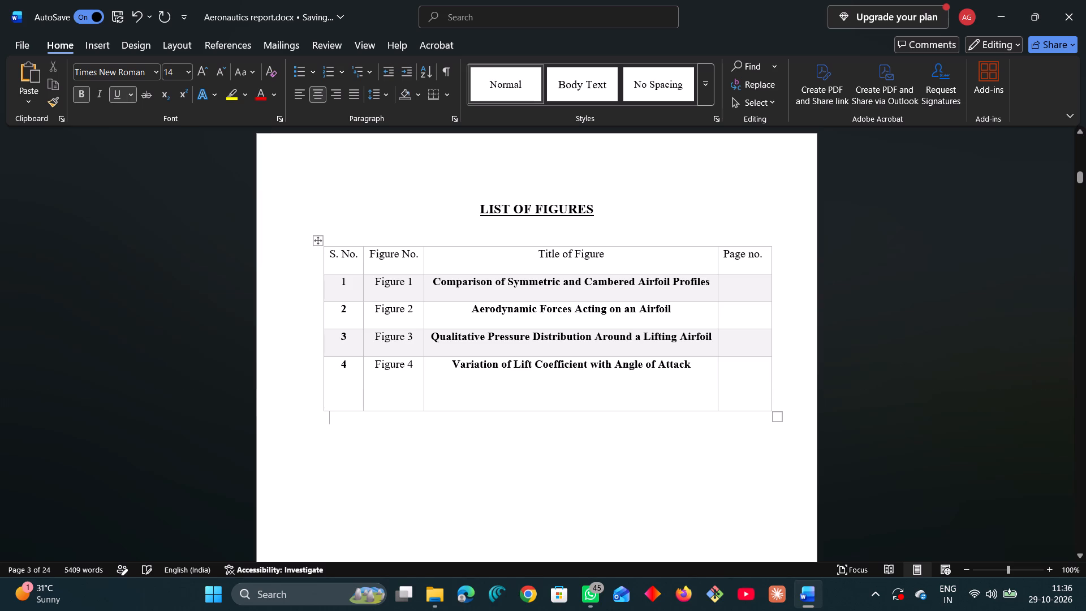
{"action": "left_click_drag", "start_coordinate": [572, 411], "coordinate": [569, 390]}
{"action": "left_click", "coordinate": [654, 389]}
{"action": "key", "text": "BackSpace"}
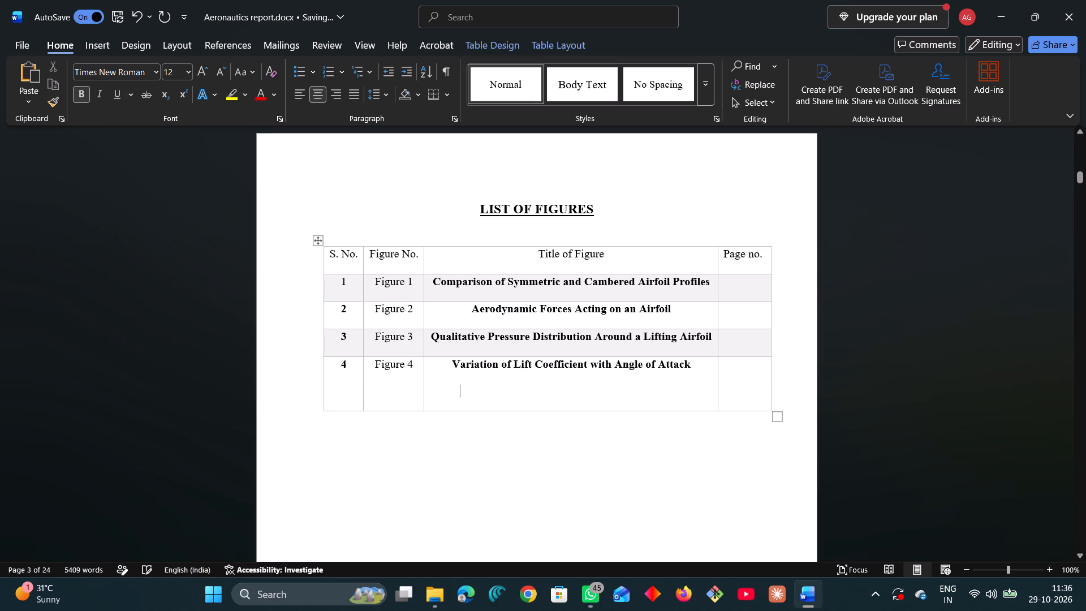
{"action": "key", "text": "BackSpace"}
{"action": "left_click", "coordinate": [673, 442]}
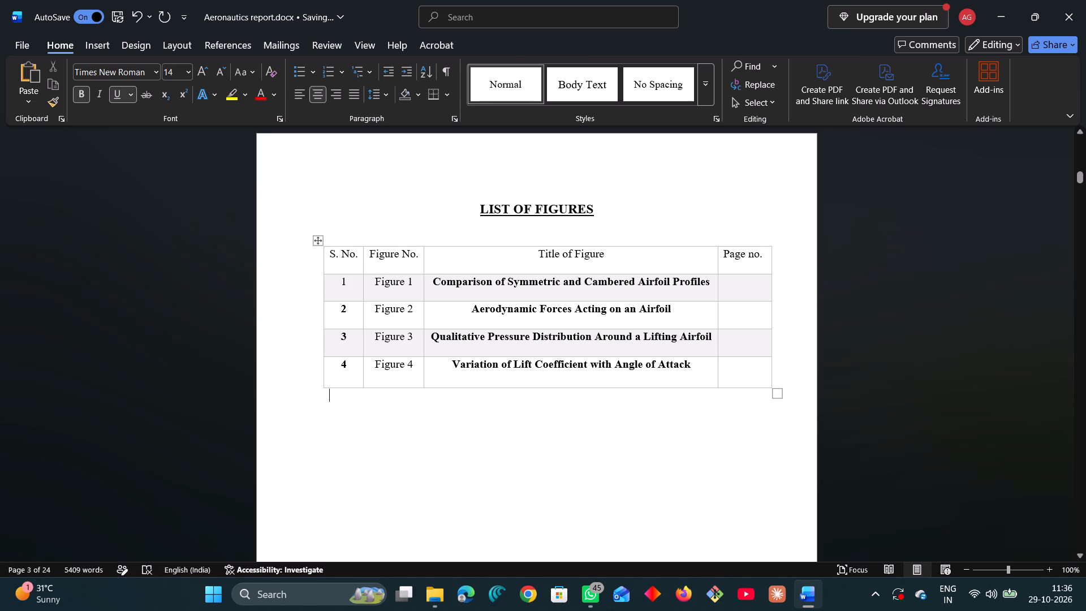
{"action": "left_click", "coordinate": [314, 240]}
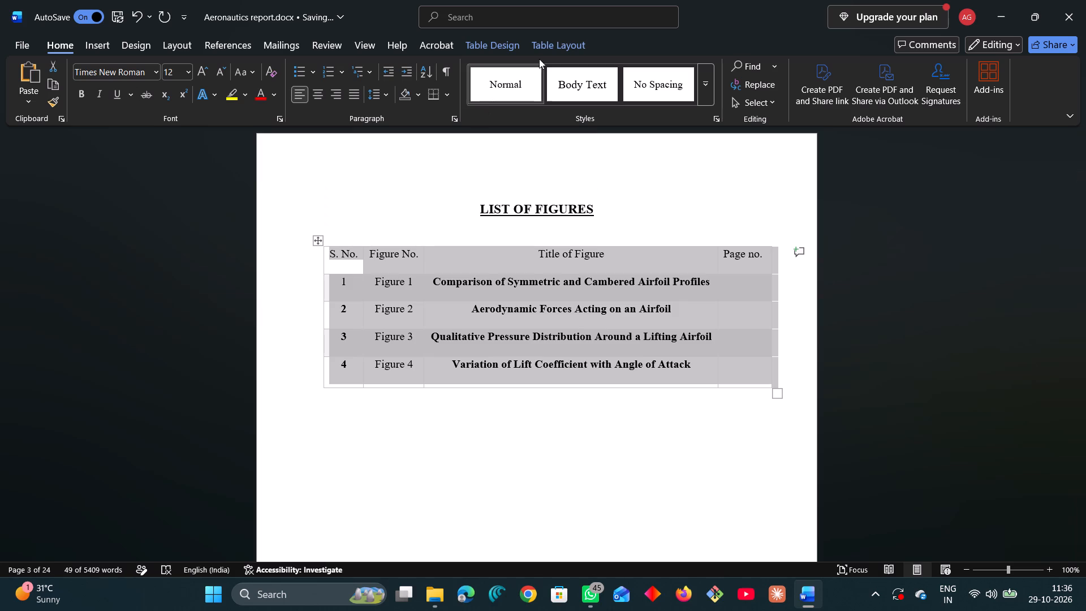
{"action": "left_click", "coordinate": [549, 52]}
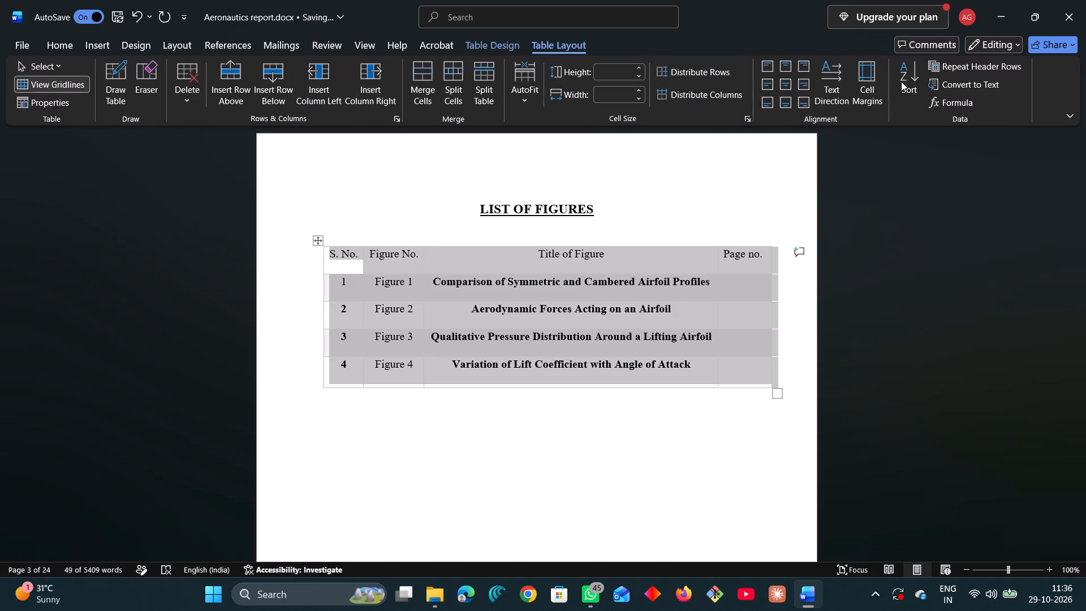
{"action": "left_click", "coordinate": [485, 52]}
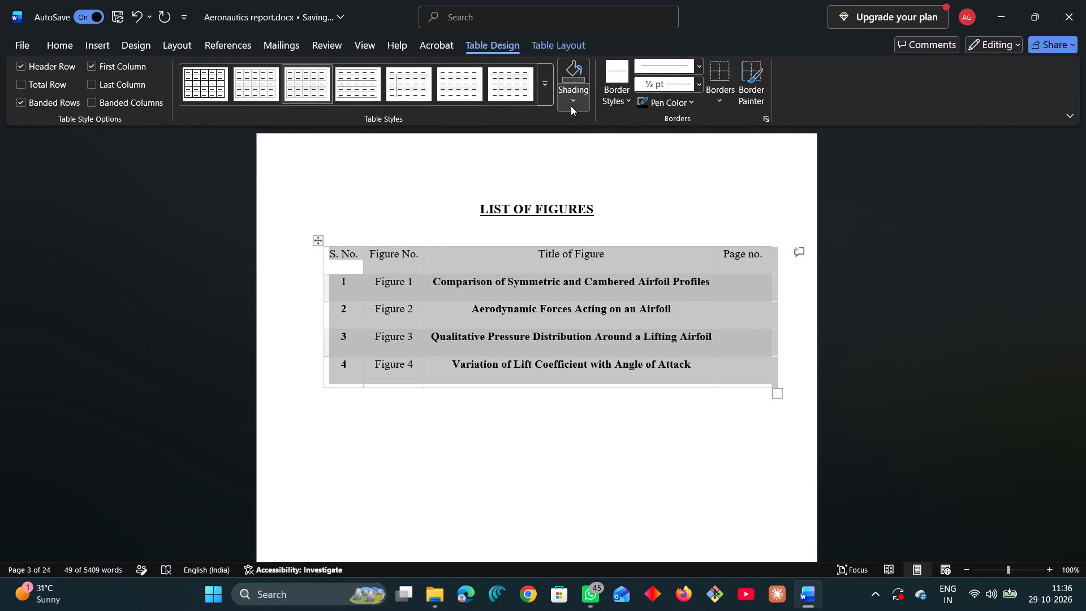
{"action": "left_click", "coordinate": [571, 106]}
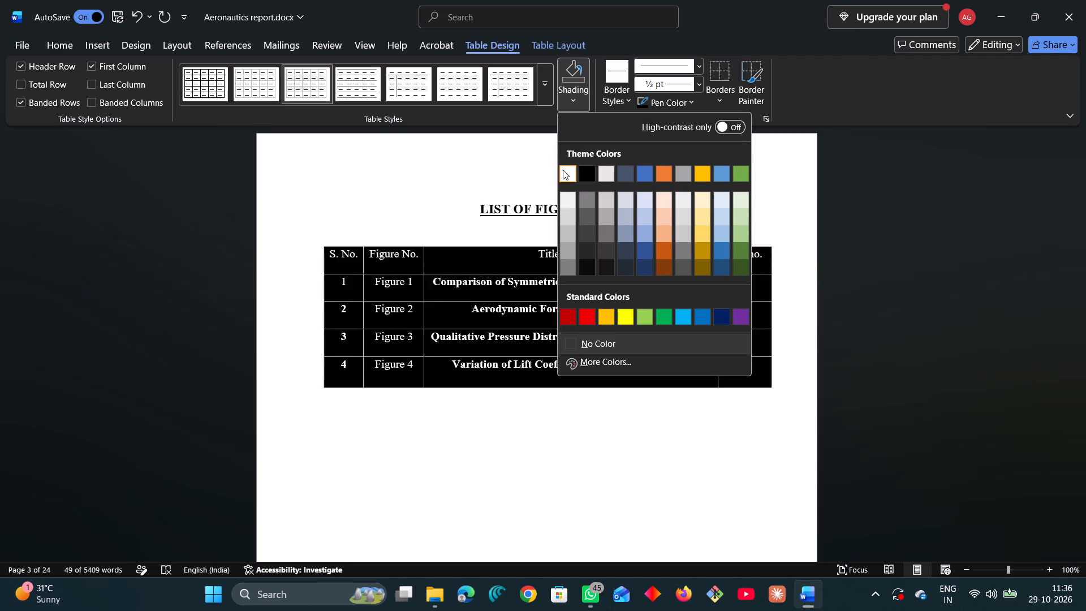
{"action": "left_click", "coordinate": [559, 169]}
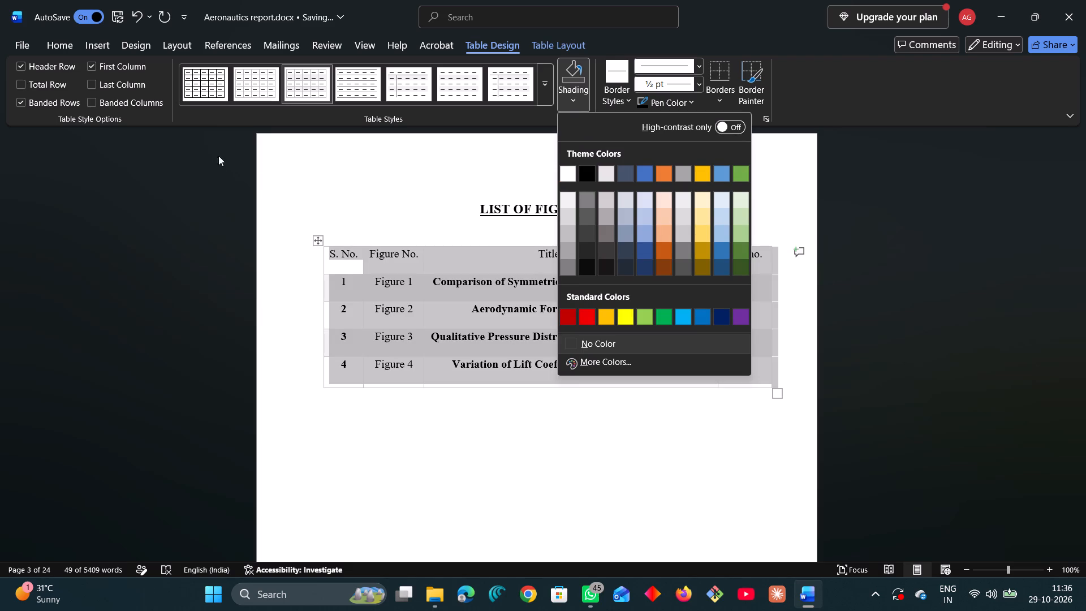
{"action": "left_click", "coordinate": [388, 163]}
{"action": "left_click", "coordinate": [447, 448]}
Examine the formatting of the List of Tables table on the following page for comparison with the List of Figures.
{"action": "scroll", "coordinate": [483, 426], "scroll_direction": "down", "scroll_amount": 1}
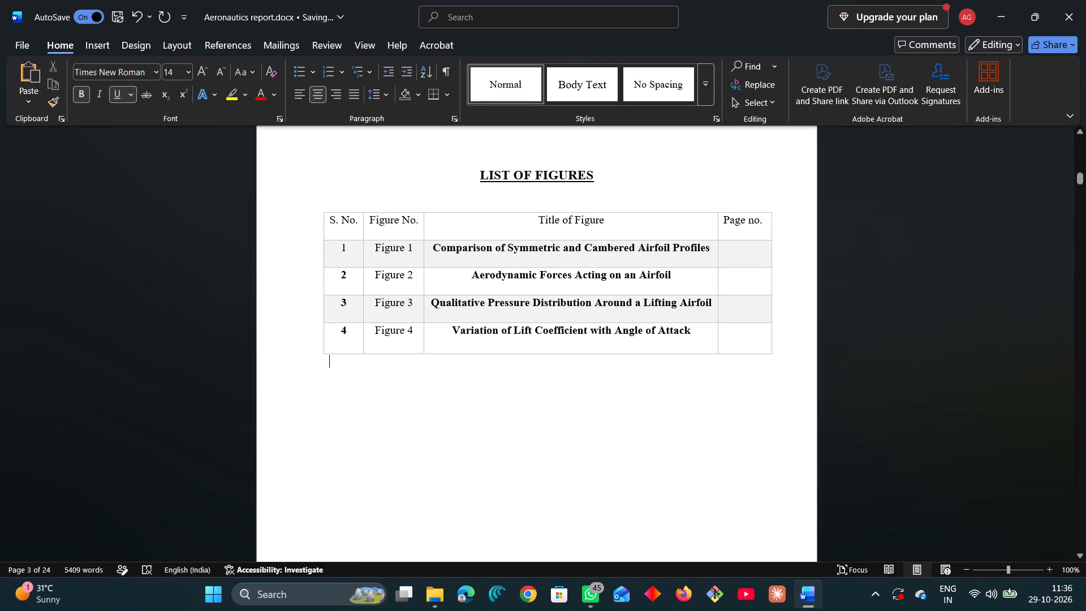
{"action": "scroll", "coordinate": [492, 389], "scroll_direction": "down", "scroll_amount": 18}
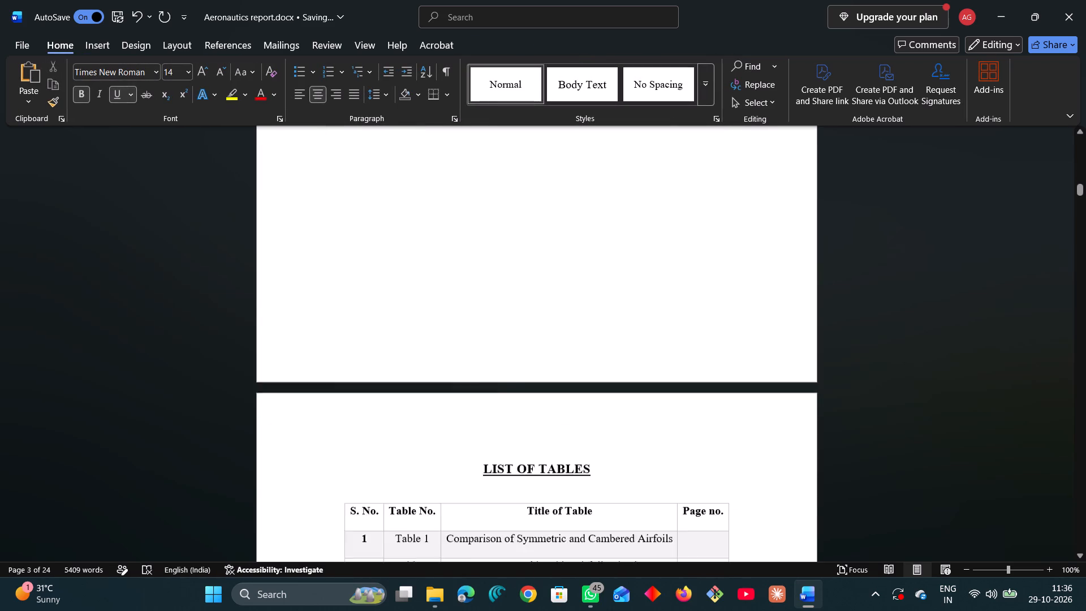
{"action": "scroll", "coordinate": [497, 374], "scroll_direction": "down", "scroll_amount": 2}
{"action": "scroll", "coordinate": [497, 373], "scroll_direction": "up", "scroll_amount": 11}
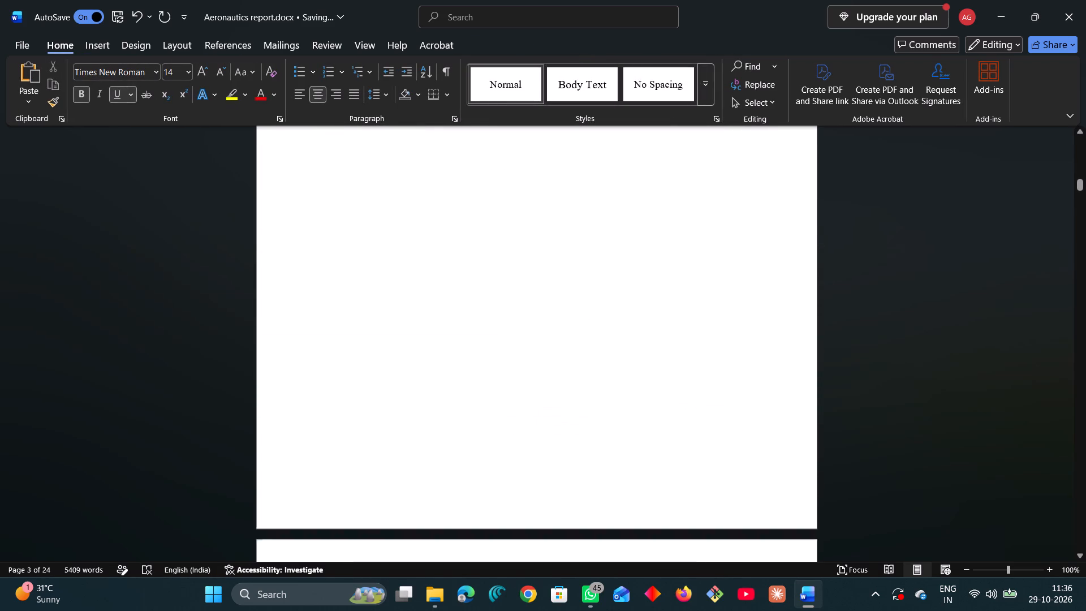
{"action": "scroll", "coordinate": [497, 373], "scroll_direction": "up", "scroll_amount": 9}
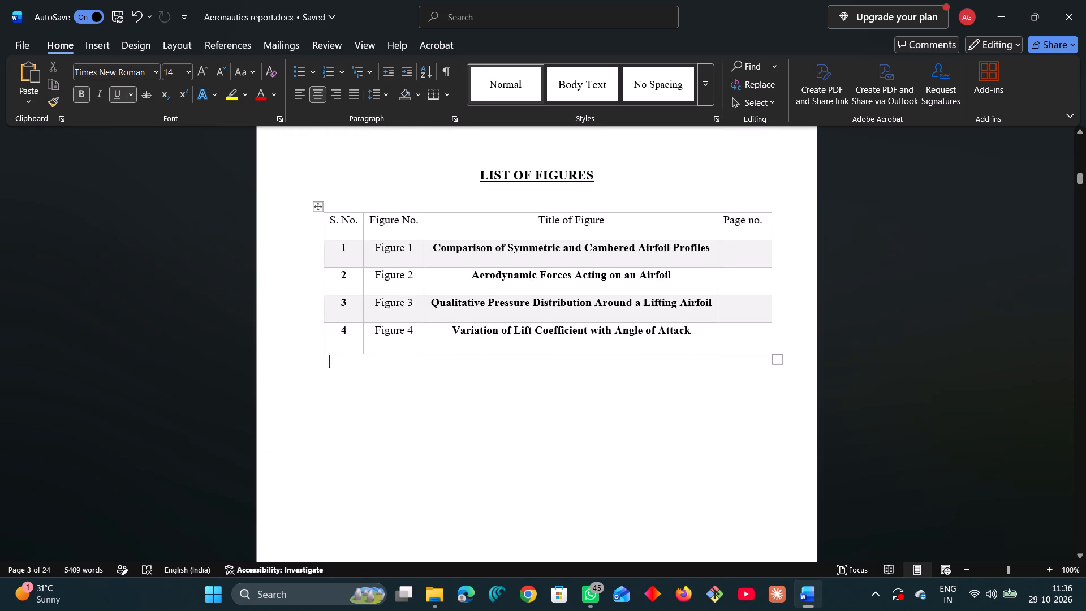
Remove bold from the four figure titles in the Title of Figure column.
{"action": "left_click_drag", "start_coordinate": [432, 248], "coordinate": [673, 330]}
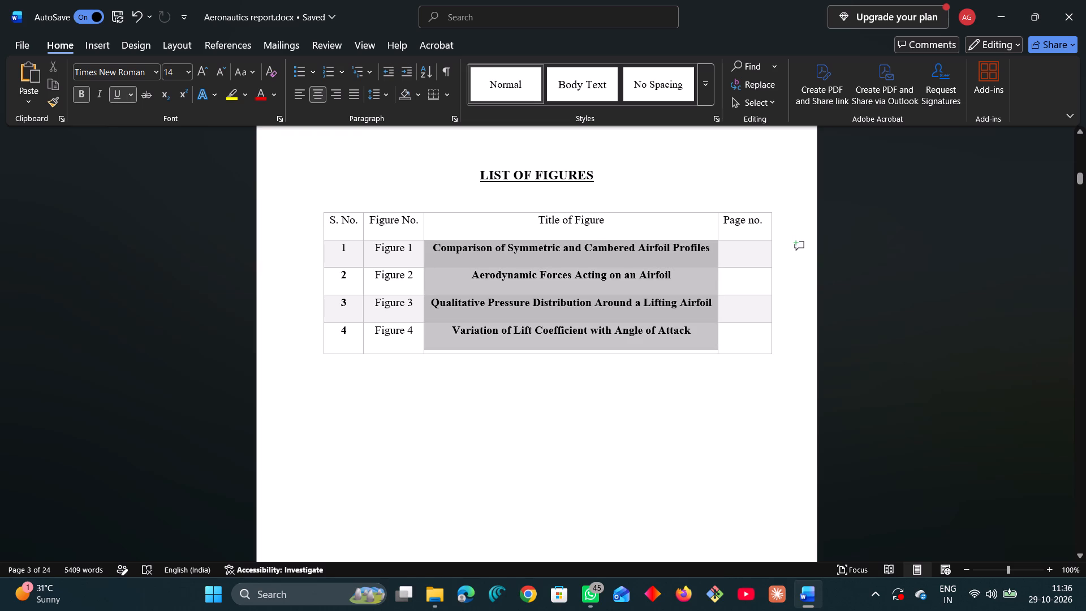
{"action": "left_click_drag", "start_coordinate": [673, 330], "coordinate": [674, 330]}
{"action": "left_click", "coordinate": [83, 98]}
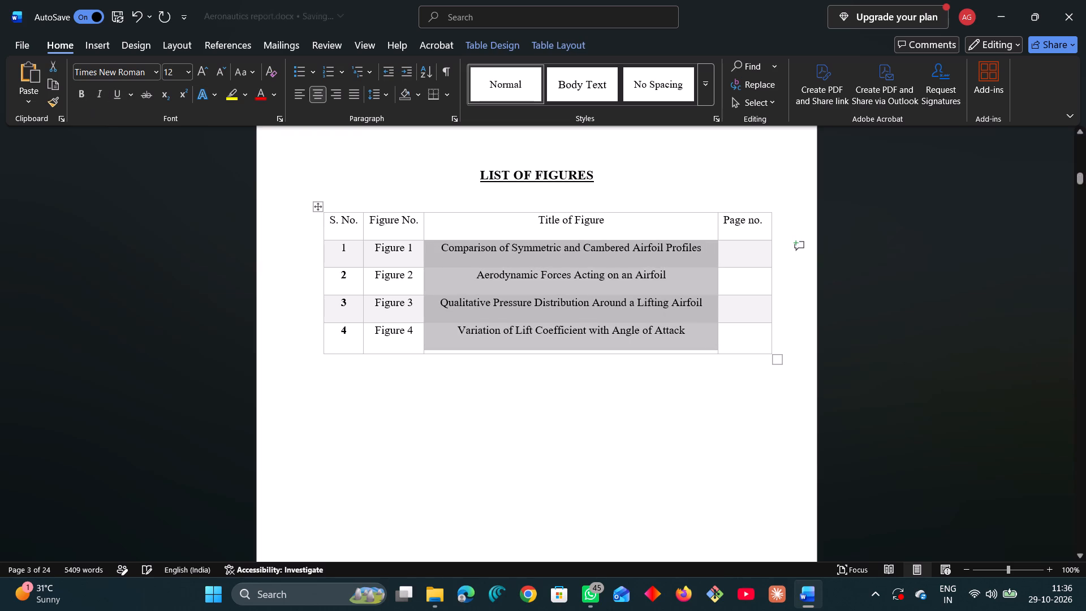
{"action": "left_click", "coordinate": [563, 486]}
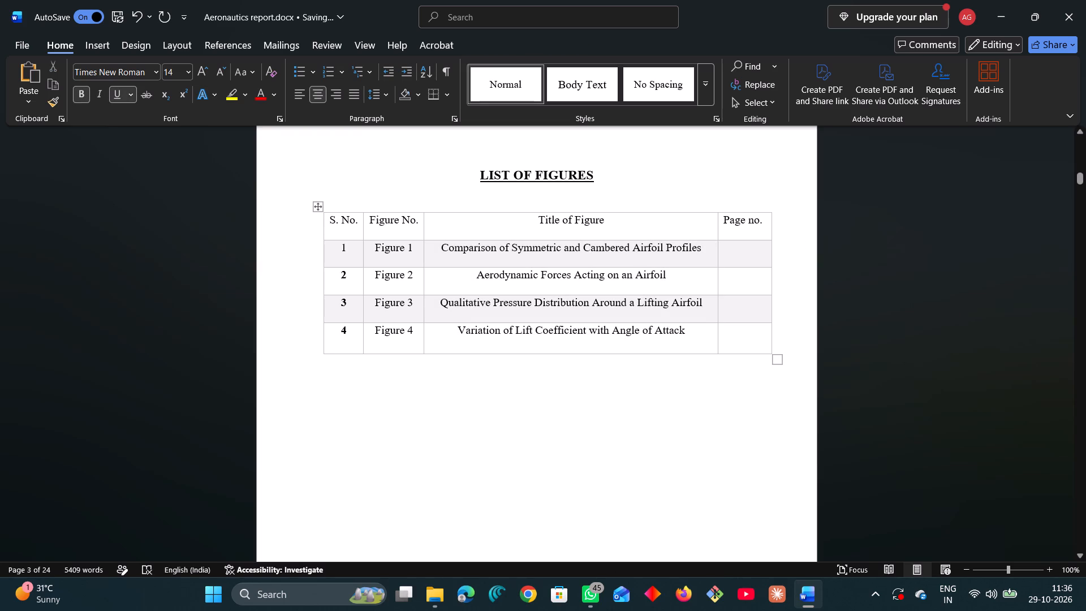
Narrow the Title of Figure column to just fit its titles on one line, giving the Page no. column more width.
{"action": "left_click_drag", "start_coordinate": [717, 229], "coordinate": [702, 229]}
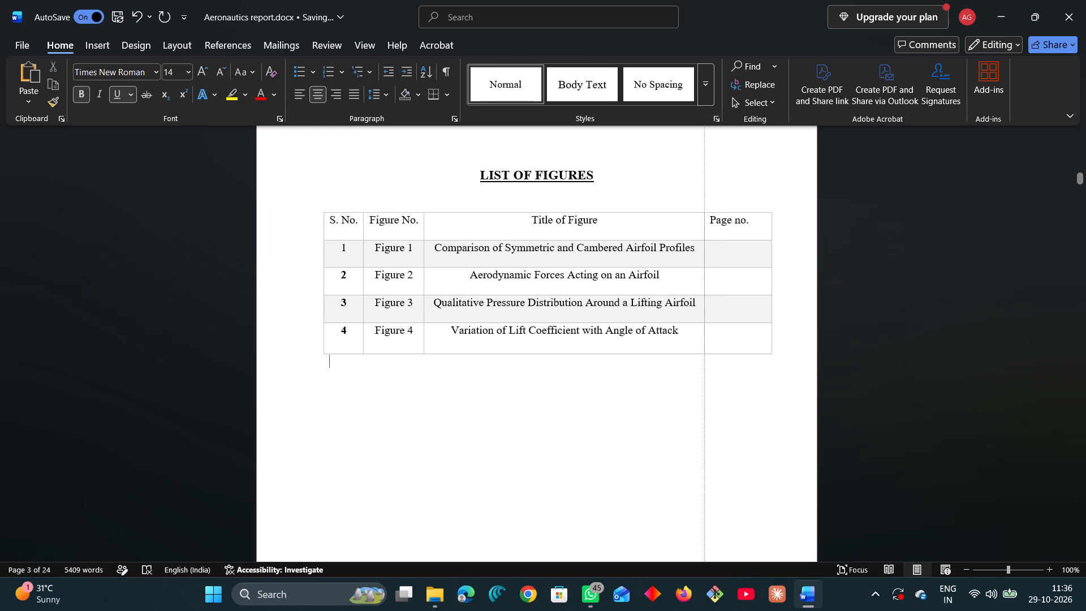
{"action": "left_click_drag", "start_coordinate": [702, 229], "coordinate": [701, 229]}
{"action": "left_click", "coordinate": [744, 461]}
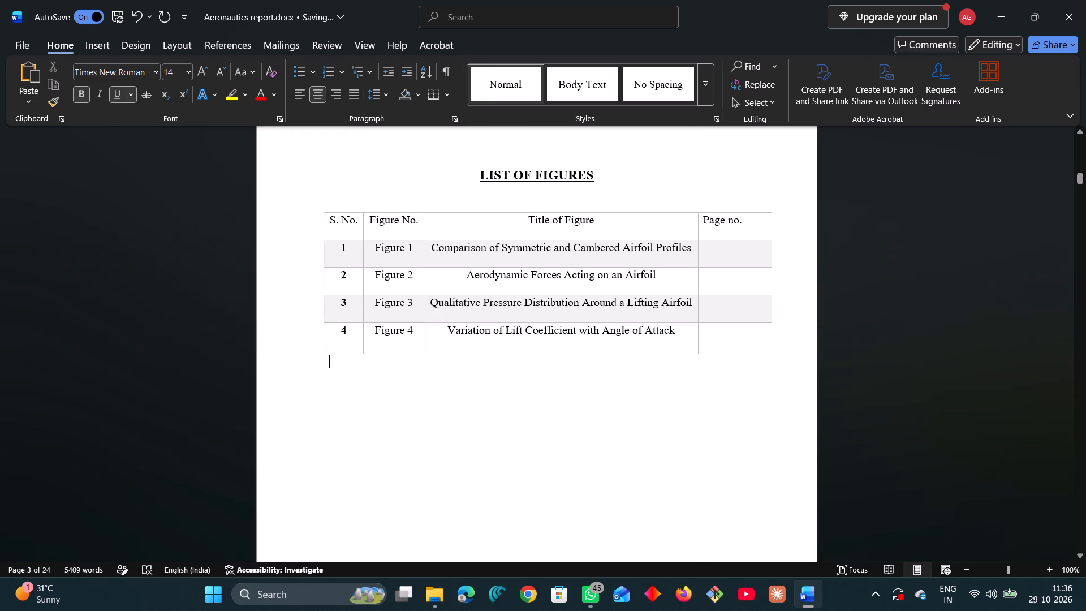
Center the text of the List of Figures table's header row.
{"action": "left_click_drag", "start_coordinate": [751, 224], "coordinate": [329, 223]}
{"action": "left_click", "coordinate": [313, 96]}
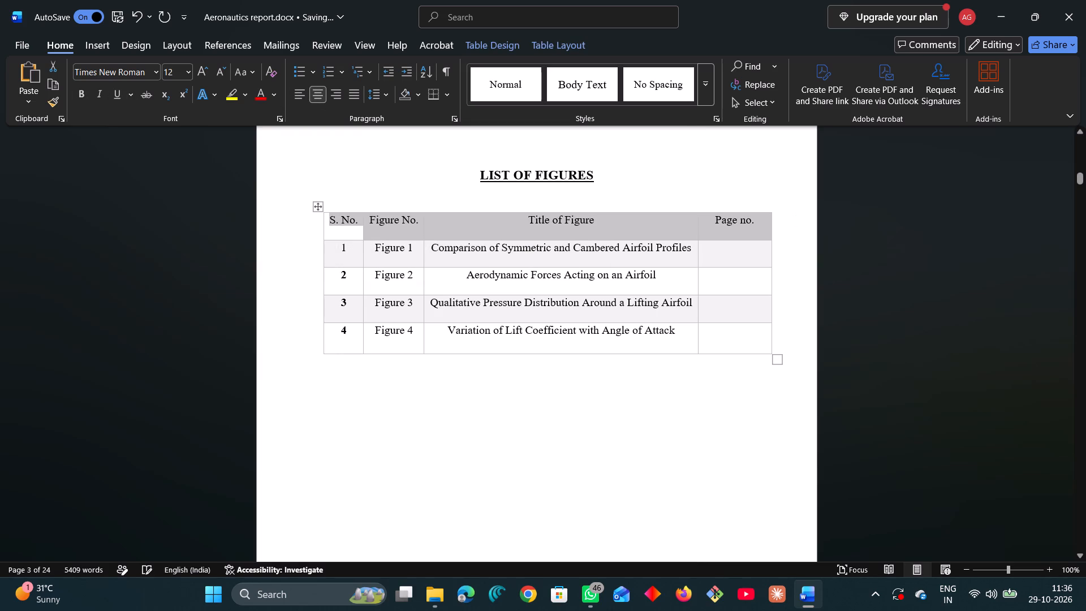
{"action": "left_click", "coordinate": [391, 167]}
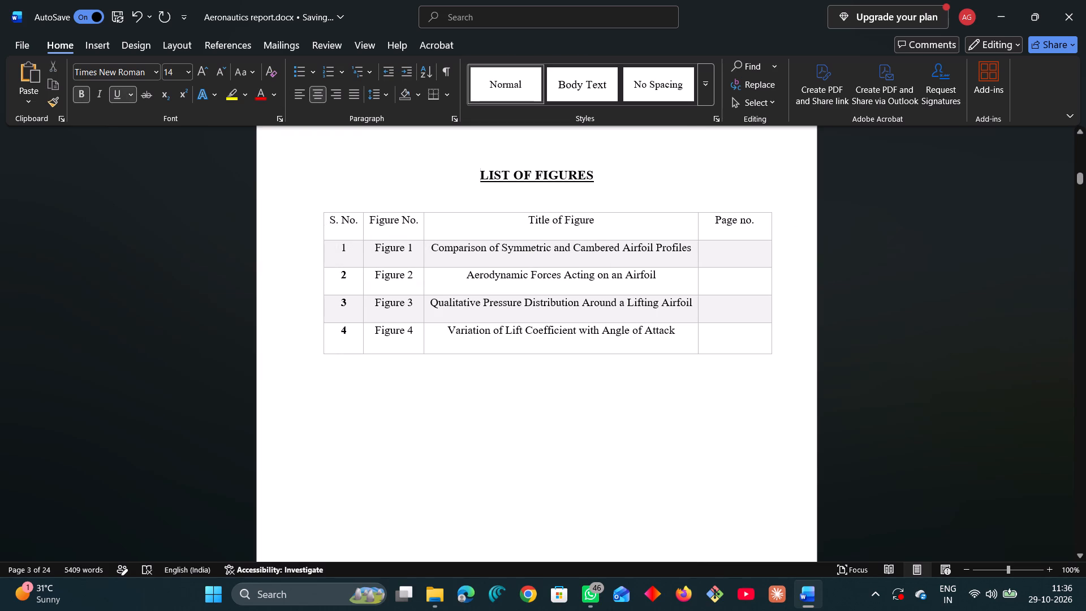
Make the header row of the List of Figures table bold.
{"action": "scroll", "coordinate": [502, 286], "scroll_direction": "down", "scroll_amount": 9}
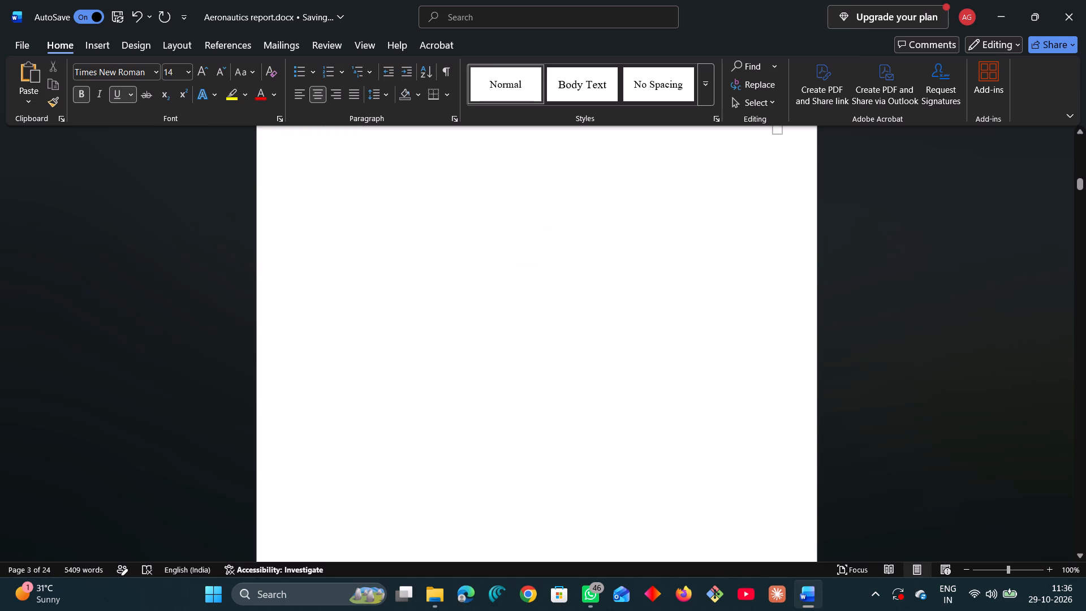
{"action": "scroll", "coordinate": [504, 326], "scroll_direction": "down", "scroll_amount": 10}
{"action": "scroll", "coordinate": [503, 332], "scroll_direction": "up", "scroll_amount": 16}
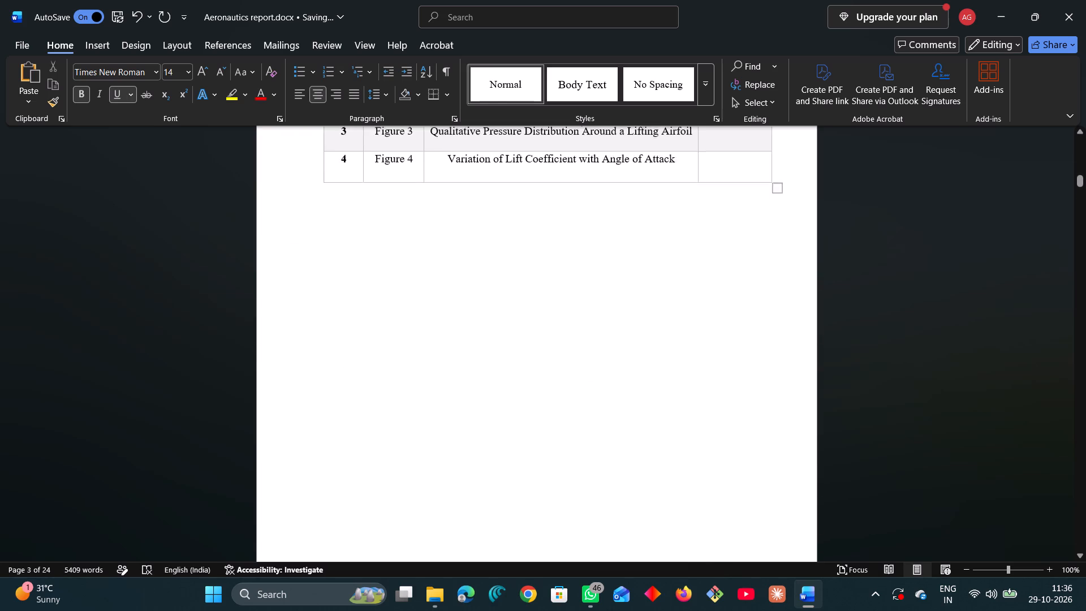
{"action": "scroll", "coordinate": [505, 320], "scroll_direction": "up", "scroll_amount": 3}
{"action": "left_click_drag", "start_coordinate": [330, 218], "coordinate": [365, 218]}
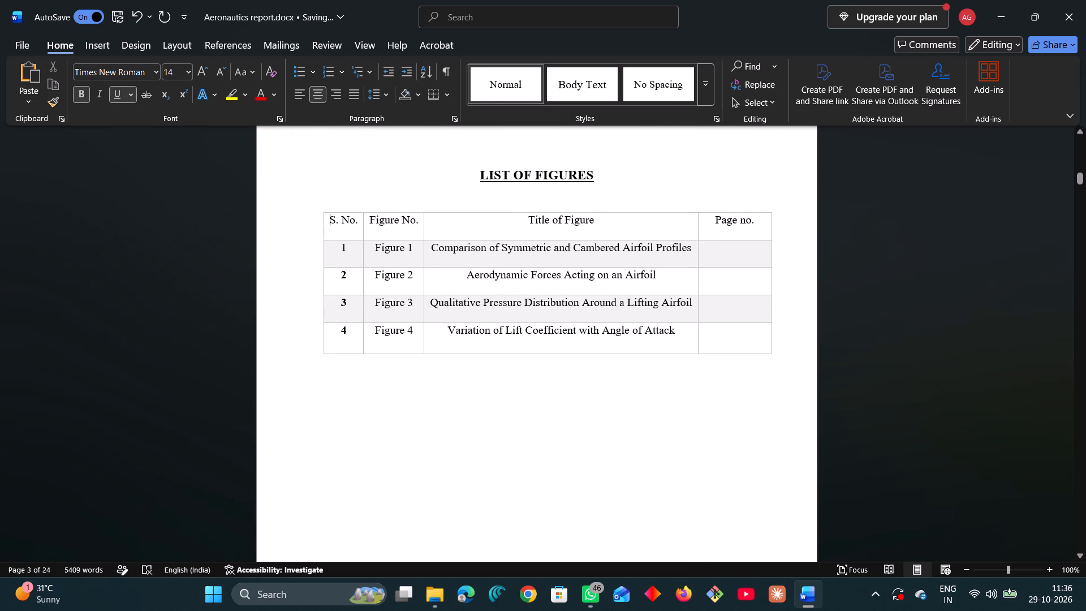
{"action": "left_click_drag", "start_coordinate": [365, 218], "coordinate": [735, 223]}
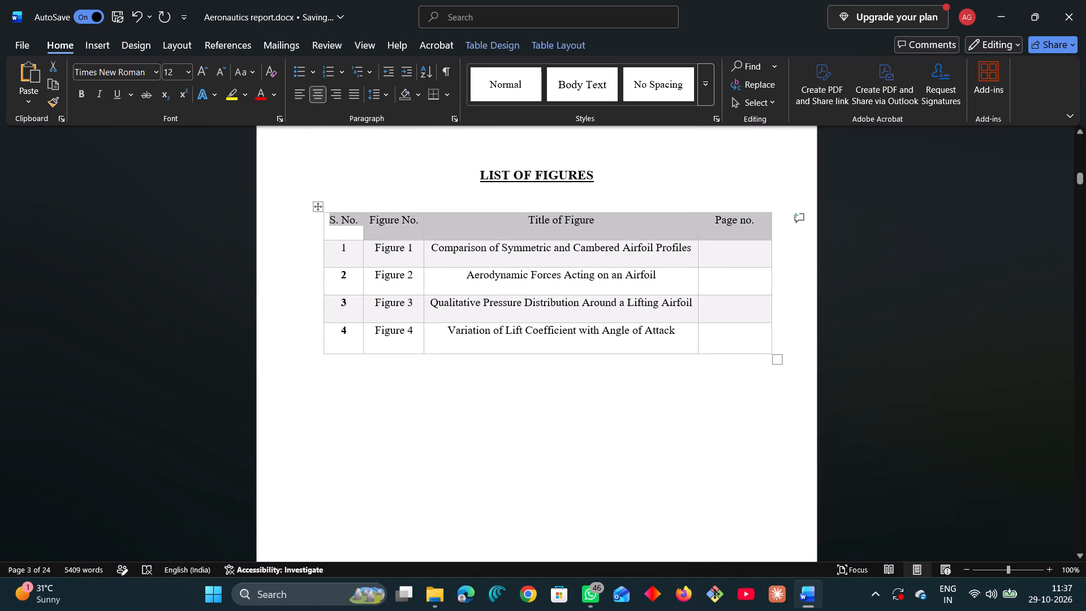
{"action": "left_click", "coordinate": [78, 97]}
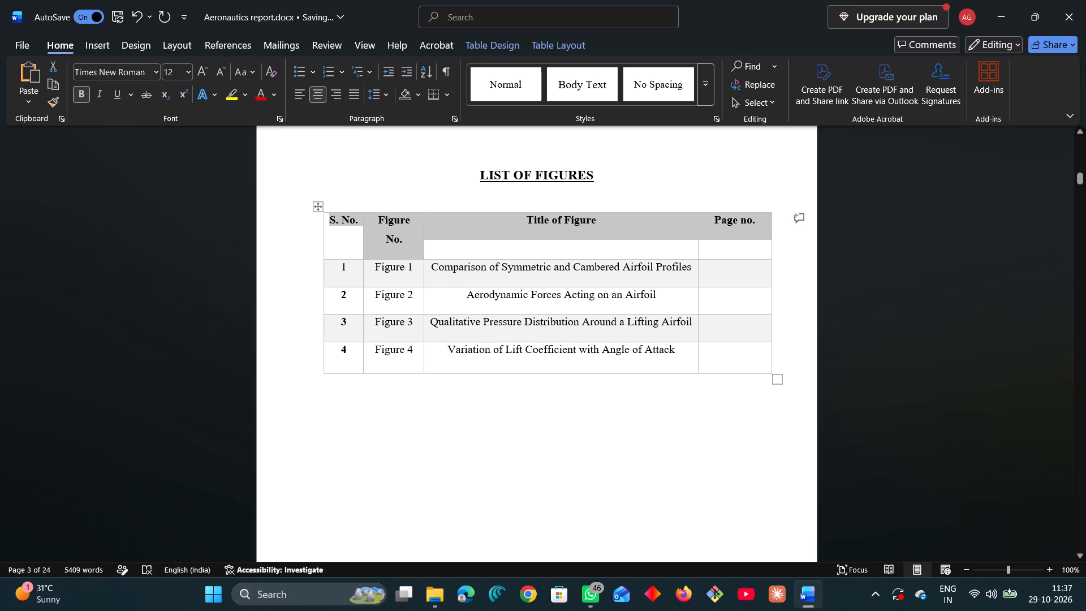
{"action": "left_click", "coordinate": [309, 171]}
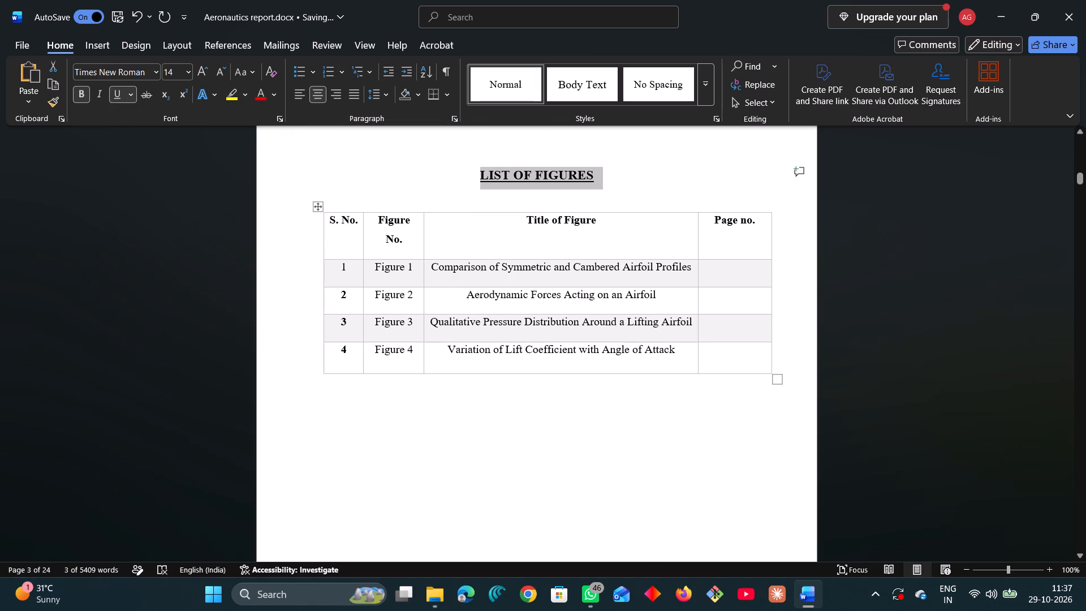
Widen the Figure No. column so that its bold header fits on one line.
{"action": "left_click_drag", "start_coordinate": [424, 233], "coordinate": [430, 233]}
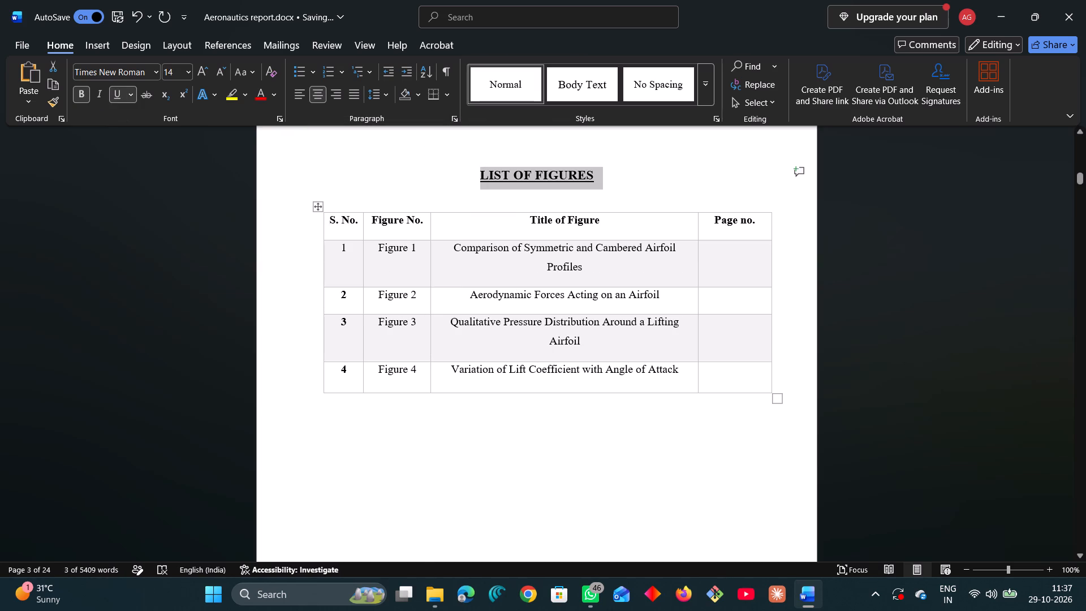
Extend the List of Figures table's left edge outward and shift the first two column boundaries left so every figure title fits on one line.
{"action": "left_click_drag", "start_coordinate": [683, 288], "coordinate": [686, 278]}
{"action": "left_click", "coordinate": [580, 276]}
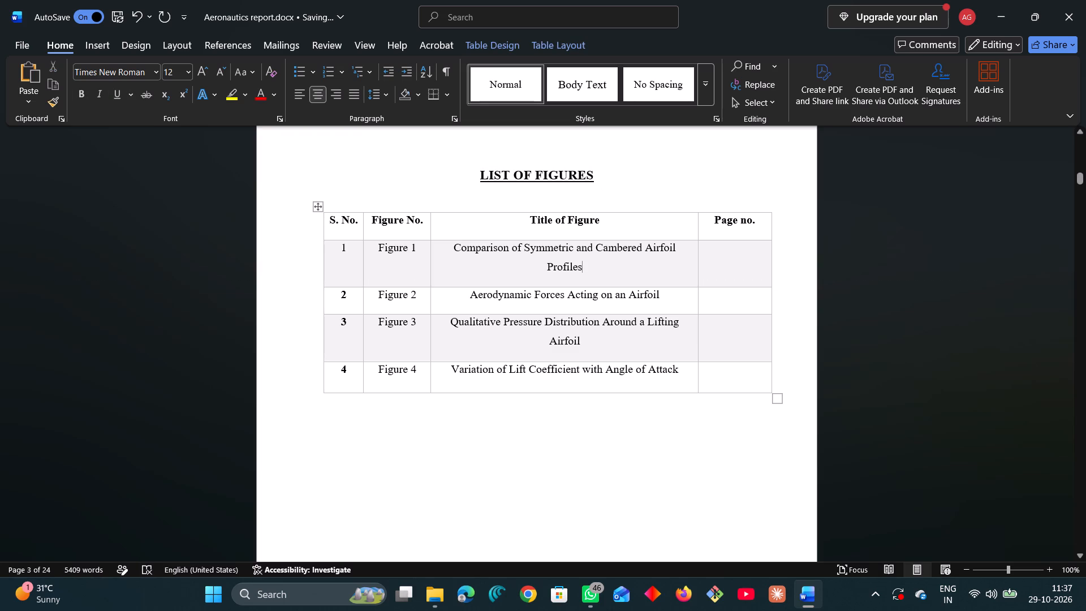
{"action": "left_click_drag", "start_coordinate": [323, 225], "coordinate": [314, 223]}
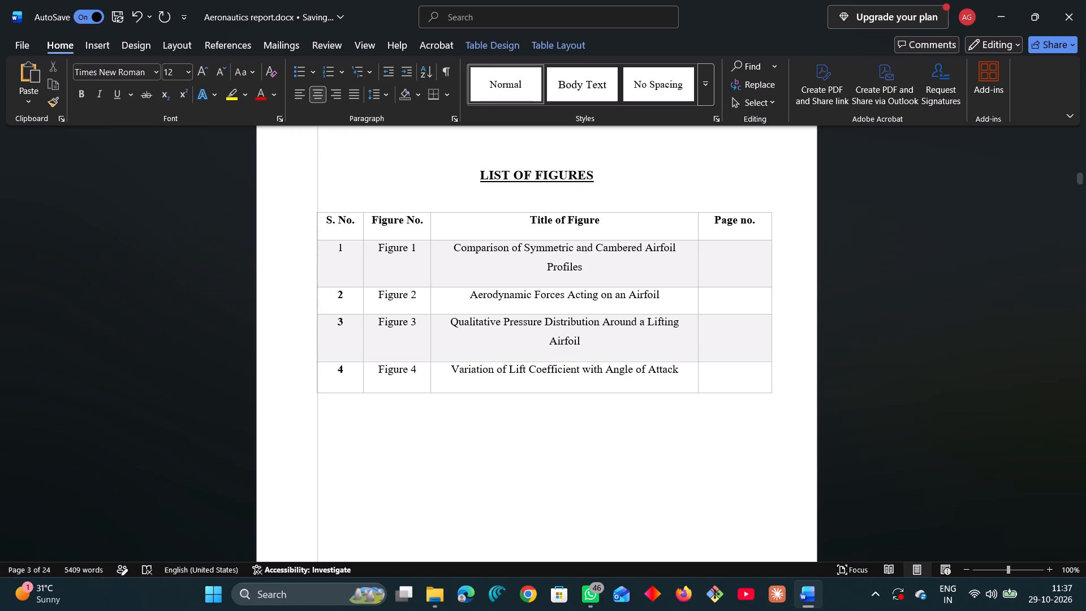
{"action": "left_click_drag", "start_coordinate": [314, 223], "coordinate": [308, 222]}
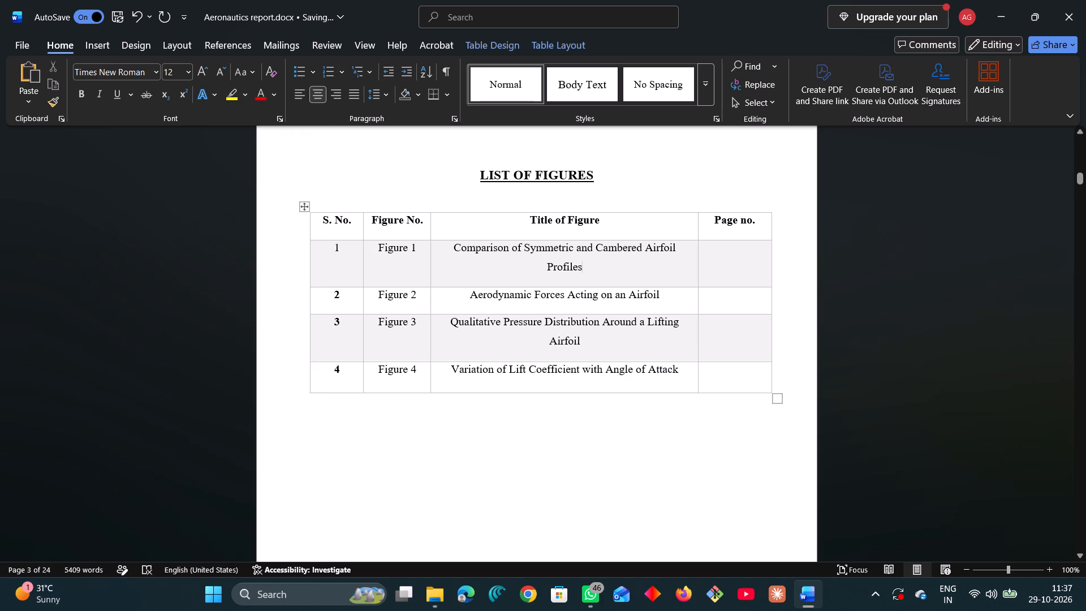
{"action": "left_click_drag", "start_coordinate": [363, 224], "coordinate": [353, 222]}
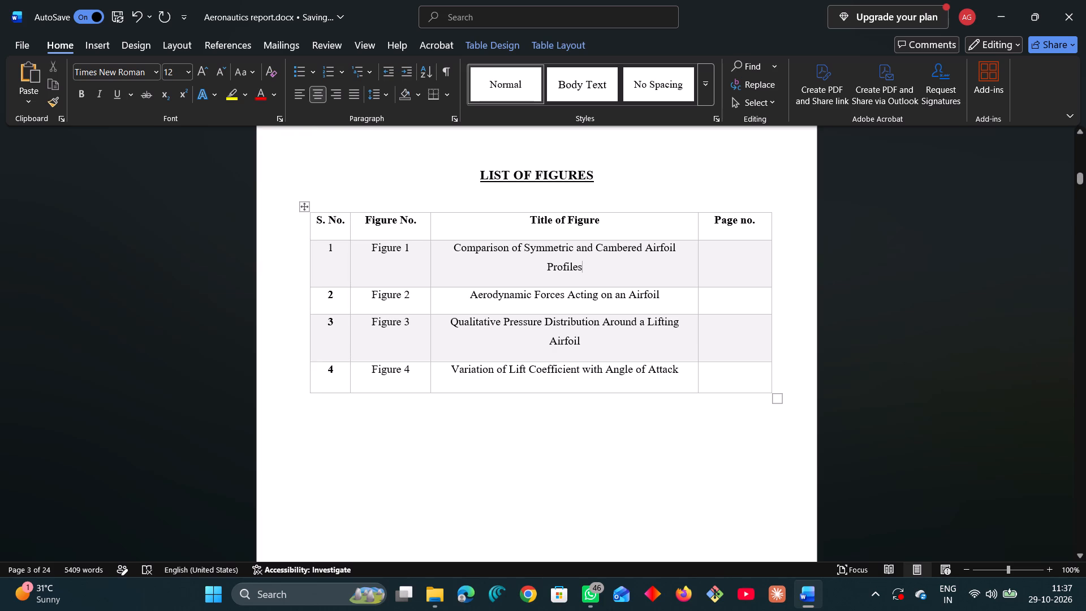
{"action": "left_click_drag", "start_coordinate": [430, 221], "coordinate": [422, 220]}
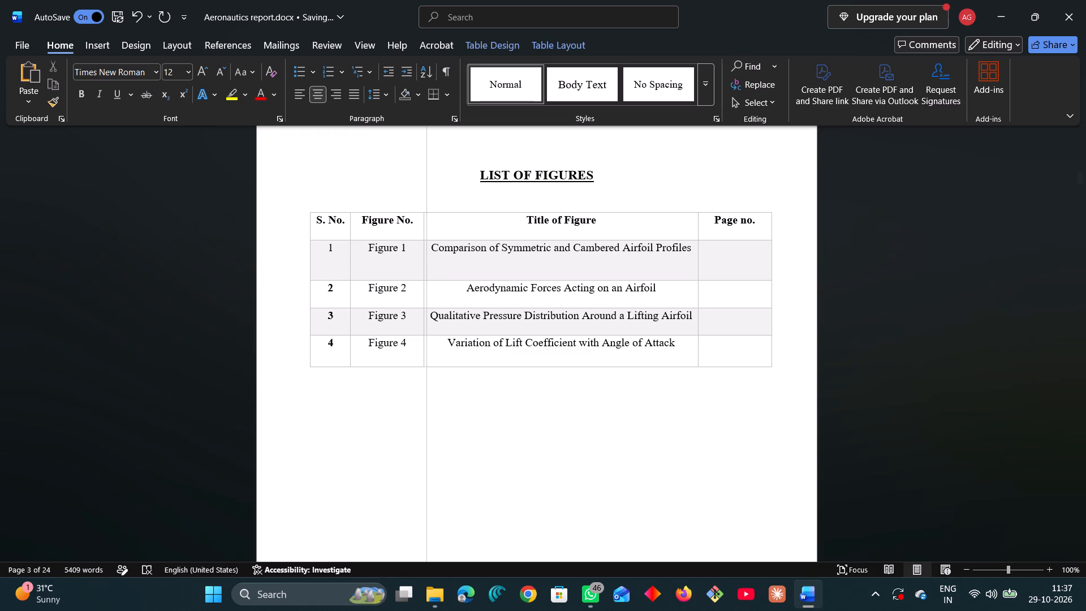
{"action": "left_click_drag", "start_coordinate": [422, 220], "coordinate": [419, 220]}
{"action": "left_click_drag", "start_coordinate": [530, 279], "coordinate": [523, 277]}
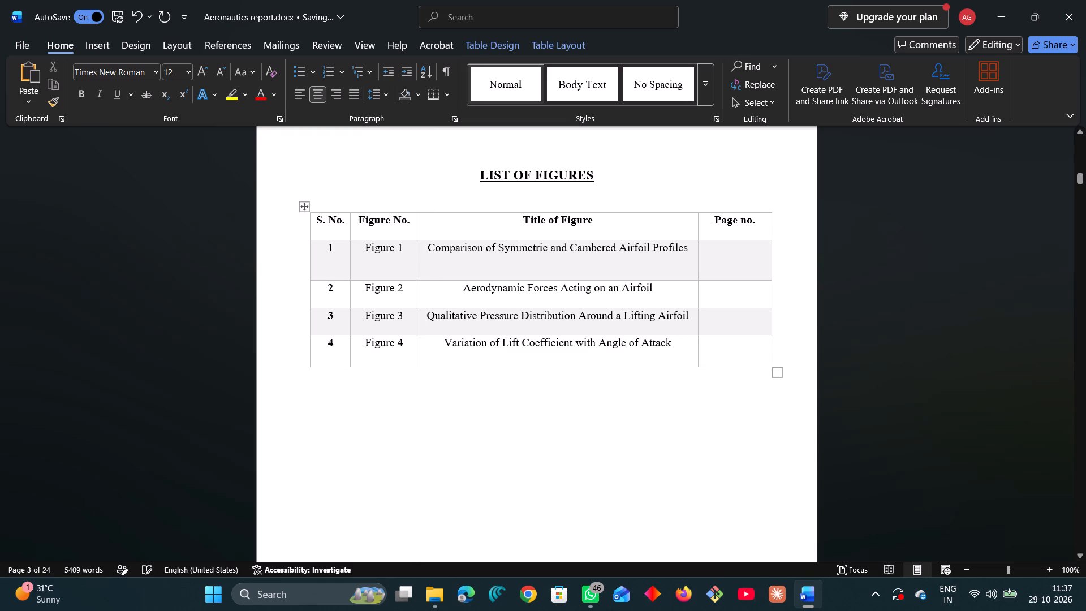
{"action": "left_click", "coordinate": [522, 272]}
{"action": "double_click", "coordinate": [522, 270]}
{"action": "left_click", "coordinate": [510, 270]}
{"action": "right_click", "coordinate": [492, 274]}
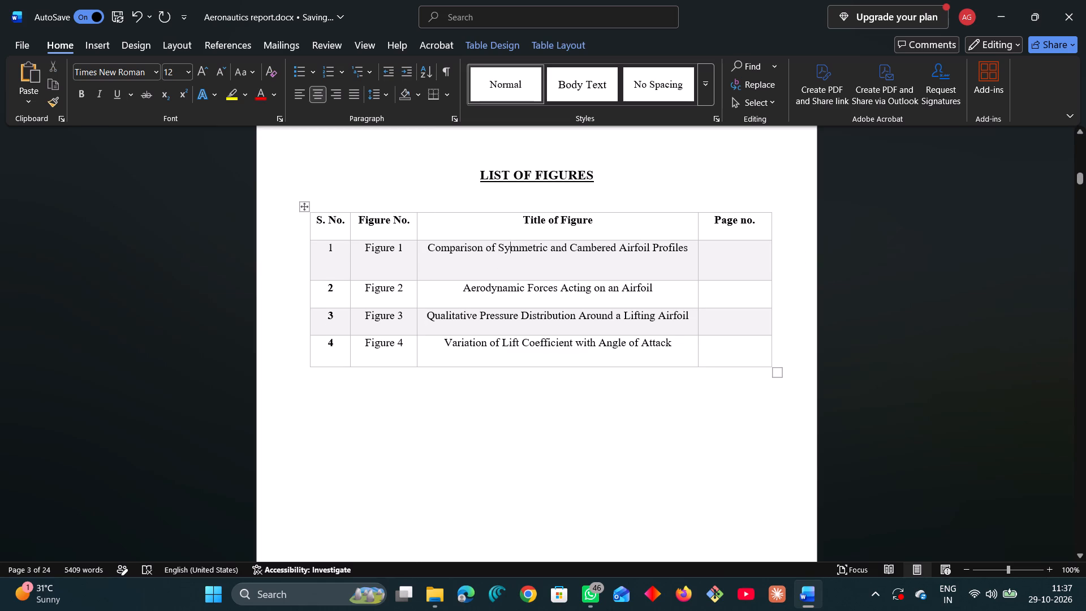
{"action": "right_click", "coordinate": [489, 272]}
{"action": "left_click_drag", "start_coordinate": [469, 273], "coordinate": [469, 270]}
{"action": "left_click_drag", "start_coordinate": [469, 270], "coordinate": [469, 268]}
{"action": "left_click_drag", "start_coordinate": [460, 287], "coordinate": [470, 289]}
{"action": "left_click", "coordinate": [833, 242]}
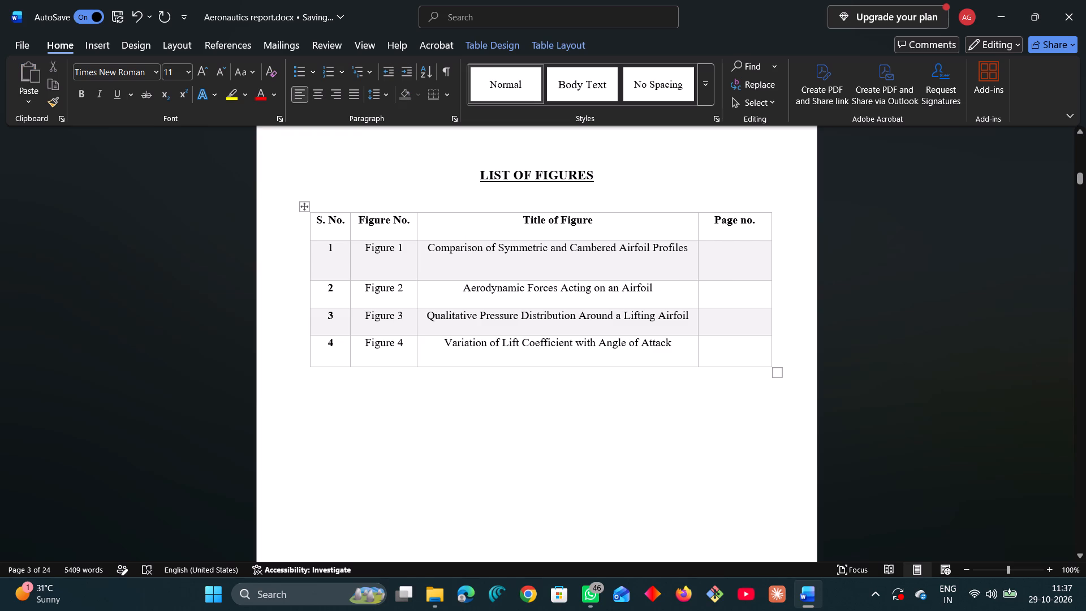
Narrow the Title of Figure column slightly from its right edge, giving the Page no. column the extra width.
{"action": "left_click_drag", "start_coordinate": [697, 233], "coordinate": [685, 230]}
{"action": "left_click", "coordinate": [688, 183]}
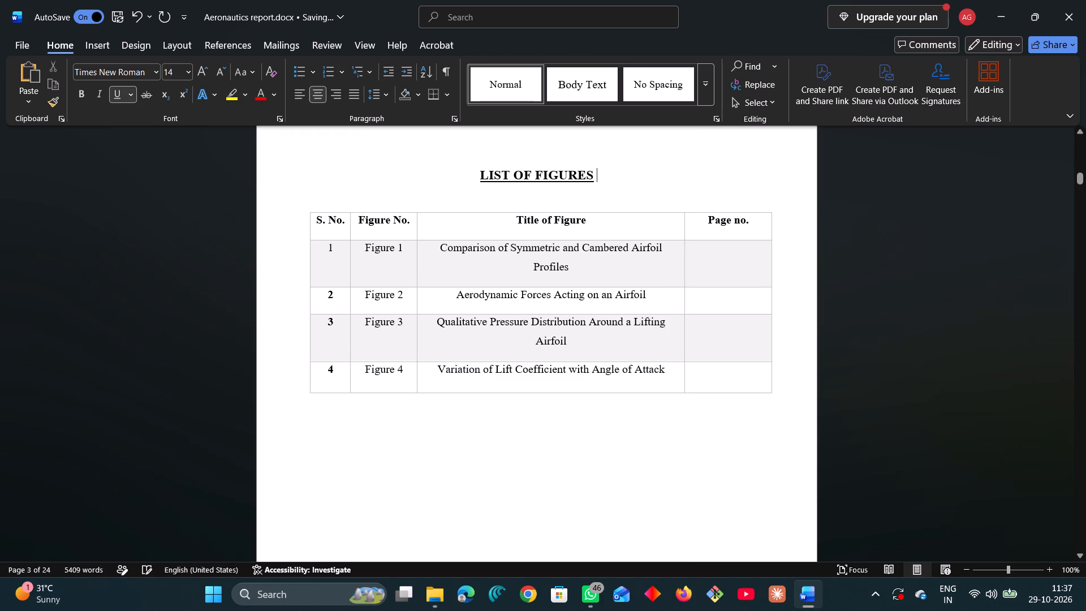
Go to the List of Tables page to examine its table.
{"action": "scroll", "coordinate": [607, 347], "scroll_direction": "down", "scroll_amount": 2}
{"action": "scroll", "coordinate": [594, 391], "scroll_direction": "down", "scroll_amount": 20}
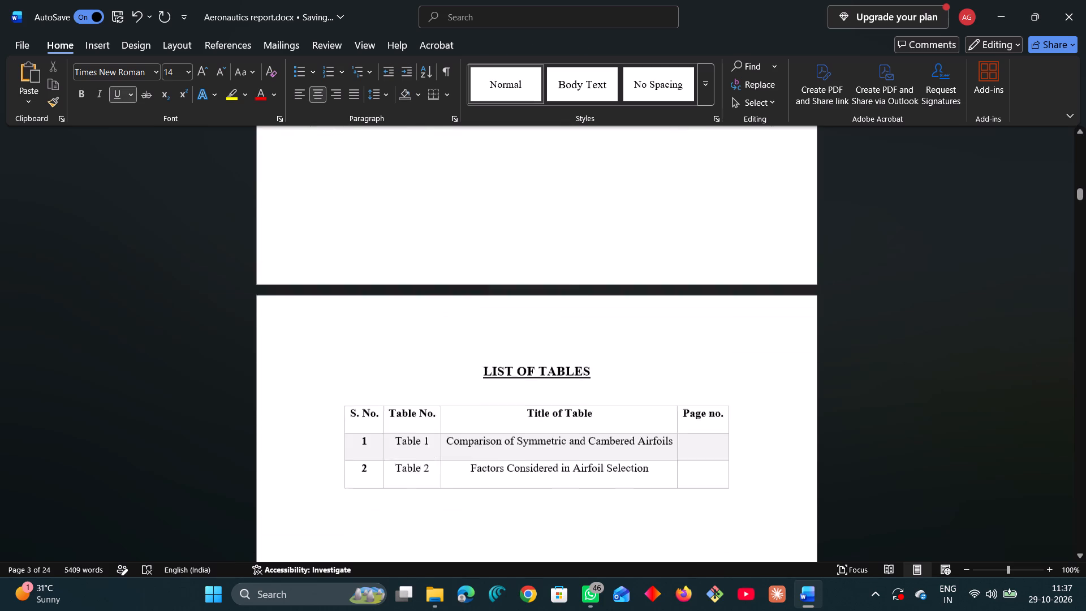
Go past the List of Tables to the Introduction chapter and look over sections 1.1 and 1.2.
{"action": "scroll", "coordinate": [596, 390], "scroll_direction": "down", "scroll_amount": 1}
{"action": "scroll", "coordinate": [597, 390], "scroll_direction": "down", "scroll_amount": 20}
{"action": "scroll", "coordinate": [597, 390], "scroll_direction": "down", "scroll_amount": 1}
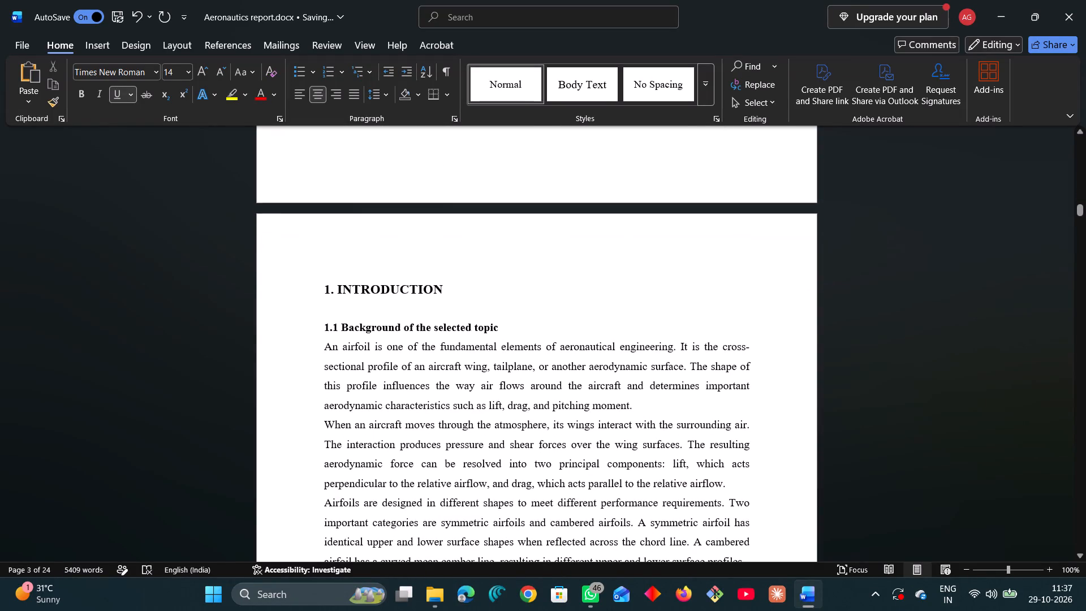
{"action": "scroll", "coordinate": [597, 389], "scroll_direction": "down", "scroll_amount": 11}
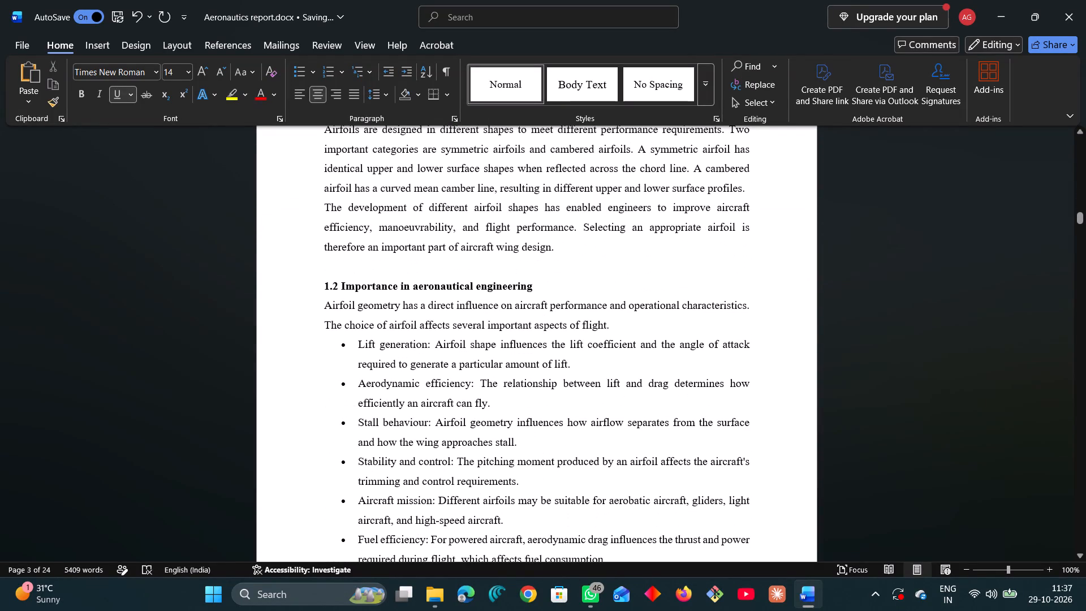
Switch to the File Explorer window showing the Documents folder and close it.
{"action": "key", "text": "alt+Tab"}
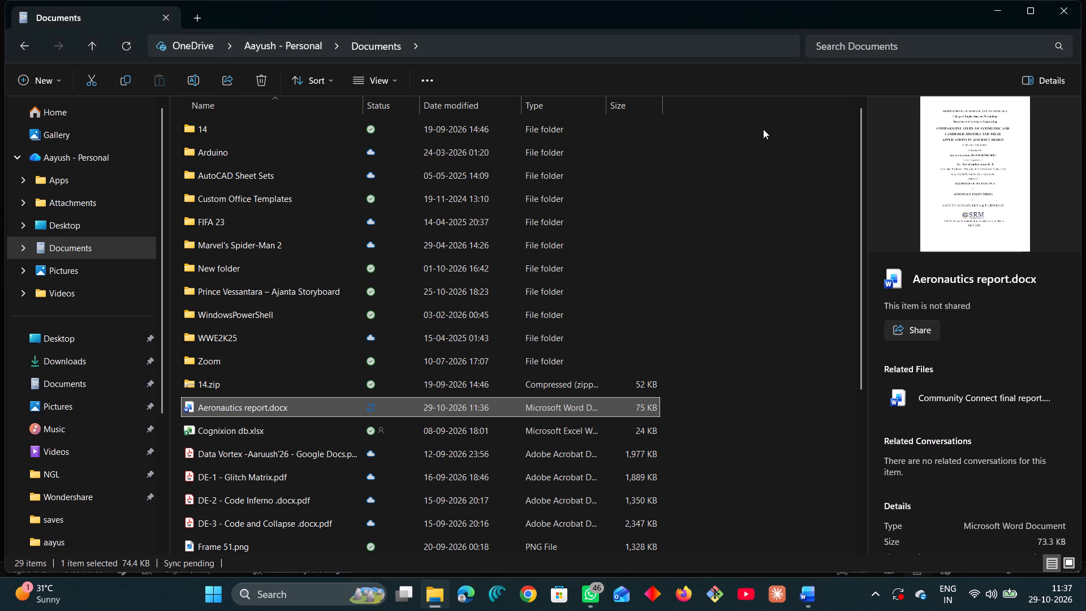
{"action": "left_click", "coordinate": [1085, 0]}
{"action": "left_click", "coordinate": [1067, 15]}
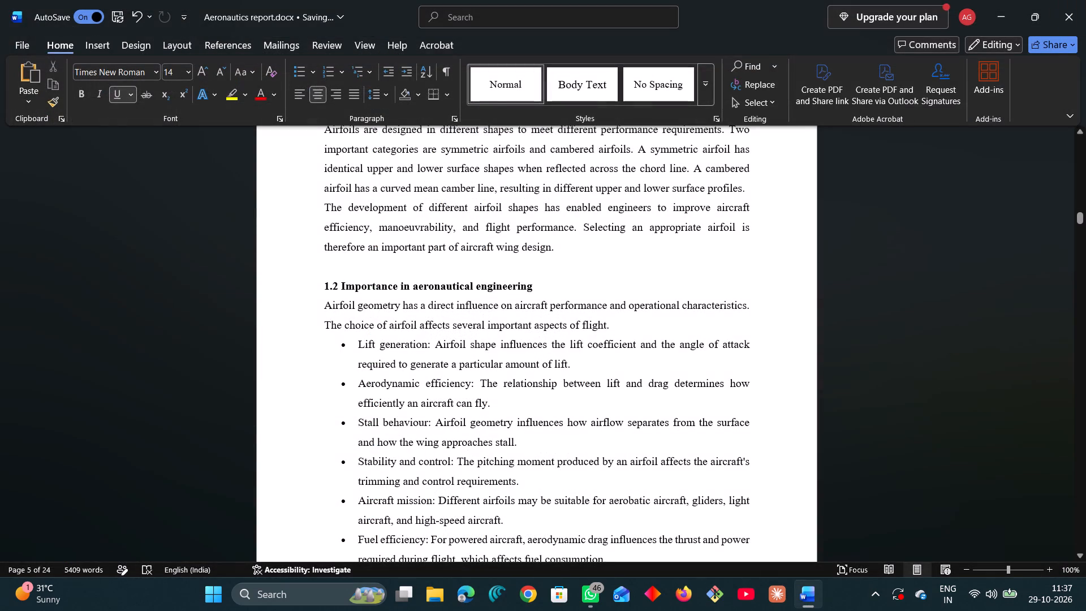
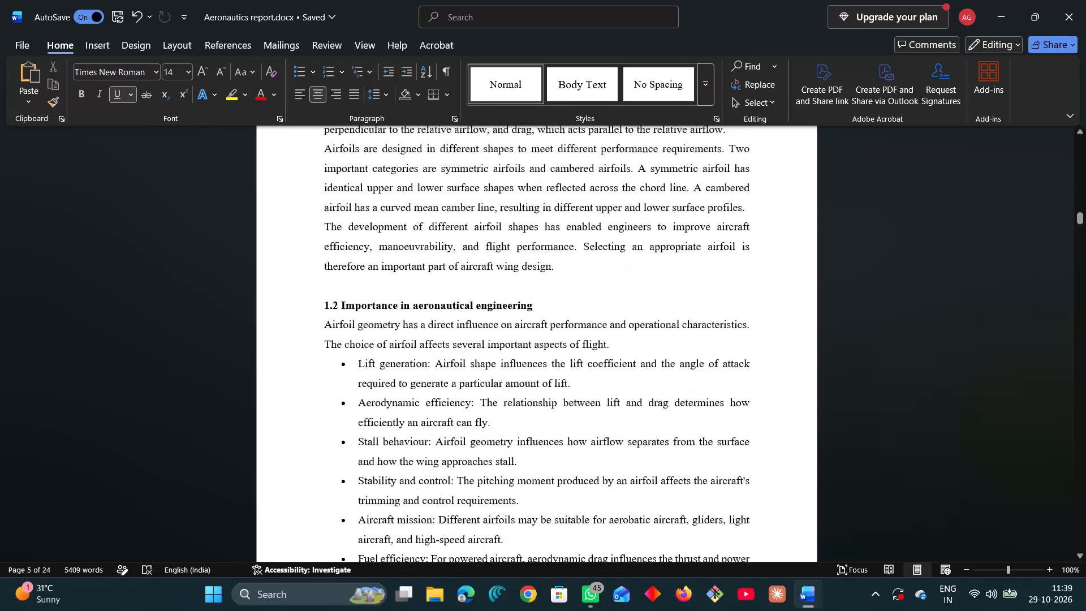
Review the report's body from section 1.2 through the theoretical principles to the definitions table in section 2.2.
{"action": "scroll", "coordinate": [463, 342], "scroll_direction": "up", "scroll_amount": 1}
{"action": "scroll", "coordinate": [463, 347], "scroll_direction": "down", "scroll_amount": 13}
{"action": "scroll", "coordinate": [451, 393], "scroll_direction": "down", "scroll_amount": 5}
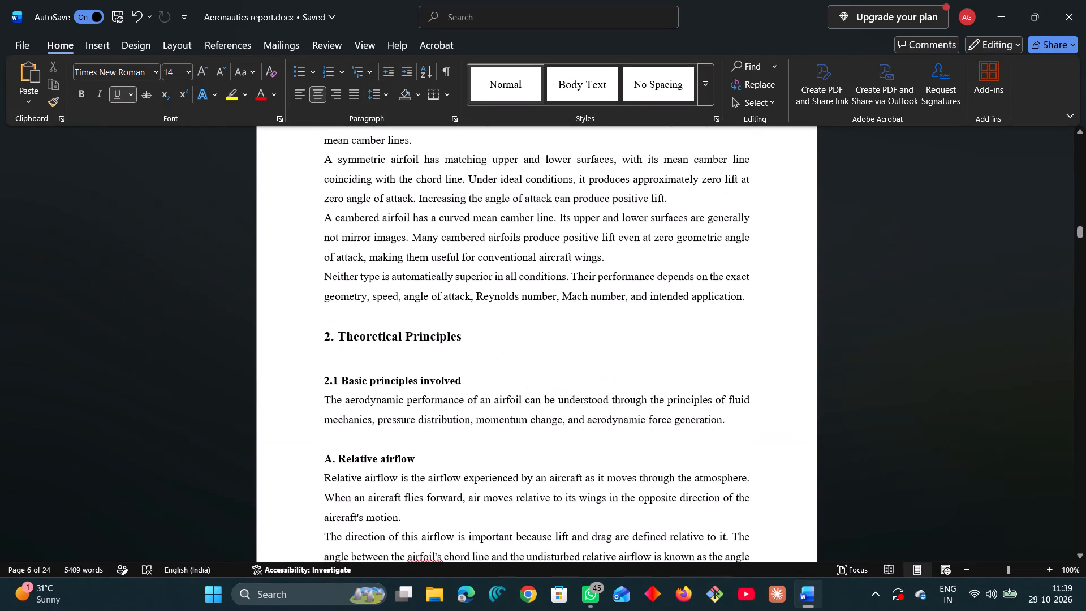
{"action": "scroll", "coordinate": [374, 364], "scroll_direction": "down", "scroll_amount": 2}
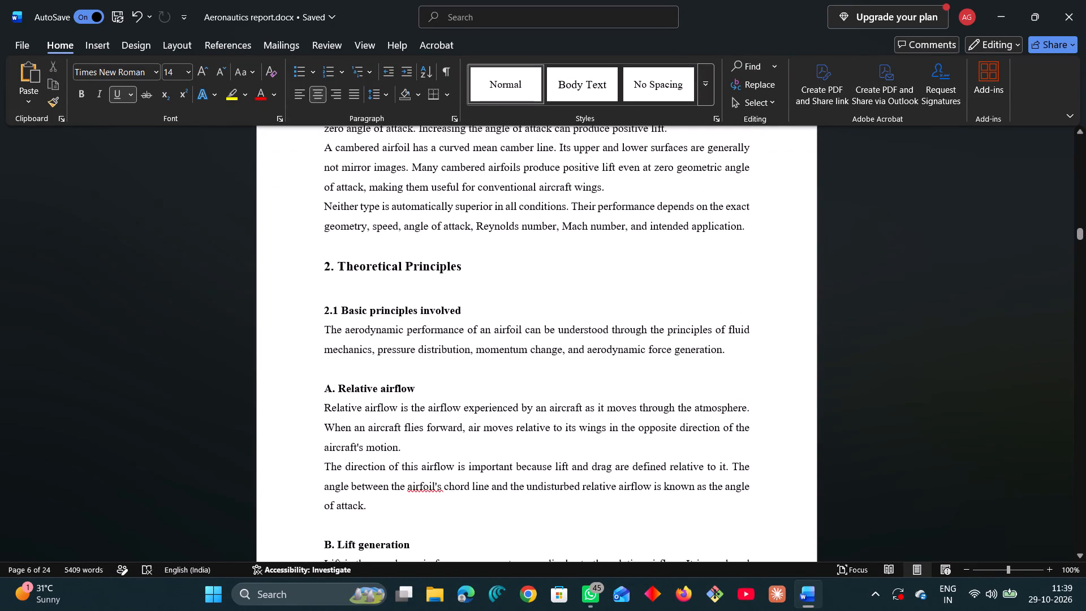
{"action": "scroll", "coordinate": [323, 377], "scroll_direction": "down", "scroll_amount": 2}
{"action": "scroll", "coordinate": [339, 233], "scroll_direction": "down", "scroll_amount": 12}
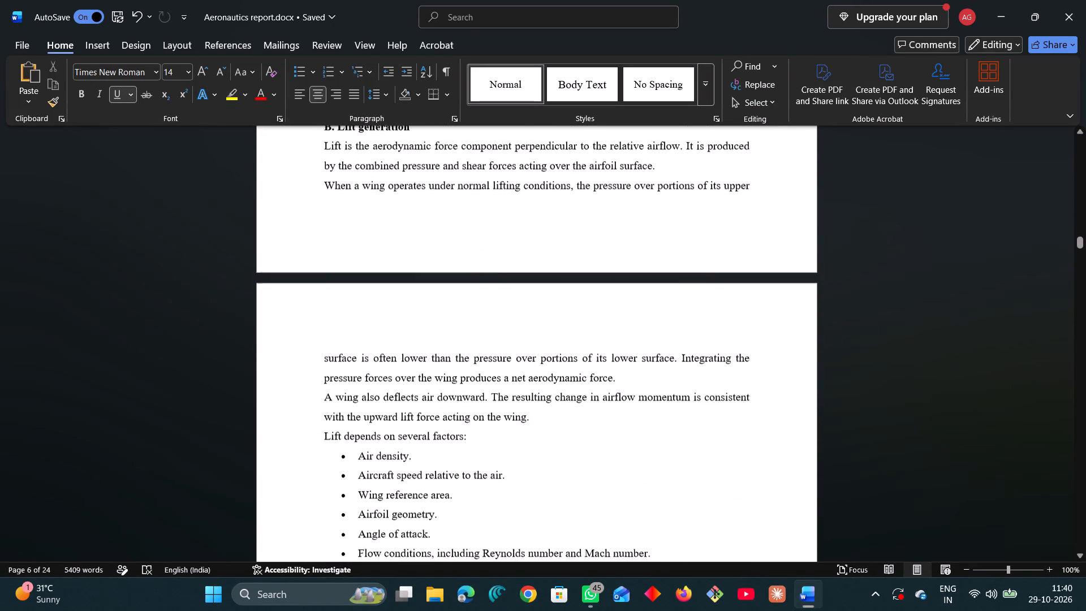
{"action": "scroll", "coordinate": [350, 244], "scroll_direction": "down", "scroll_amount": 3}
{"action": "scroll", "coordinate": [356, 250], "scroll_direction": "down", "scroll_amount": 20}
{"action": "scroll", "coordinate": [358, 251], "scroll_direction": "down", "scroll_amount": 2}
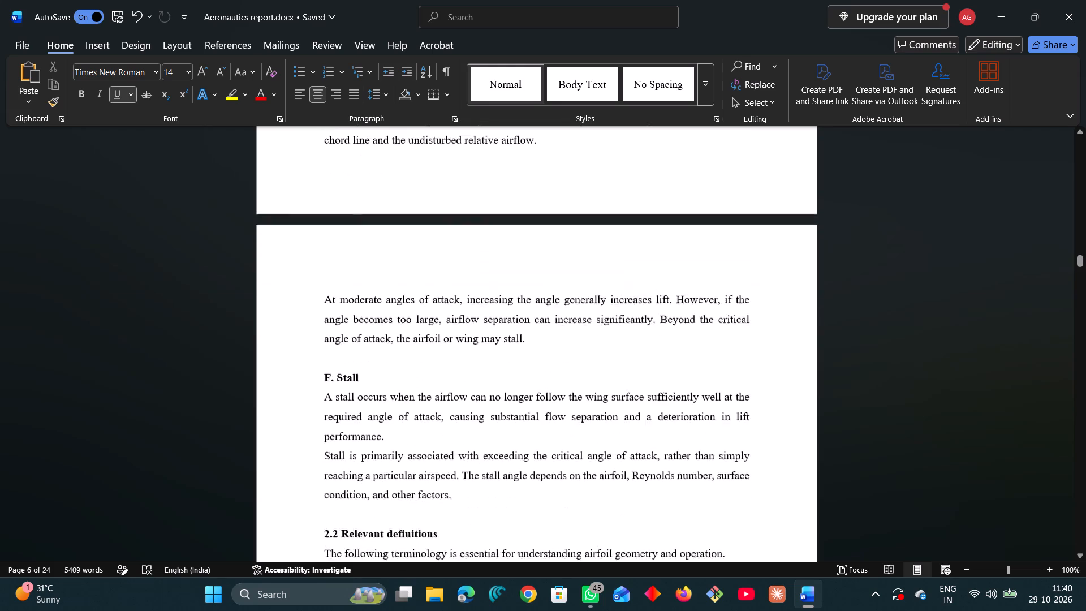
{"action": "scroll", "coordinate": [358, 251], "scroll_direction": "down", "scroll_amount": 10}
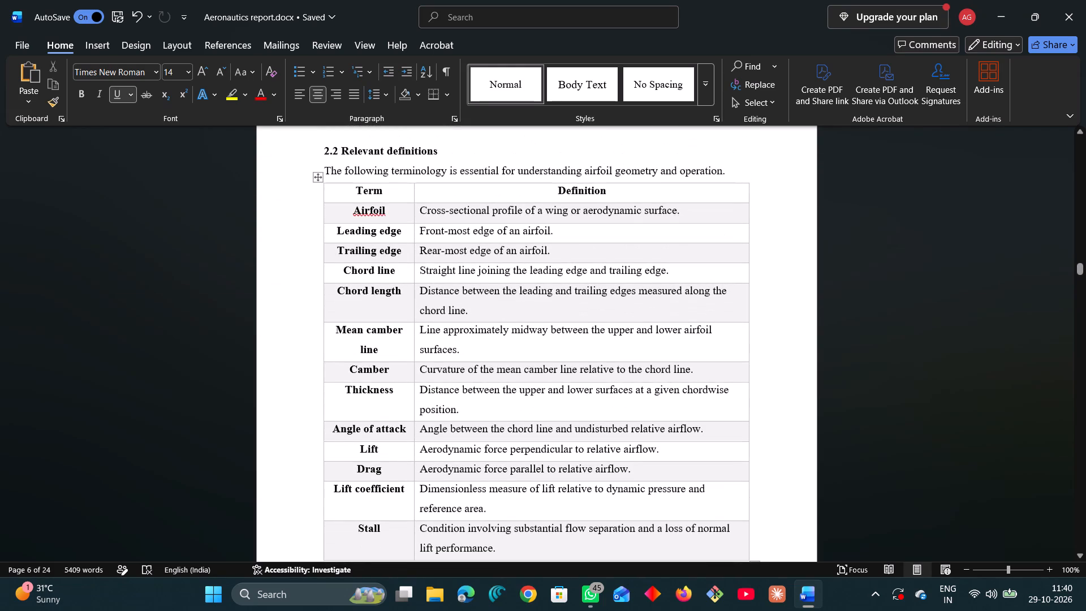
Open the spelling suggestions for the flagged word "Airfoil" in the Term column of the definitions table.
{"action": "left_click", "coordinate": [377, 210]}
{"action": "right_click", "coordinate": [377, 210]}
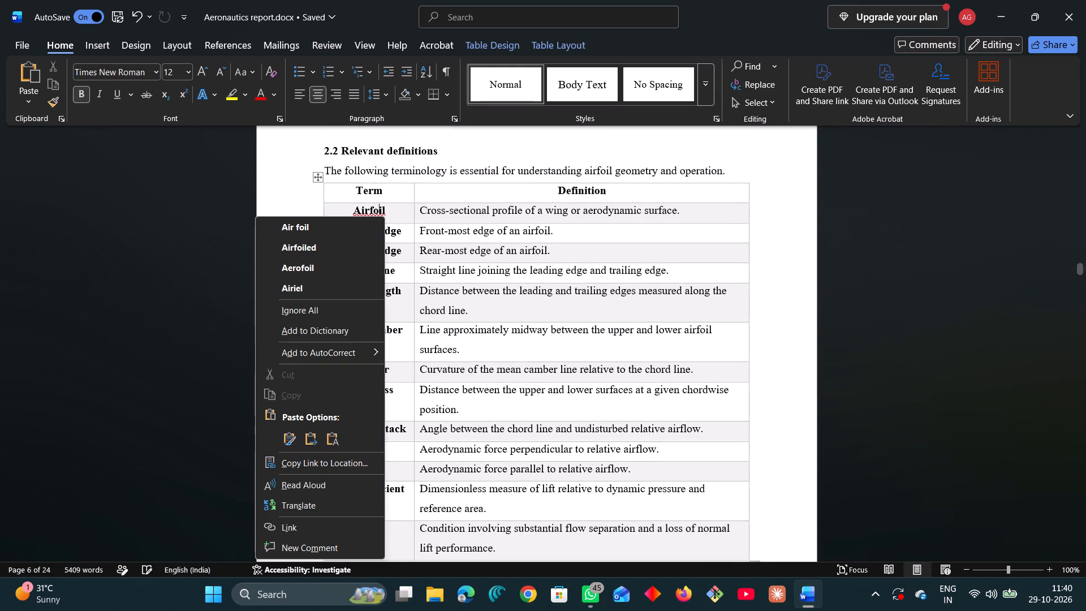
Replace the flagged term Airfoil in the section 2.2 definitions table with the suggested spelling Air foil.
{"action": "left_click", "coordinate": [354, 227]}
Replace both flagged instances of airfoil's under Chord line and mean camber line with the suggestion air foil's.
{"action": "scroll", "coordinate": [385, 239], "scroll_direction": "down", "scroll_amount": 3}
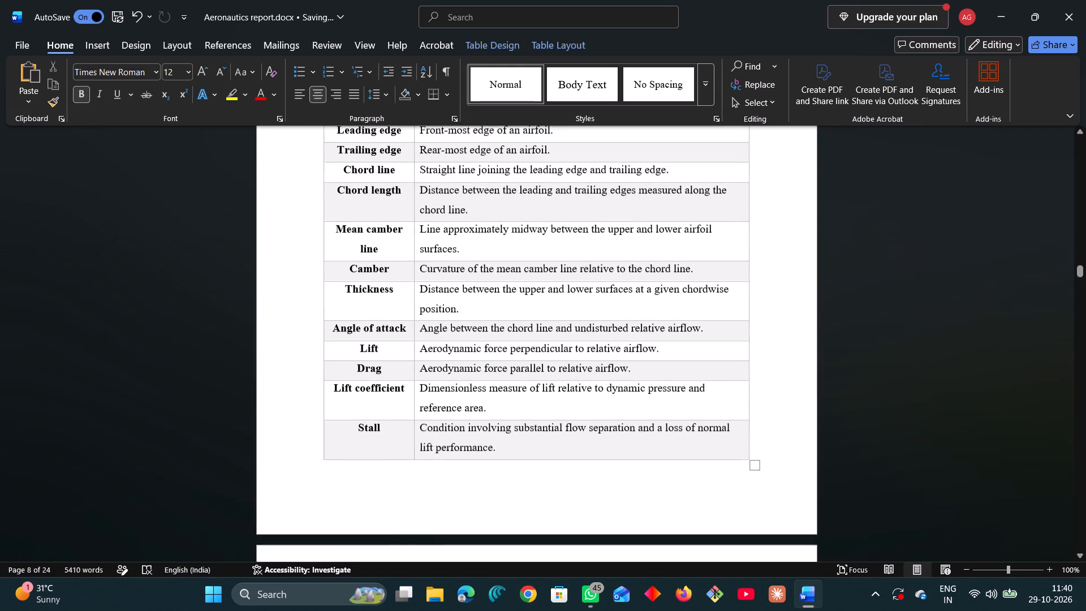
{"action": "scroll", "coordinate": [385, 239], "scroll_direction": "down", "scroll_amount": 16}
{"action": "scroll", "coordinate": [574, 192], "scroll_direction": "up", "scroll_amount": 3}
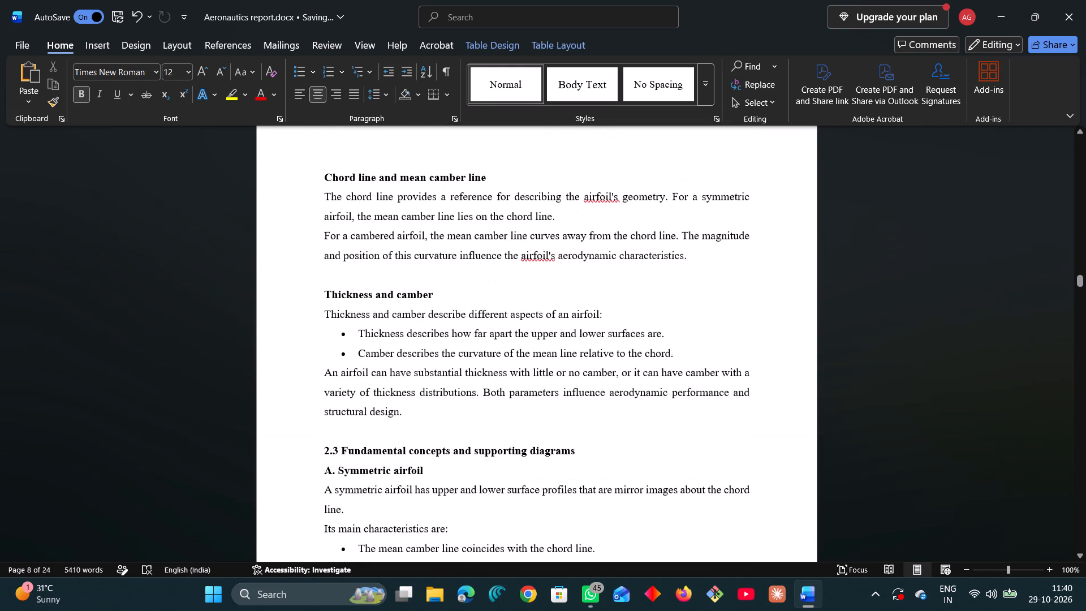
{"action": "left_click", "coordinate": [598, 191]}
{"action": "right_click", "coordinate": [598, 193]}
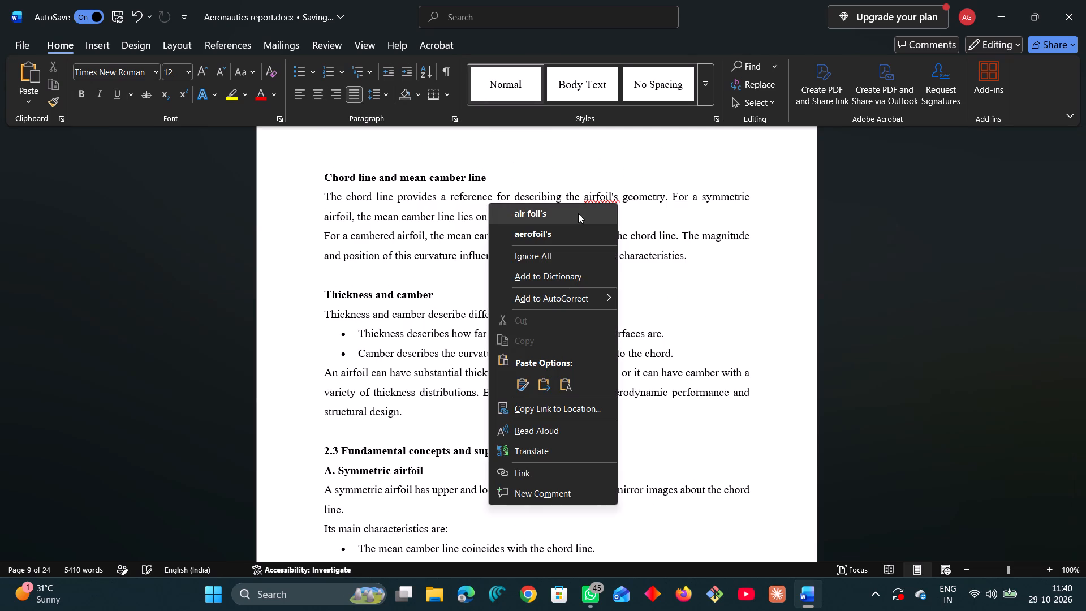
{"action": "left_click", "coordinate": [578, 213]}
{"action": "right_click", "coordinate": [537, 259]}
{"action": "left_click", "coordinate": [516, 266]}
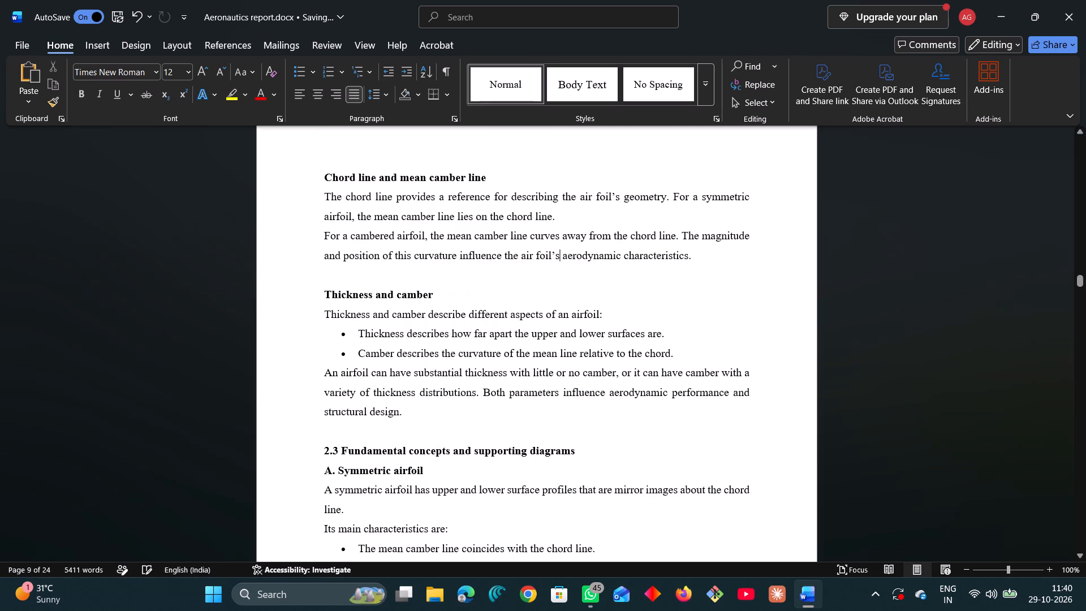
Ignore once each flagged grammar issue in the lift coefficient equation under D. Lift coefficient.
{"action": "scroll", "coordinate": [570, 261], "scroll_direction": "down", "scroll_amount": 17}
{"action": "scroll", "coordinate": [446, 230], "scroll_direction": "down", "scroll_amount": 2}
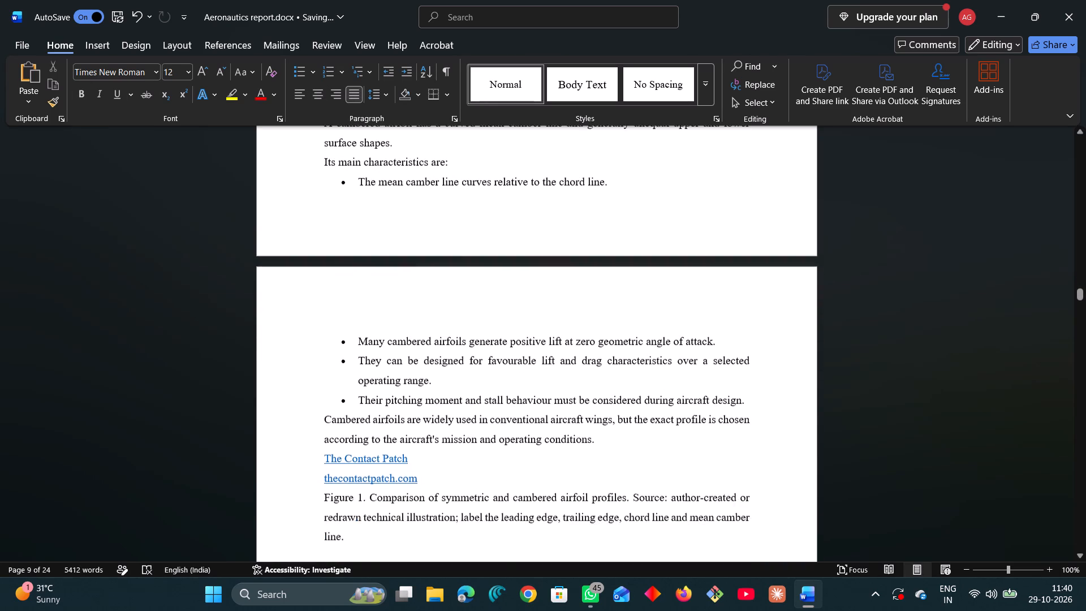
{"action": "scroll", "coordinate": [446, 230], "scroll_direction": "down", "scroll_amount": 16}
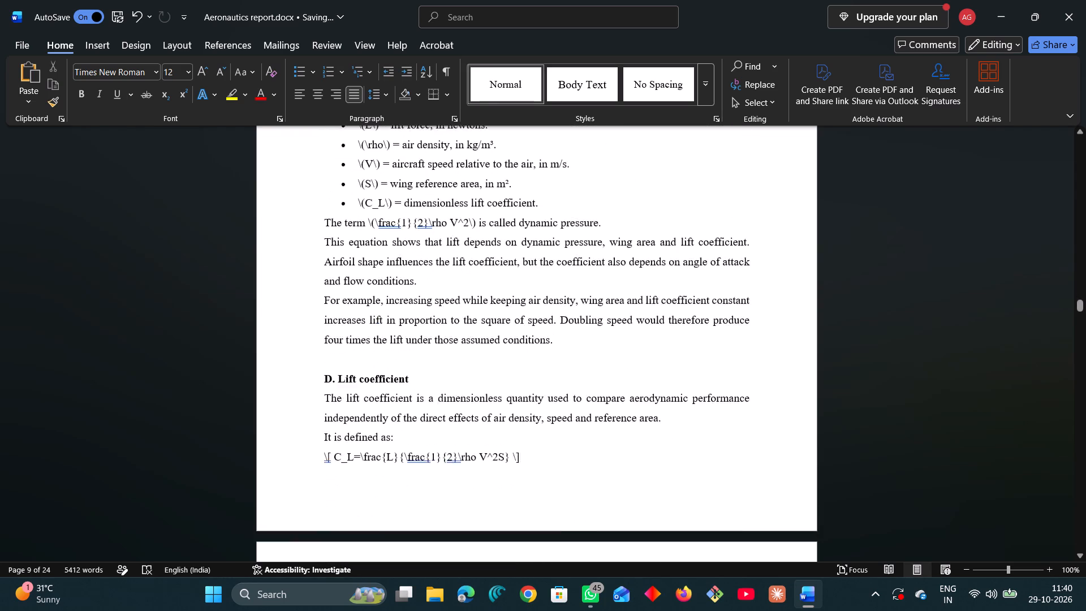
{"action": "scroll", "coordinate": [437, 256], "scroll_direction": "down", "scroll_amount": 6}
{"action": "right_click", "coordinate": [421, 233]}
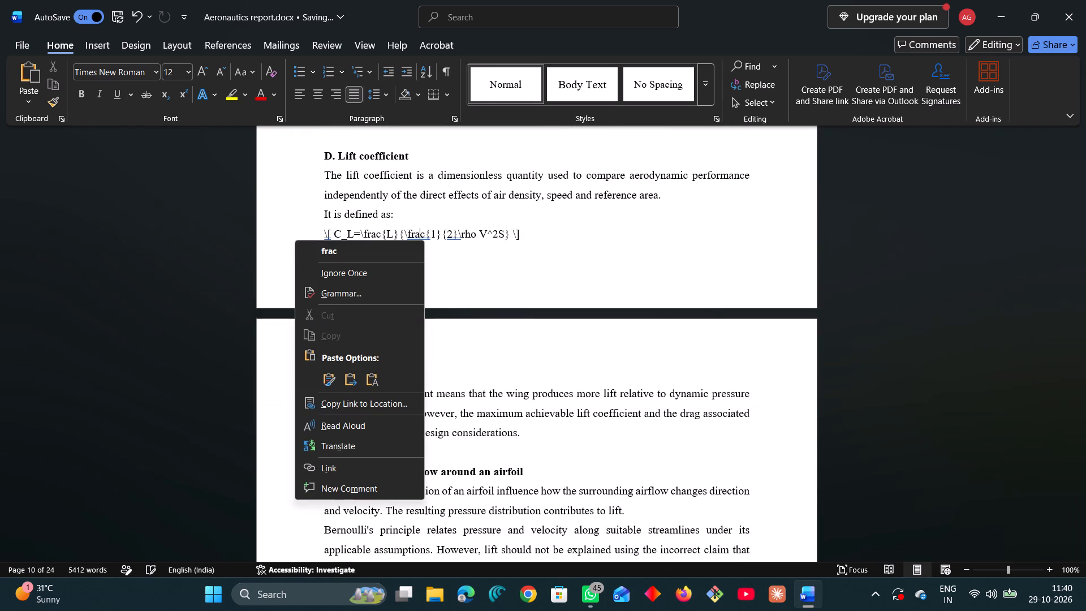
{"action": "left_click", "coordinate": [386, 266]}
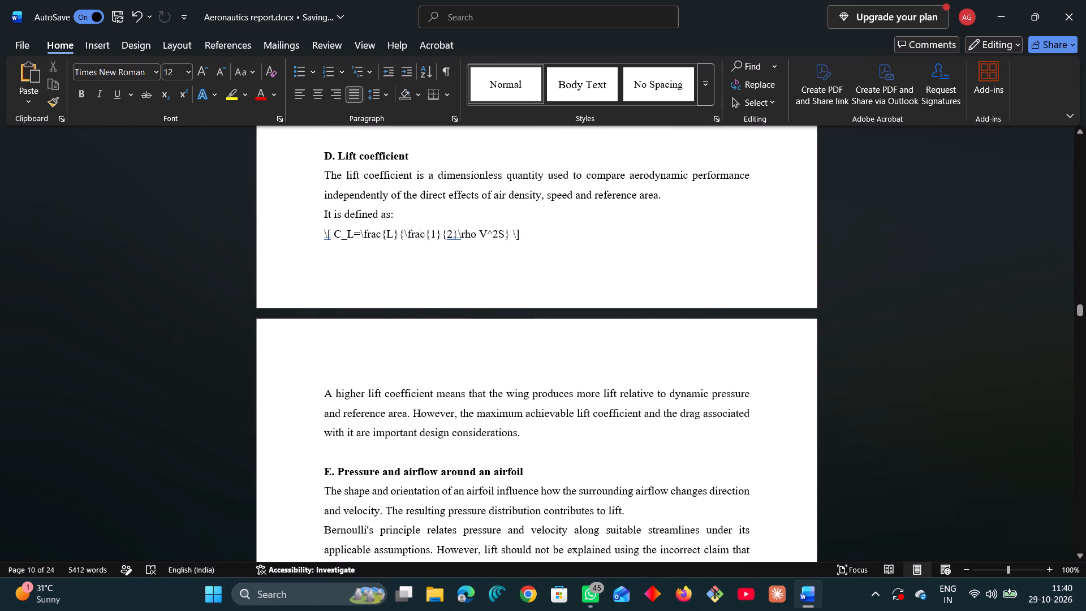
{"action": "right_click", "coordinate": [456, 235]}
{"action": "left_click", "coordinate": [428, 268]}
{"action": "right_click", "coordinate": [327, 237]}
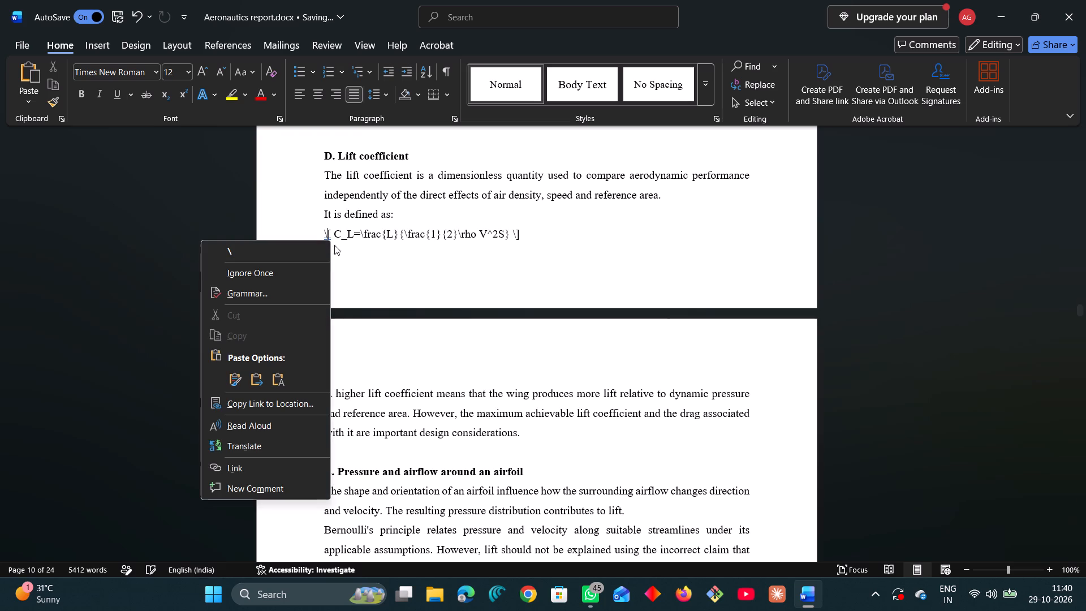
{"action": "left_click", "coordinate": [305, 270]}
Ignore once the two flagged grammar issues in the dynamic pressure term under C. Lift equation.
{"action": "scroll", "coordinate": [430, 251], "scroll_direction": "up", "scroll_amount": 5}
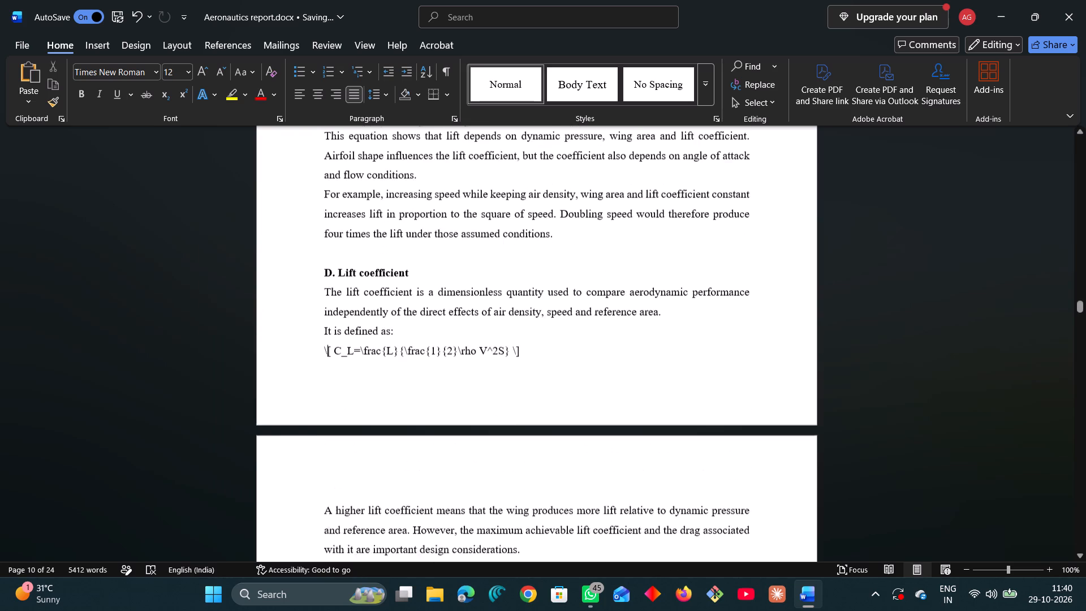
{"action": "scroll", "coordinate": [430, 251], "scroll_direction": "up", "scroll_amount": 5}
{"action": "right_click", "coordinate": [389, 339]}
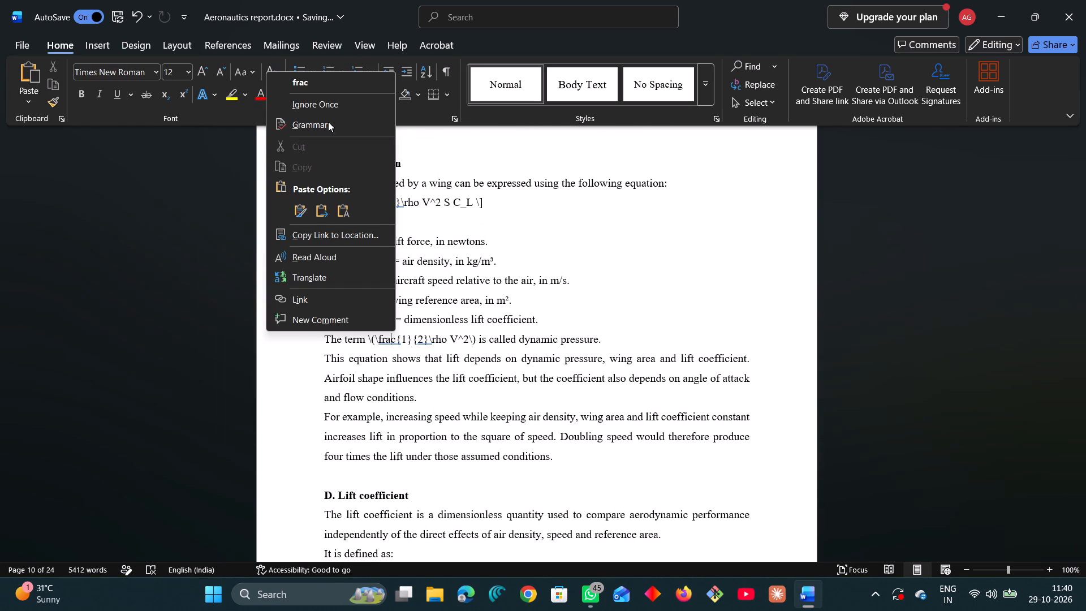
{"action": "left_click", "coordinate": [330, 107]}
{"action": "right_click", "coordinate": [425, 345]}
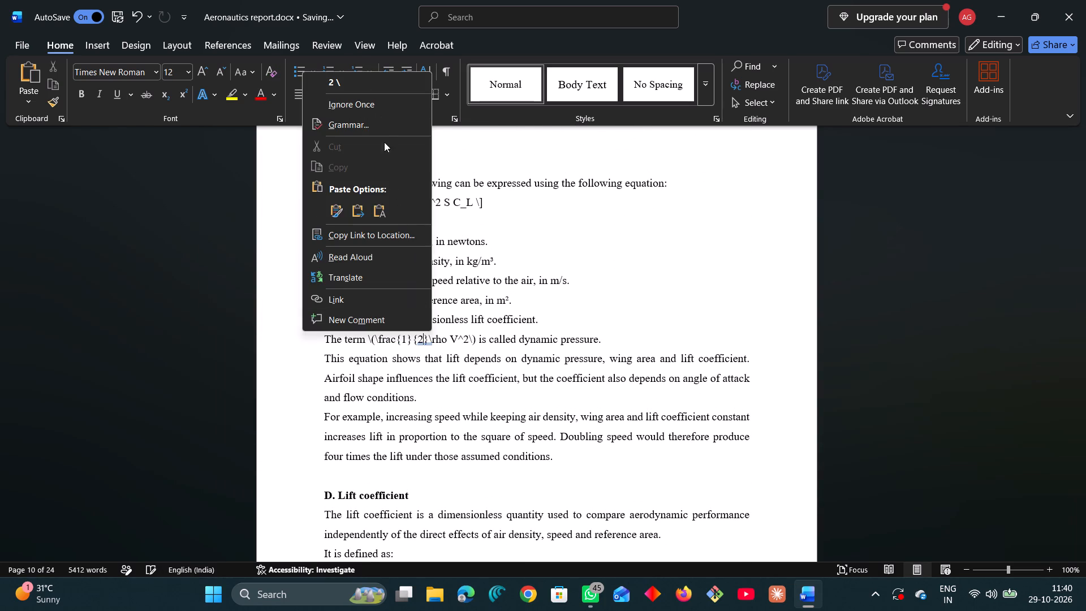
{"action": "left_click", "coordinate": [386, 100]}
Ignore once the three flagged grammar issues in the main equation under C. Lift equation.
{"action": "scroll", "coordinate": [409, 309], "scroll_direction": "up", "scroll_amount": 3}
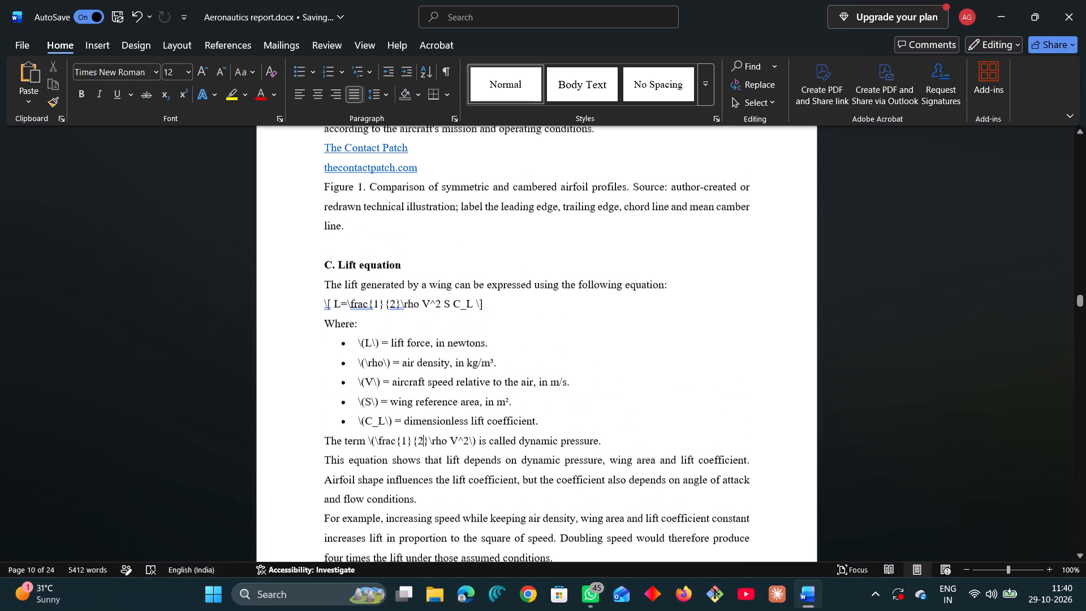
{"action": "right_click", "coordinate": [357, 302]}
{"action": "left_click", "coordinate": [329, 342]}
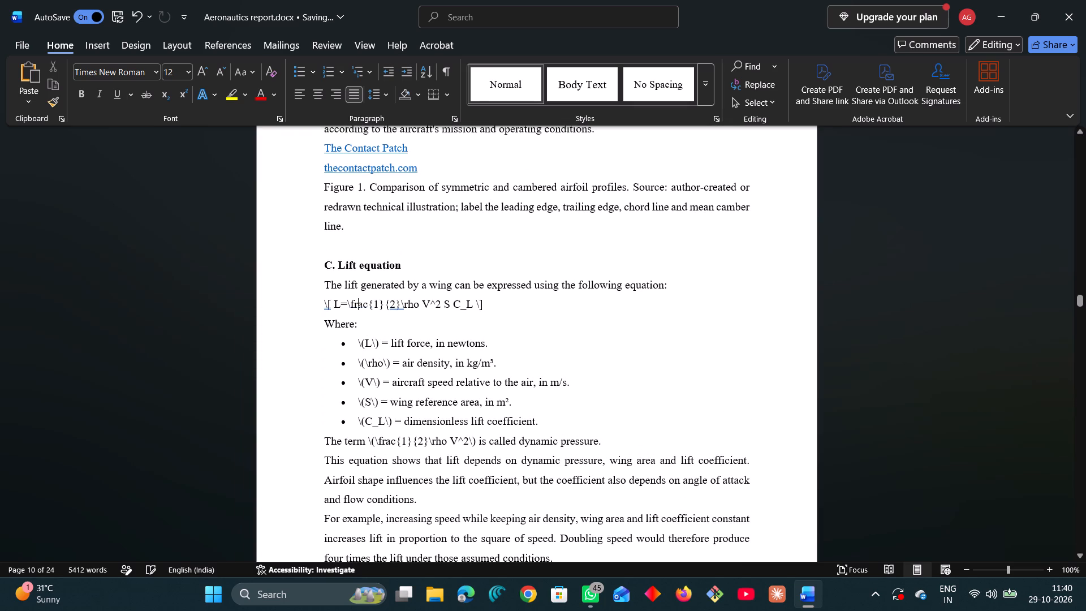
{"action": "left_click", "coordinate": [326, 309]}
{"action": "right_click", "coordinate": [333, 302]}
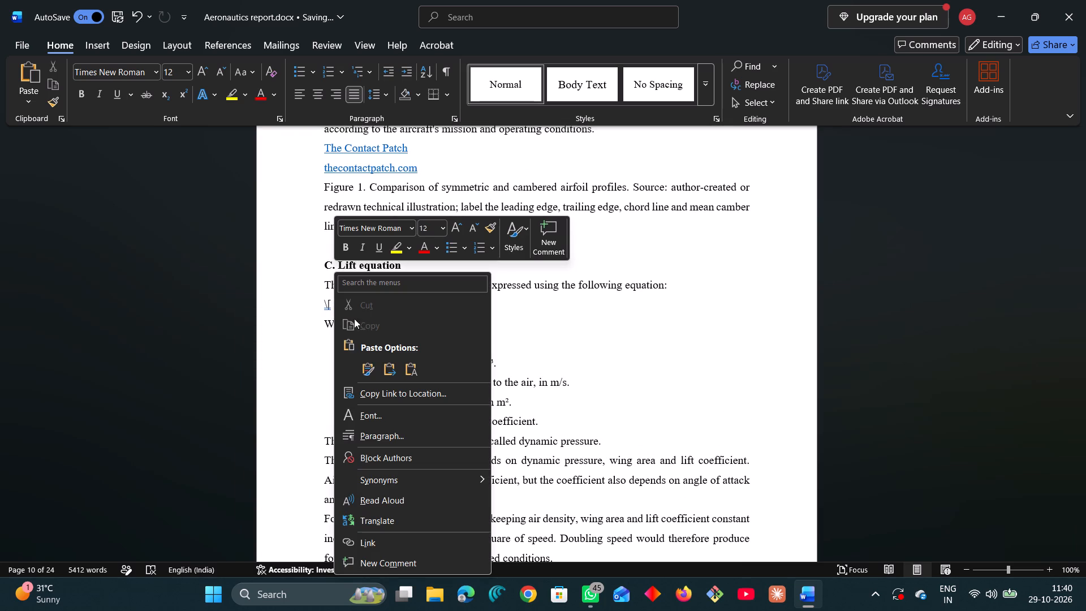
{"action": "right_click", "coordinate": [329, 307]}
{"action": "left_click", "coordinate": [296, 337]}
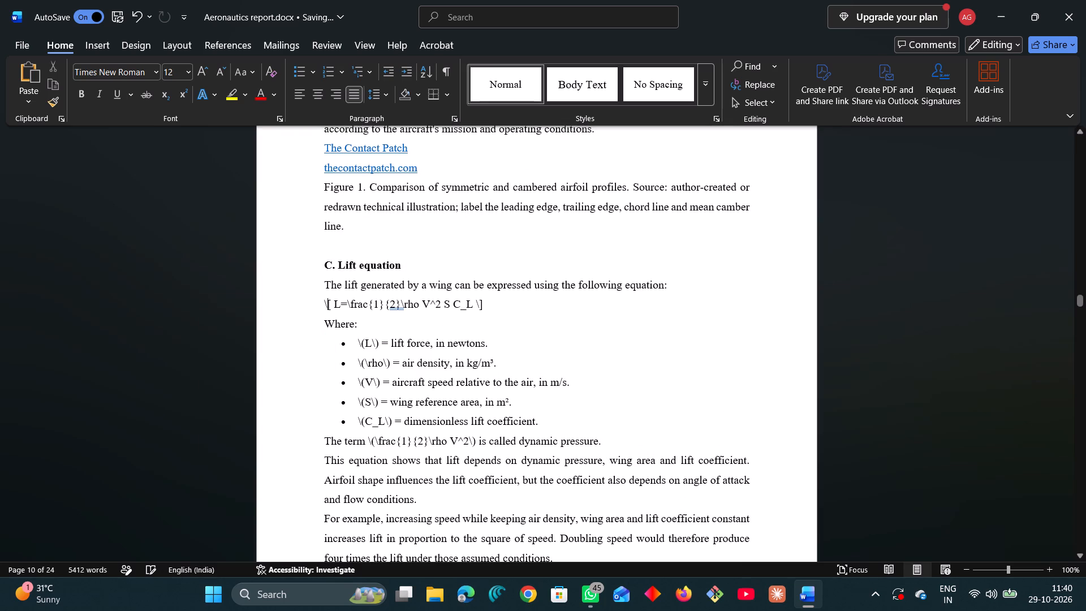
{"action": "right_click", "coordinate": [399, 303]}
{"action": "left_click", "coordinate": [381, 334]}
Ignore all spelling flags for the author's name in the Medium source link above the Figure 3 caption.
{"action": "scroll", "coordinate": [488, 327], "scroll_direction": "down", "scroll_amount": 5}
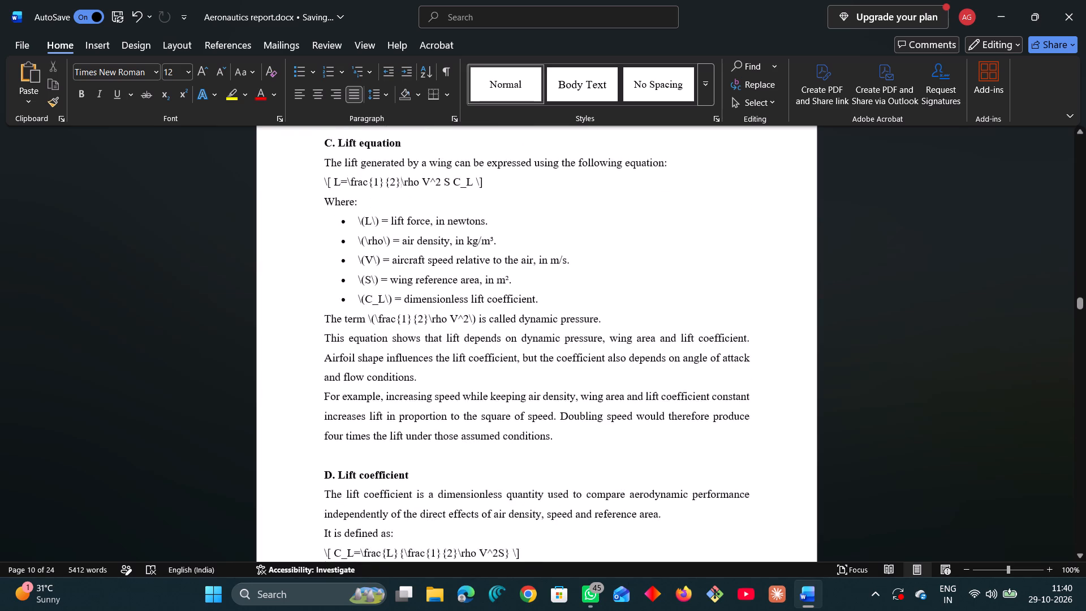
{"action": "scroll", "coordinate": [488, 325], "scroll_direction": "down", "scroll_amount": 19}
{"action": "scroll", "coordinate": [487, 324], "scroll_direction": "down", "scroll_amount": 13}
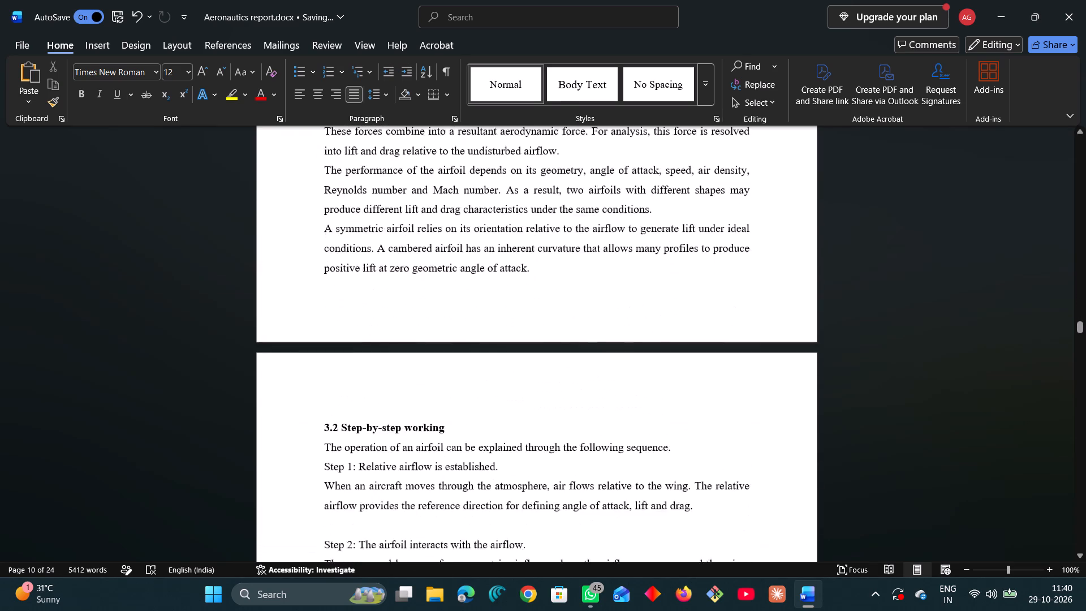
{"action": "scroll", "coordinate": [488, 322], "scroll_direction": "down", "scroll_amount": 4}
{"action": "scroll", "coordinate": [488, 322], "scroll_direction": "down", "scroll_amount": 20}
{"action": "scroll", "coordinate": [488, 322], "scroll_direction": "down", "scroll_amount": 7}
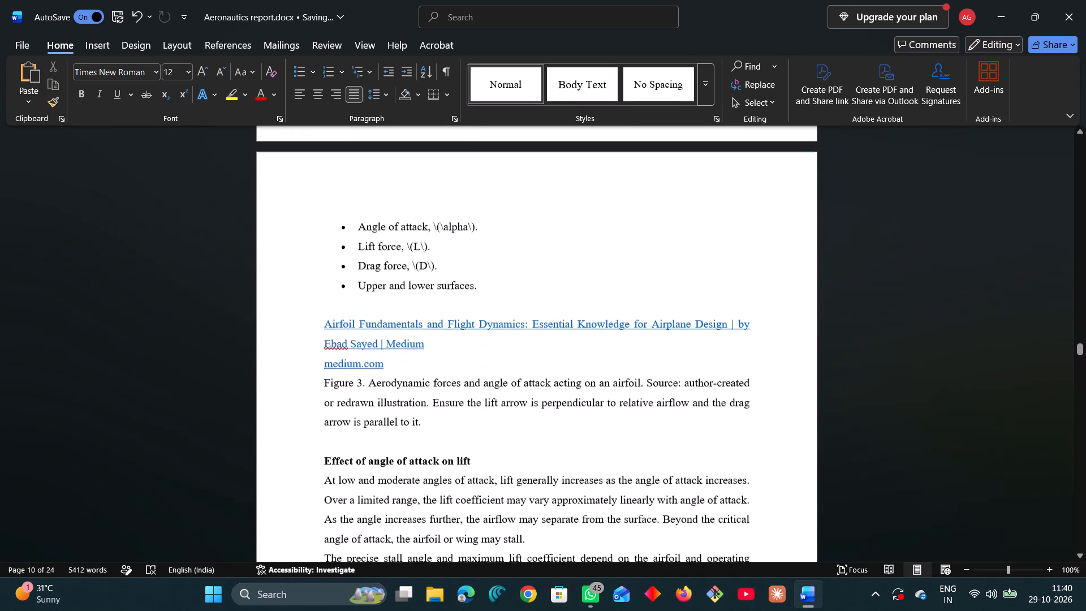
{"action": "scroll", "coordinate": [488, 322], "scroll_direction": "down", "scroll_amount": 2}
{"action": "right_click", "coordinate": [337, 185]}
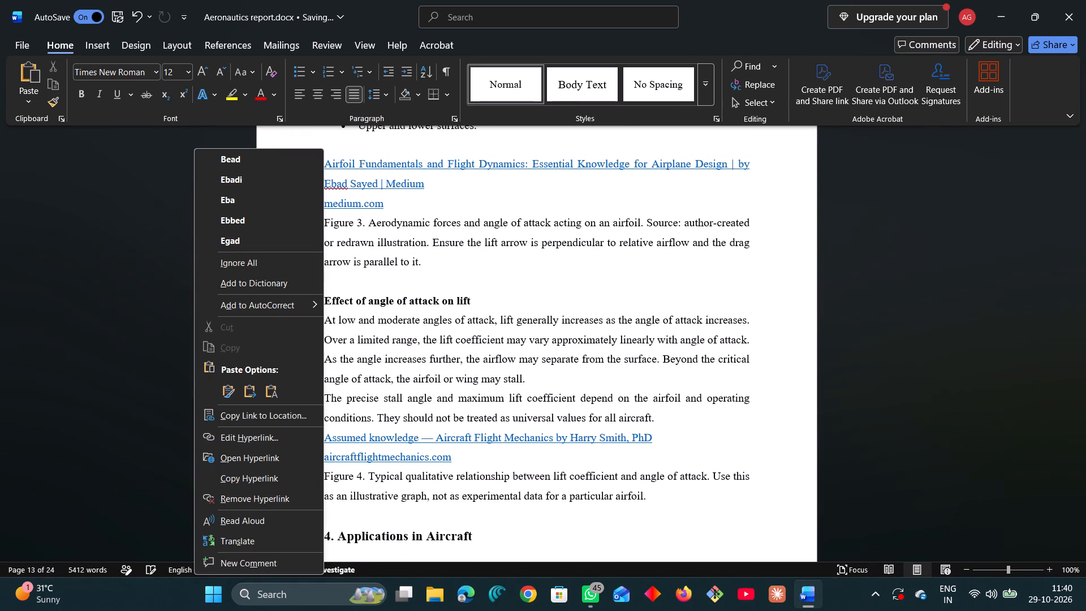
{"action": "left_click", "coordinate": [265, 264]}
Ignore all spelling flags for vendido and historia in the Spanish source link above Light general aviation aircraft.
{"action": "scroll", "coordinate": [386, 269], "scroll_direction": "down", "scroll_amount": 15}
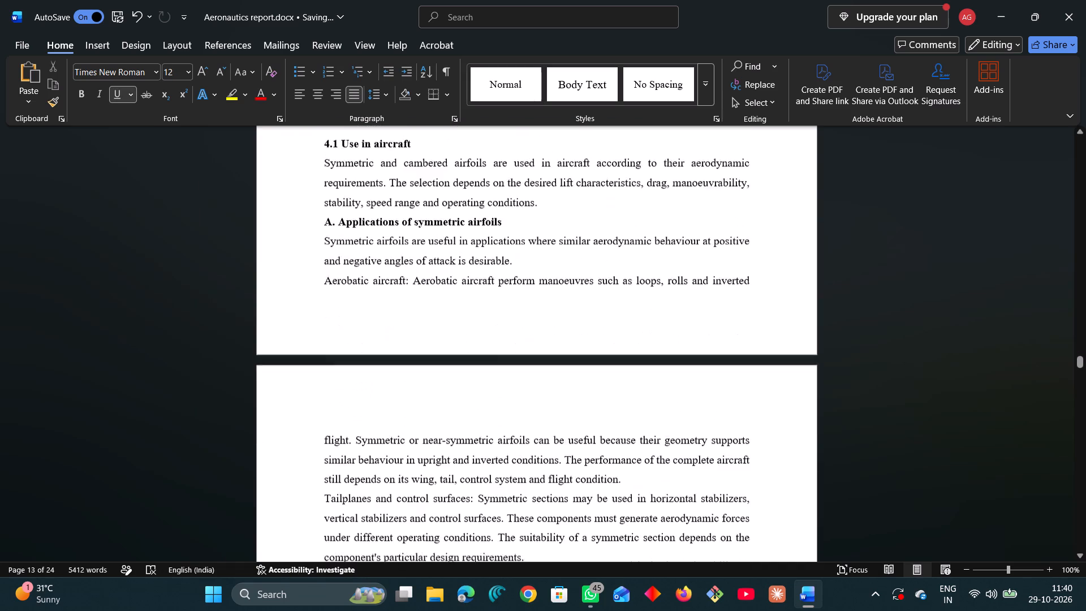
{"action": "scroll", "coordinate": [392, 268], "scroll_direction": "down", "scroll_amount": 18}
{"action": "scroll", "coordinate": [392, 268], "scroll_direction": "down", "scroll_amount": 5}
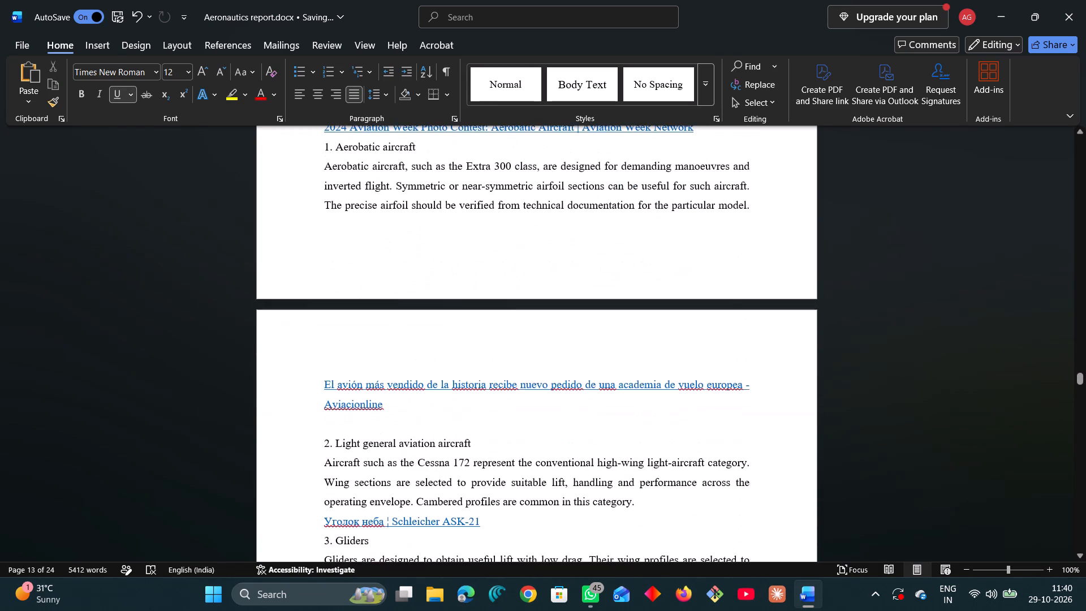
{"action": "scroll", "coordinate": [392, 268], "scroll_direction": "down", "scroll_amount": 7}
{"action": "right_click", "coordinate": [395, 145]}
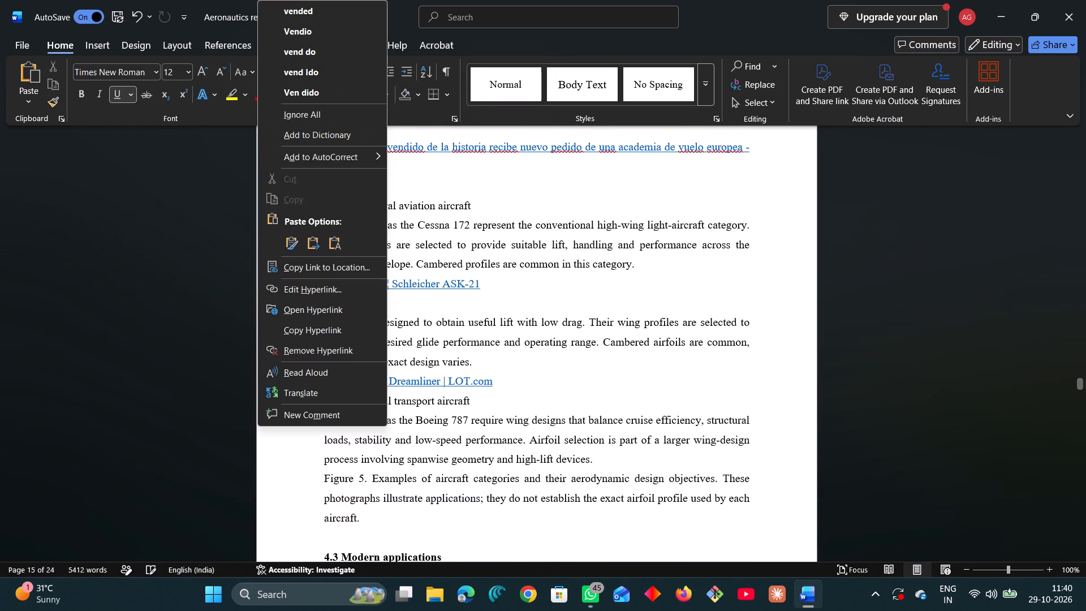
{"action": "left_click", "coordinate": [354, 113]}
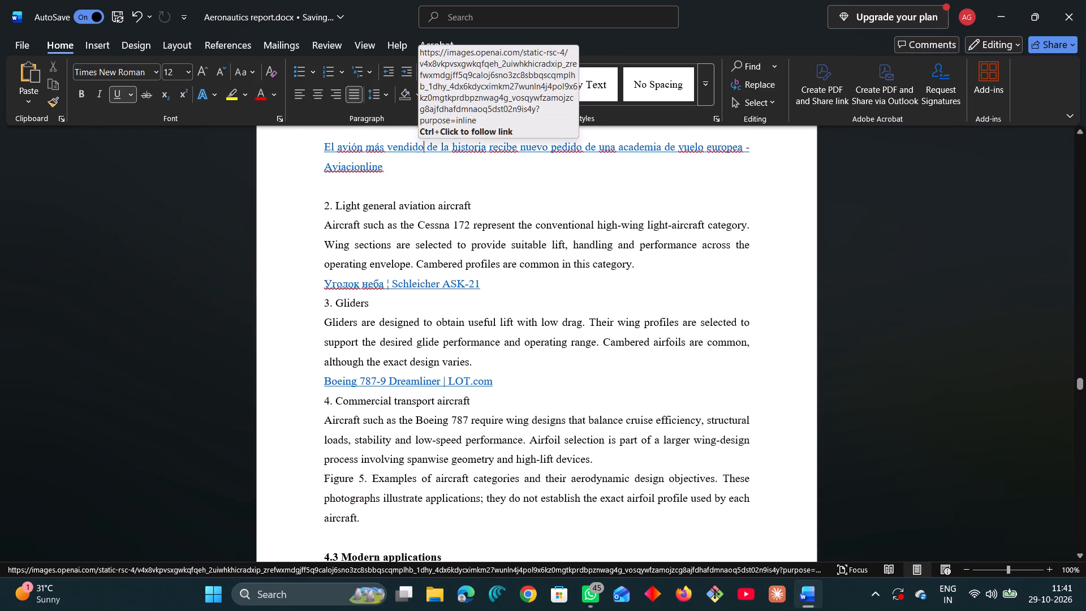
{"action": "right_click", "coordinate": [477, 151]}
{"action": "left_click", "coordinate": [430, 121]}
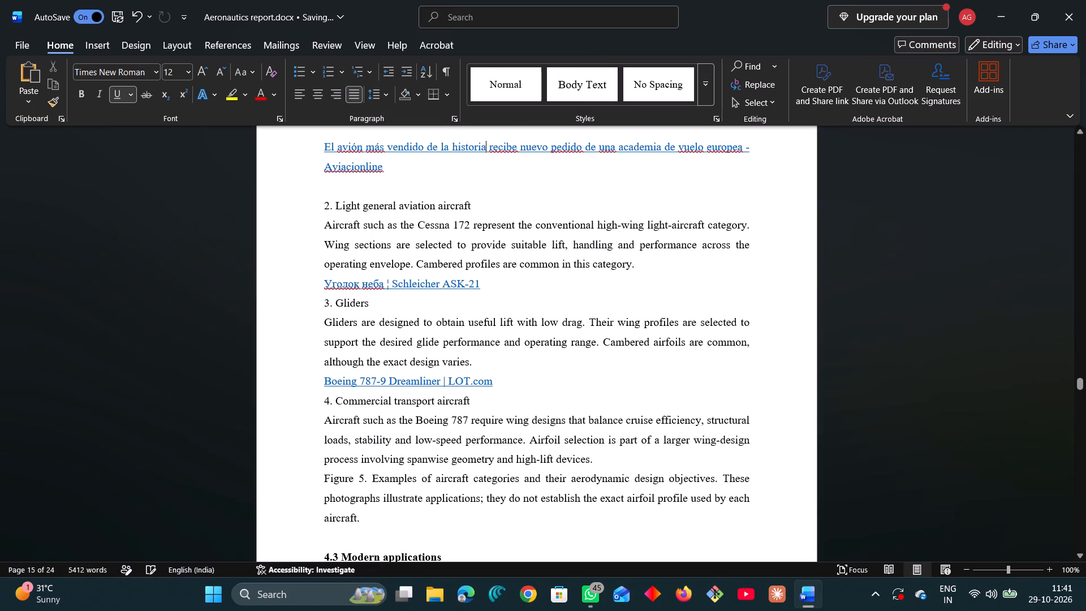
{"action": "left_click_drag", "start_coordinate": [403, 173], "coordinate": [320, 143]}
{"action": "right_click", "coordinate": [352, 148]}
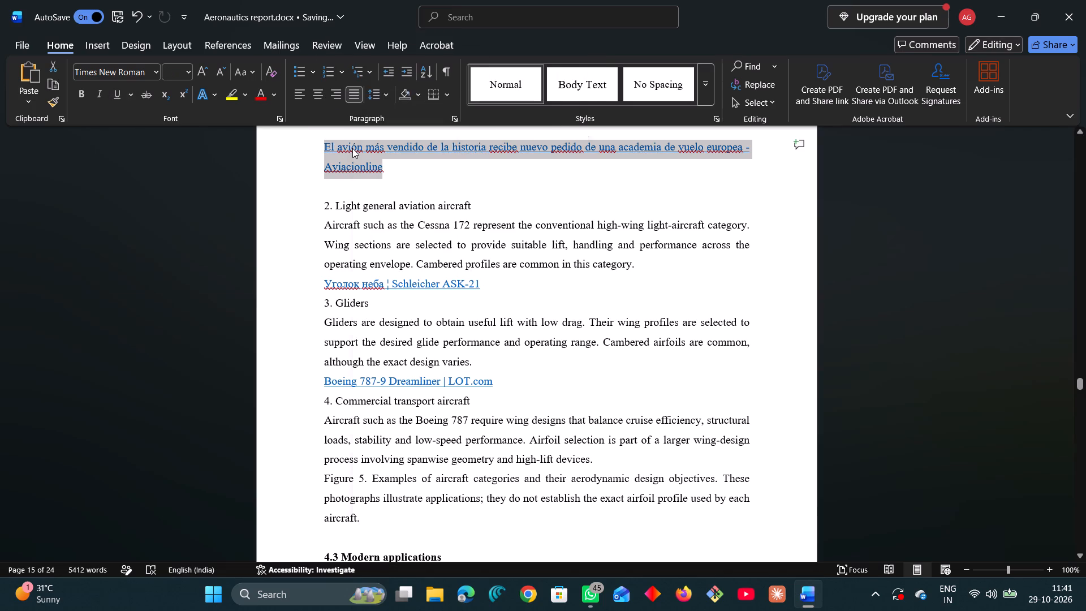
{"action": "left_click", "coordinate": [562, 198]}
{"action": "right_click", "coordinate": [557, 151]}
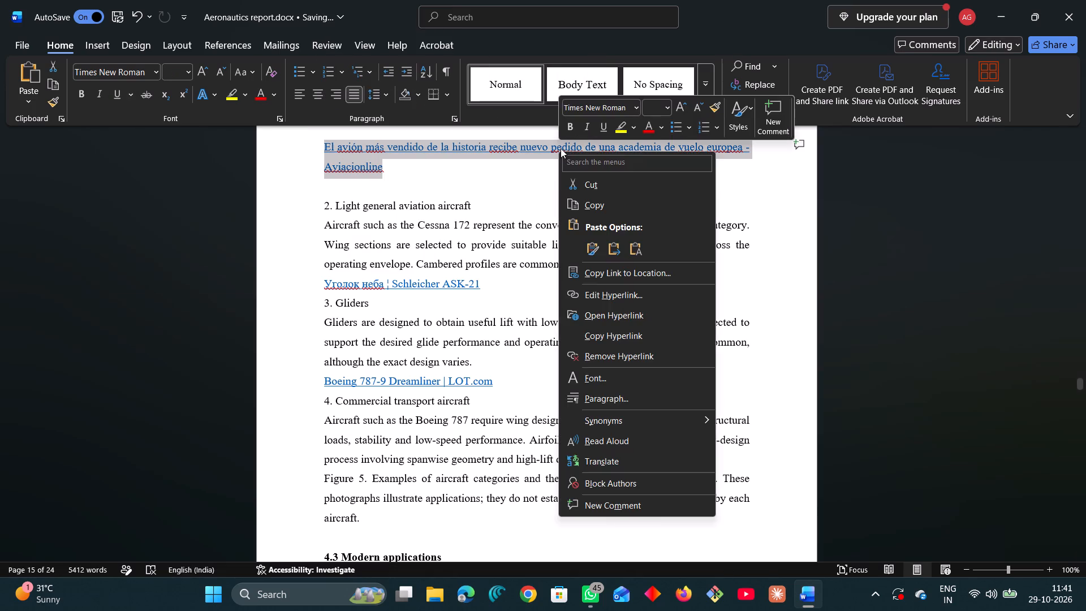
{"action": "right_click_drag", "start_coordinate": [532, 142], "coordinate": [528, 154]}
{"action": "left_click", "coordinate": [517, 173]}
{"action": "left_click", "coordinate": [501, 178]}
Ignore the spelling flags on pedido, una, vuelo, europea, recibe and avión in the Spanish source link.
{"action": "left_click", "coordinate": [575, 149]}
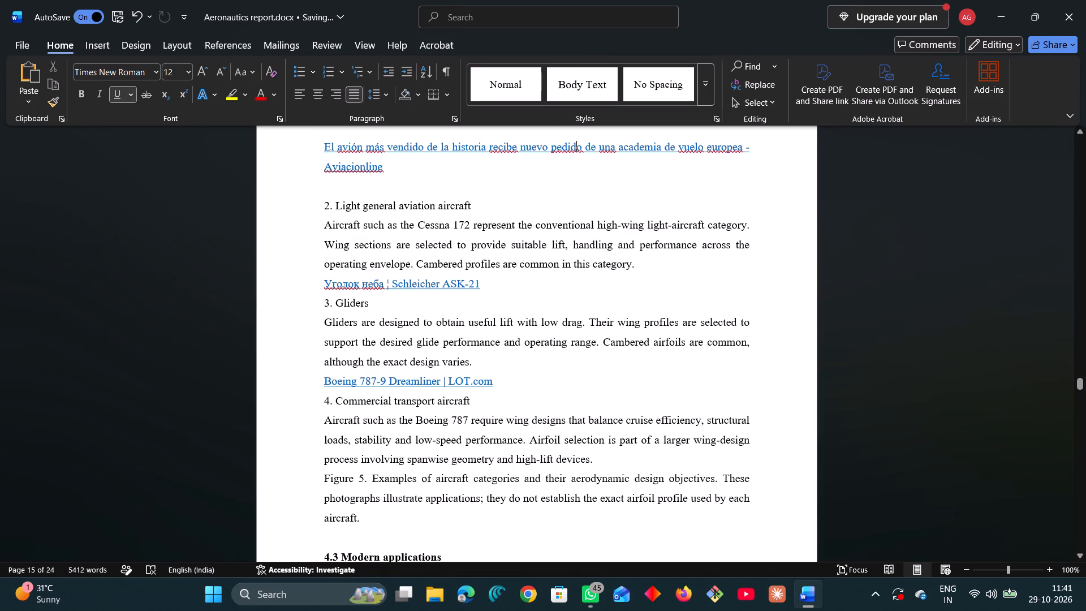
{"action": "right_click", "coordinate": [575, 149]}
{"action": "left_click", "coordinate": [479, 121]}
{"action": "right_click", "coordinate": [605, 148]}
{"action": "left_click", "coordinate": [498, 121]}
{"action": "right_click", "coordinate": [701, 153]}
{"action": "left_click", "coordinate": [656, 187]}
{"action": "left_click", "coordinate": [726, 150]}
{"action": "right_click", "coordinate": [725, 150]}
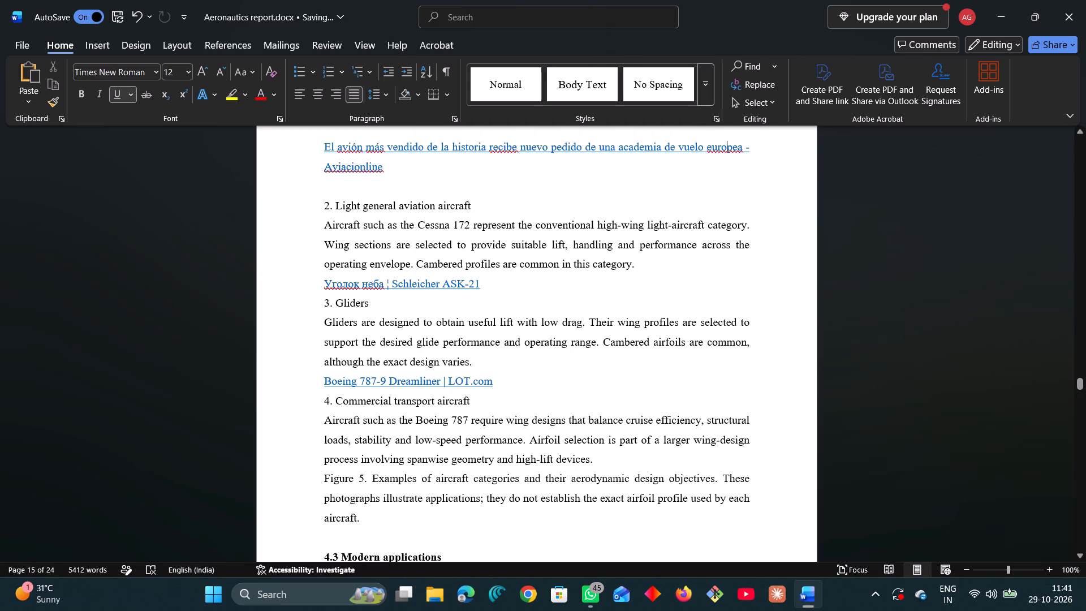
{"action": "left_click", "coordinate": [655, 115]}
{"action": "right_click", "coordinate": [508, 147]}
{"action": "left_click", "coordinate": [473, 225]}
{"action": "right_click", "coordinate": [363, 143]}
{"action": "left_click", "coordinate": [298, 123]}
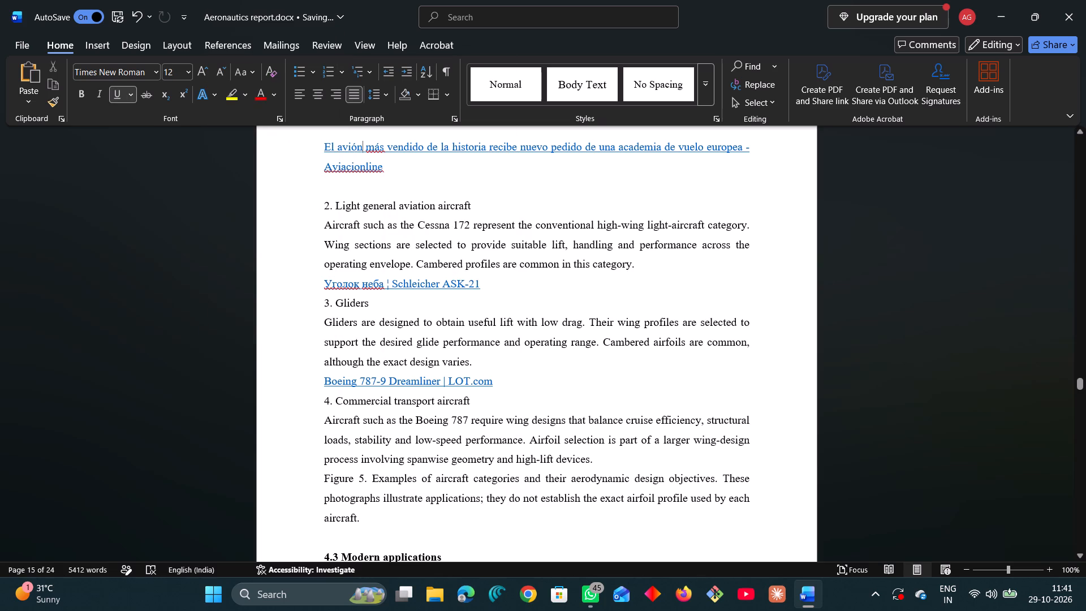
Ignore all spelling flags for más and Aviacionline in the Spanish source link above Light general aviation aircraft.
{"action": "right_click", "coordinate": [372, 152]}
{"action": "left_click", "coordinate": [327, 118]}
{"action": "right_click", "coordinate": [342, 170]}
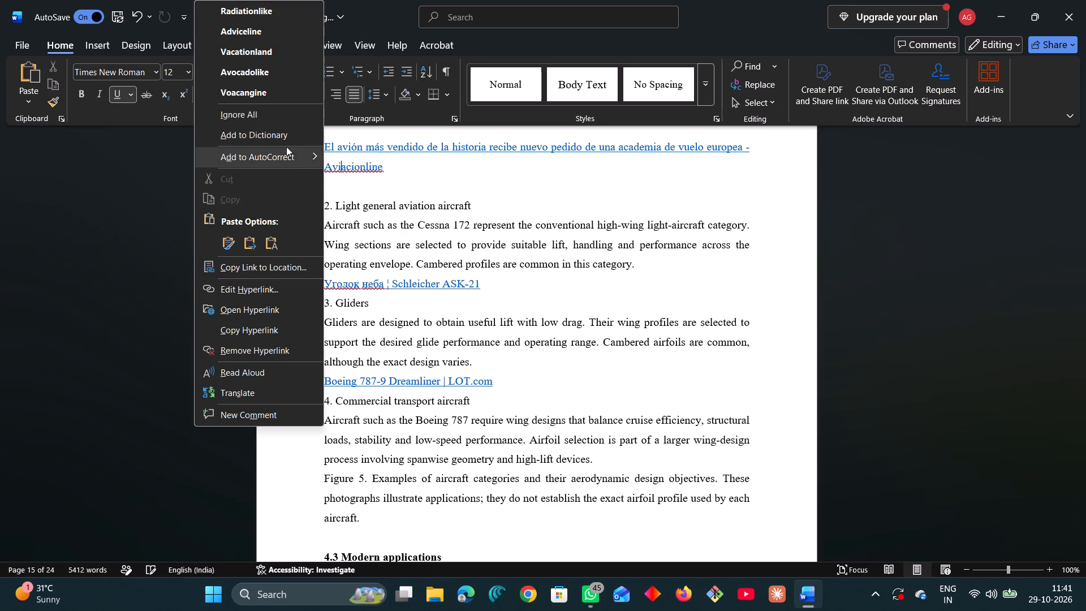
{"action": "left_click", "coordinate": [279, 118]}
Ignore all spelling flags for the two Russian words in the Schleicher ASK-21 source link above Gliders.
{"action": "right_click", "coordinate": [361, 281]}
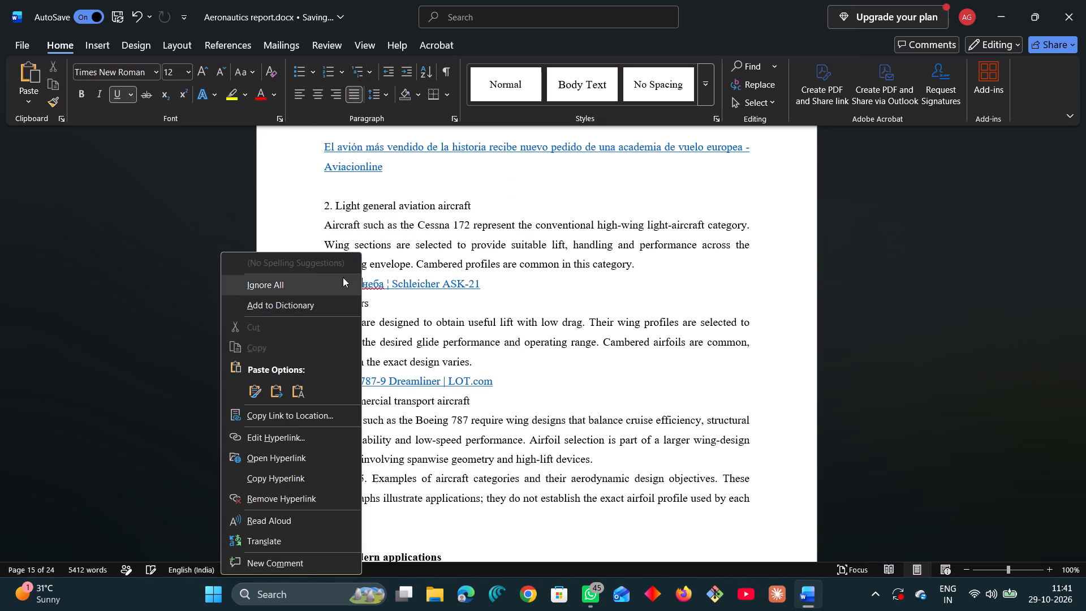
{"action": "left_click", "coordinate": [321, 276]}
{"action": "right_click_drag", "start_coordinate": [338, 291], "coordinate": [342, 284]}
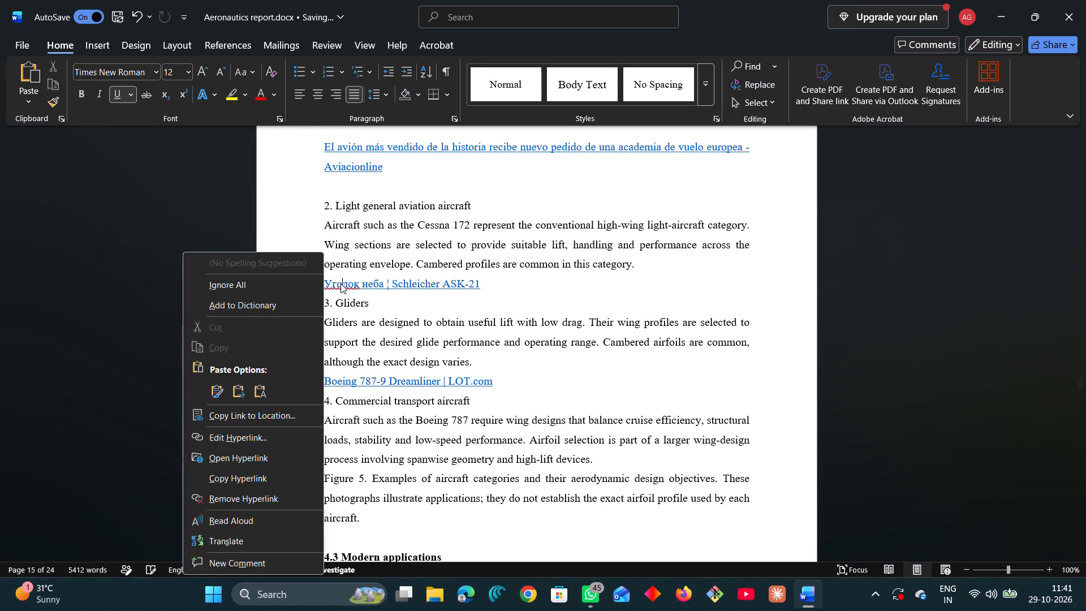
{"action": "left_click", "coordinate": [258, 289]}
Review the pages from 4.3 Modern applications through the Table 1 comparison for remaining flags and formatting inconsistencies.
{"action": "scroll", "coordinate": [326, 320], "scroll_direction": "down", "scroll_amount": 13}
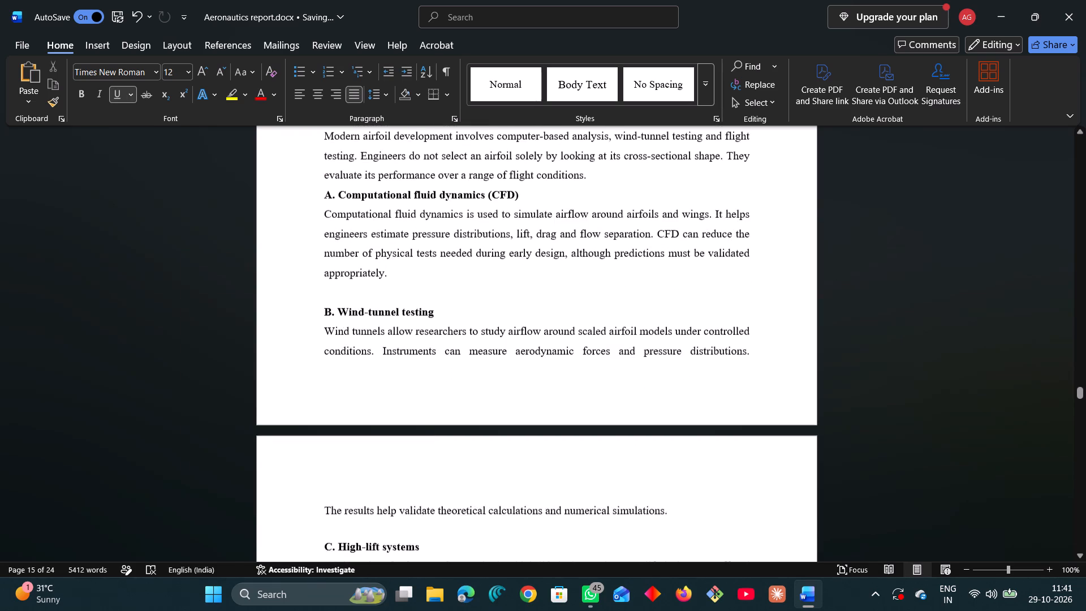
{"action": "scroll", "coordinate": [354, 331], "scroll_direction": "down", "scroll_amount": 16}
{"action": "scroll", "coordinate": [369, 333], "scroll_direction": "up", "scroll_amount": 7}
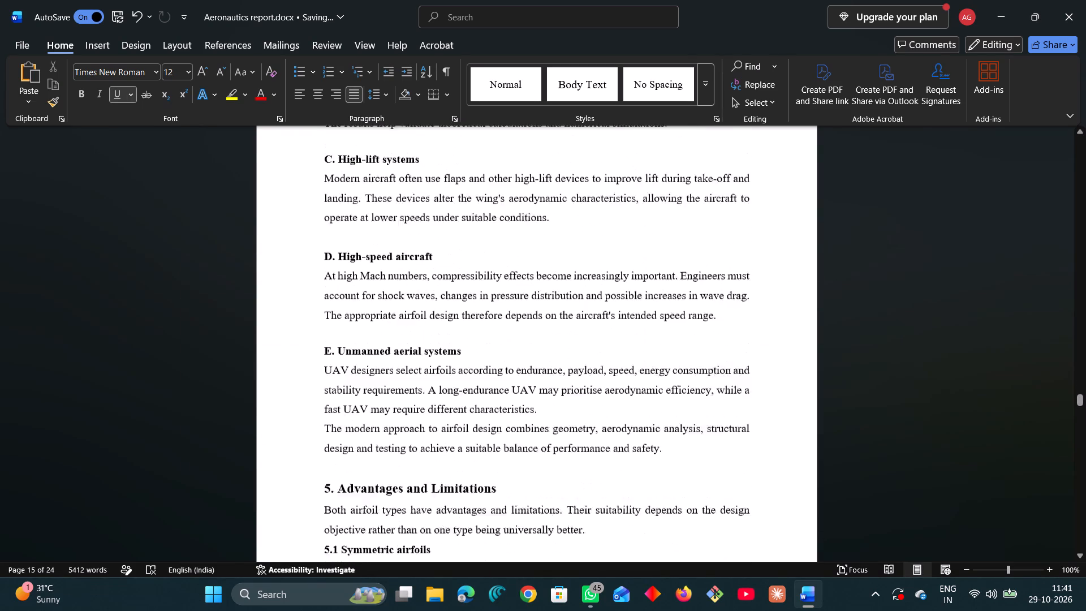
{"action": "scroll", "coordinate": [372, 329], "scroll_direction": "up", "scroll_amount": 7}
{"action": "scroll", "coordinate": [372, 329], "scroll_direction": "down", "scroll_amount": 9}
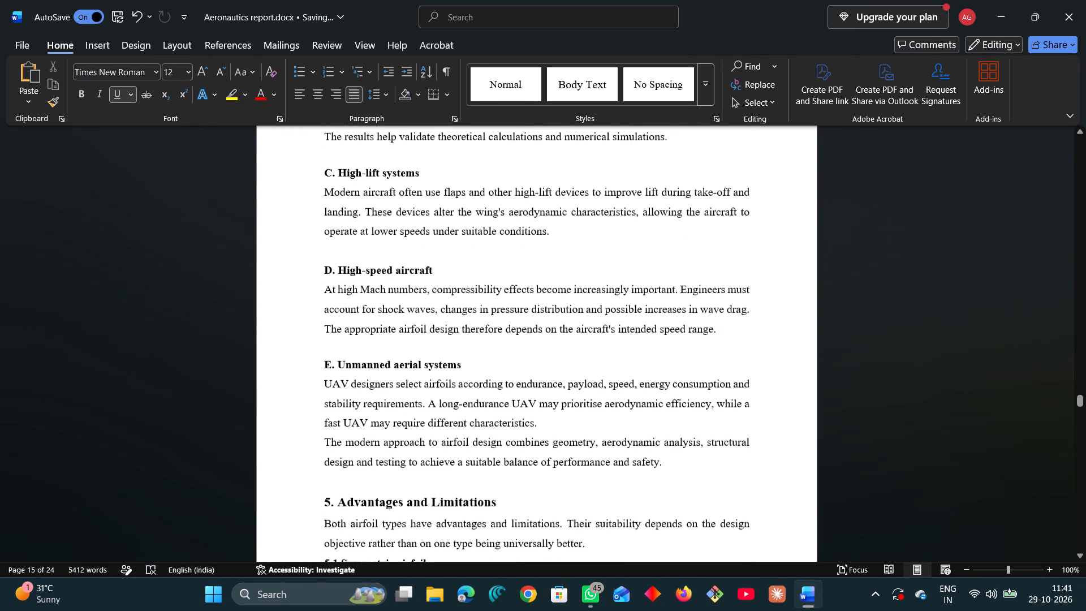
{"action": "scroll", "coordinate": [372, 329], "scroll_direction": "down", "scroll_amount": 9}
{"action": "scroll", "coordinate": [374, 331], "scroll_direction": "down", "scroll_amount": 16}
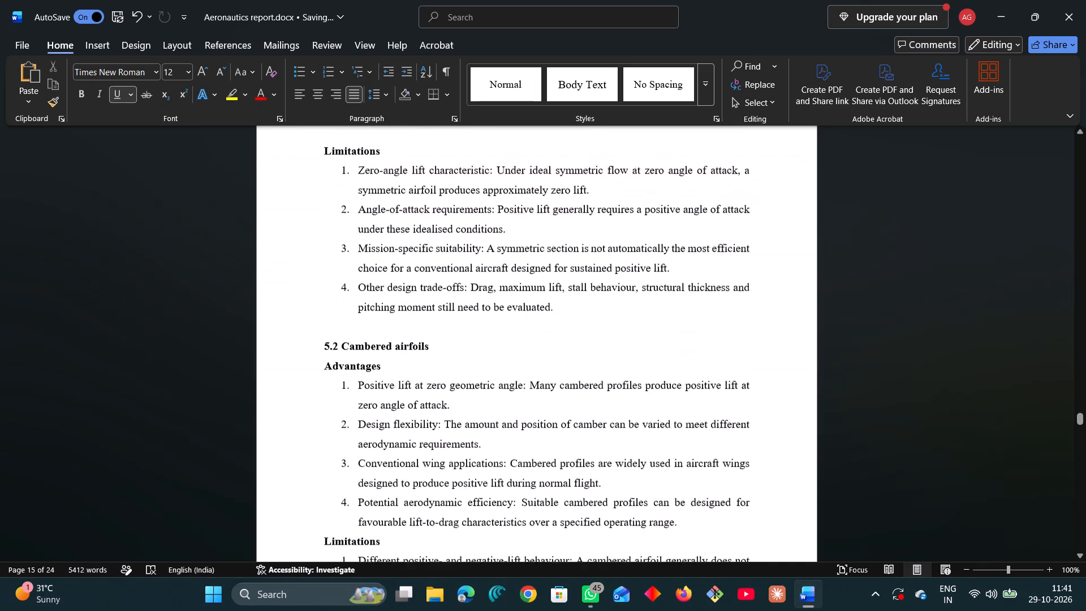
{"action": "scroll", "coordinate": [386, 322], "scroll_direction": "down", "scroll_amount": 20}
{"action": "scroll", "coordinate": [449, 330], "scroll_direction": "down", "scroll_amount": 4}
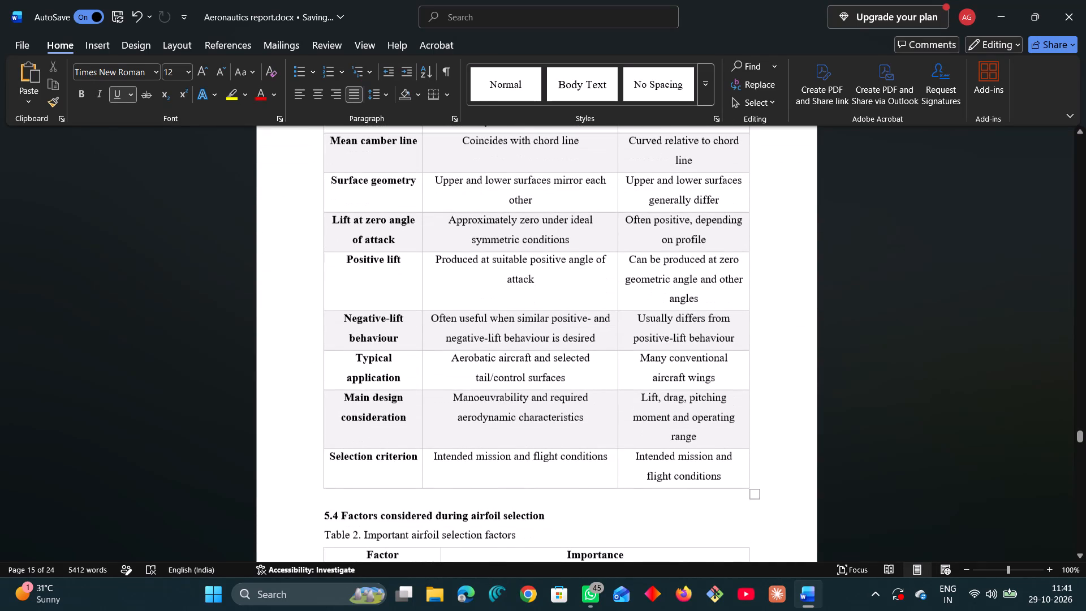
Remove bold from the Feature column labels in Table 1, from Mean camber line through Selection criterion.
{"action": "left_click_drag", "start_coordinate": [419, 461], "coordinate": [413, 457]}
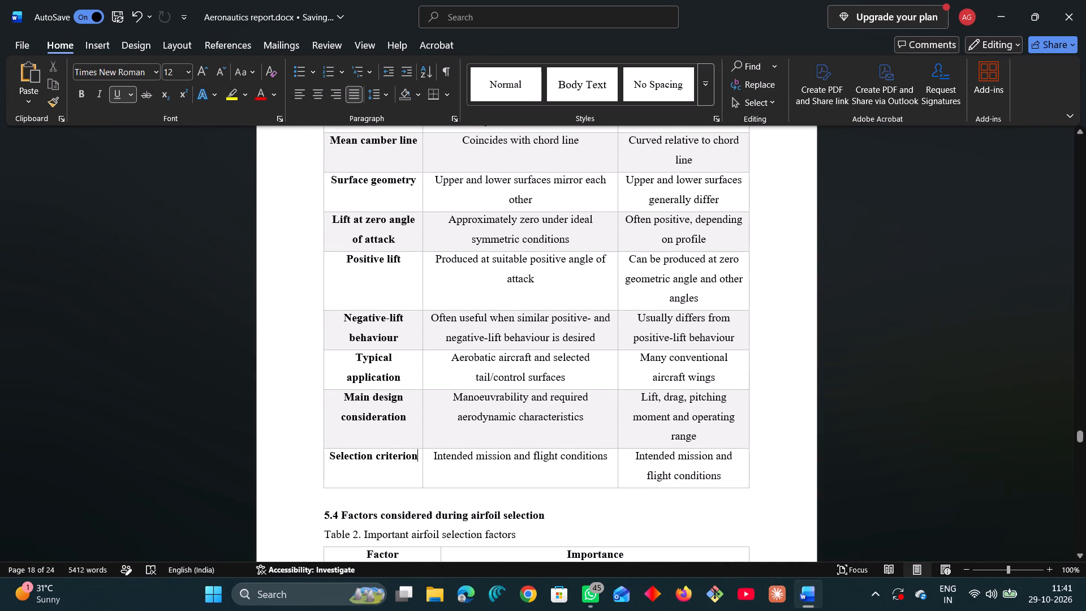
{"action": "left_click_drag", "start_coordinate": [413, 457], "coordinate": [344, 276]}
{"action": "scroll", "coordinate": [343, 351], "scroll_direction": "up", "scroll_amount": 4}
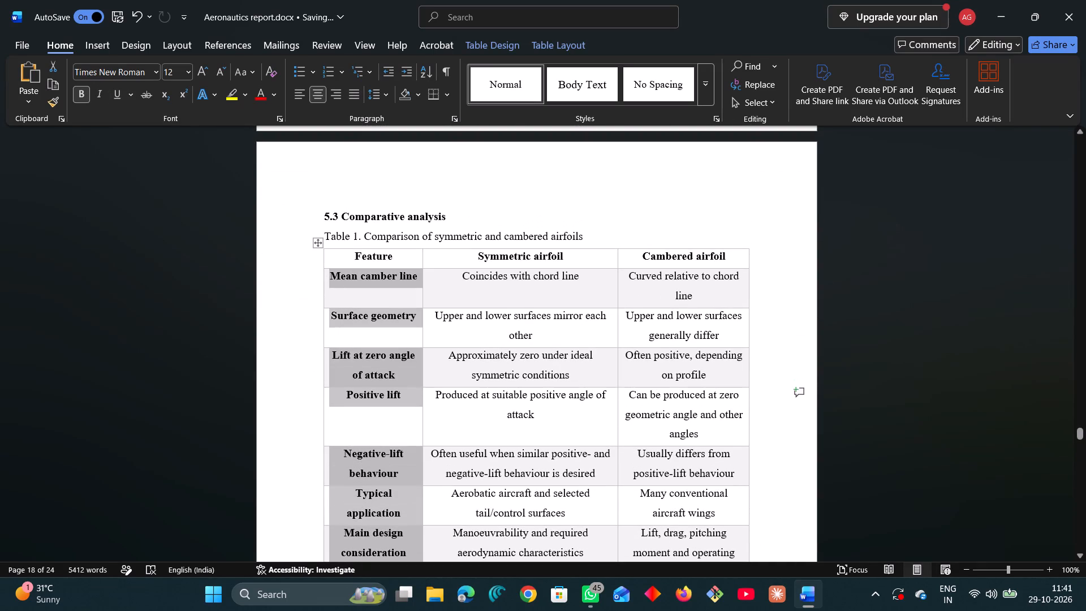
{"action": "left_click", "coordinate": [83, 94]}
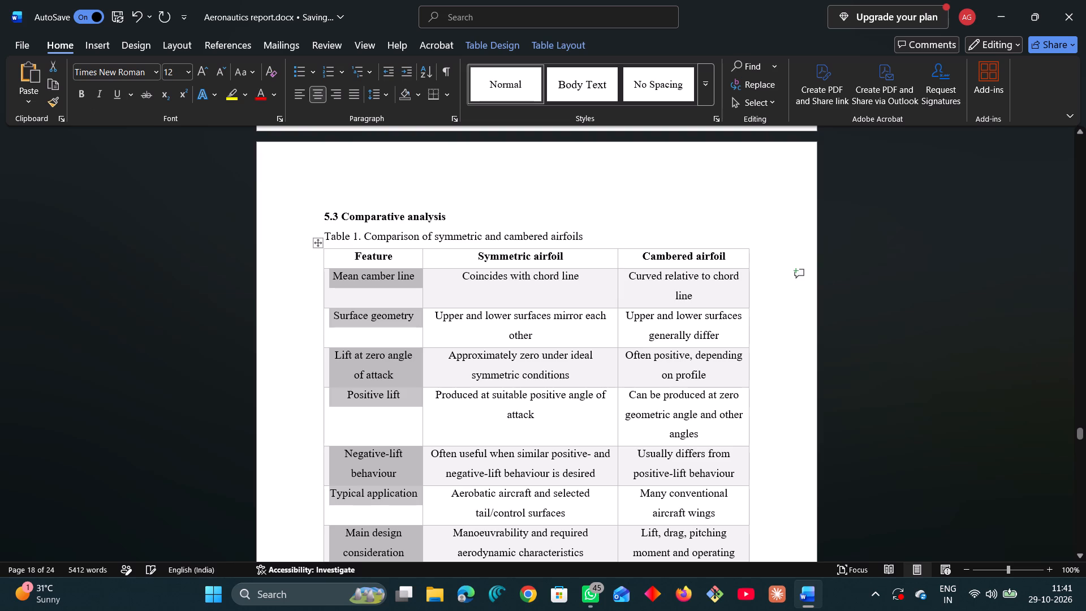
{"action": "left_click", "coordinate": [223, 270]}
Remove bold from the Factor column labels in Table 2, from Aircraft mission through Manufacturing constraints.
{"action": "scroll", "coordinate": [243, 289], "scroll_direction": "down", "scroll_amount": 15}
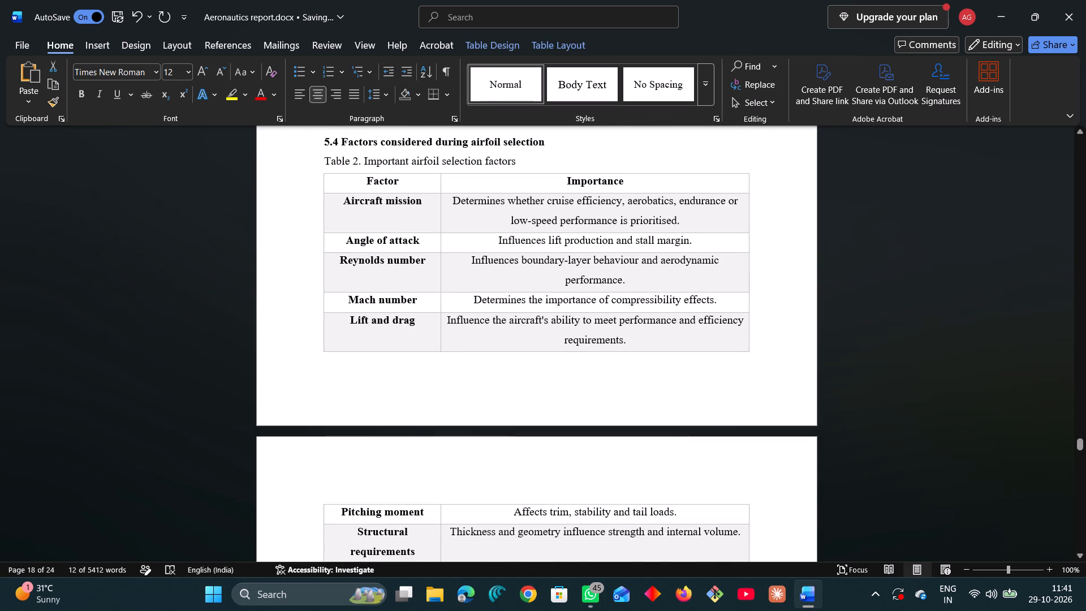
{"action": "scroll", "coordinate": [428, 332], "scroll_direction": "down", "scroll_amount": 4}
{"action": "left_click_drag", "start_coordinate": [416, 451], "coordinate": [355, 312]}
{"action": "scroll", "coordinate": [353, 316], "scroll_direction": "up", "scroll_amount": 4}
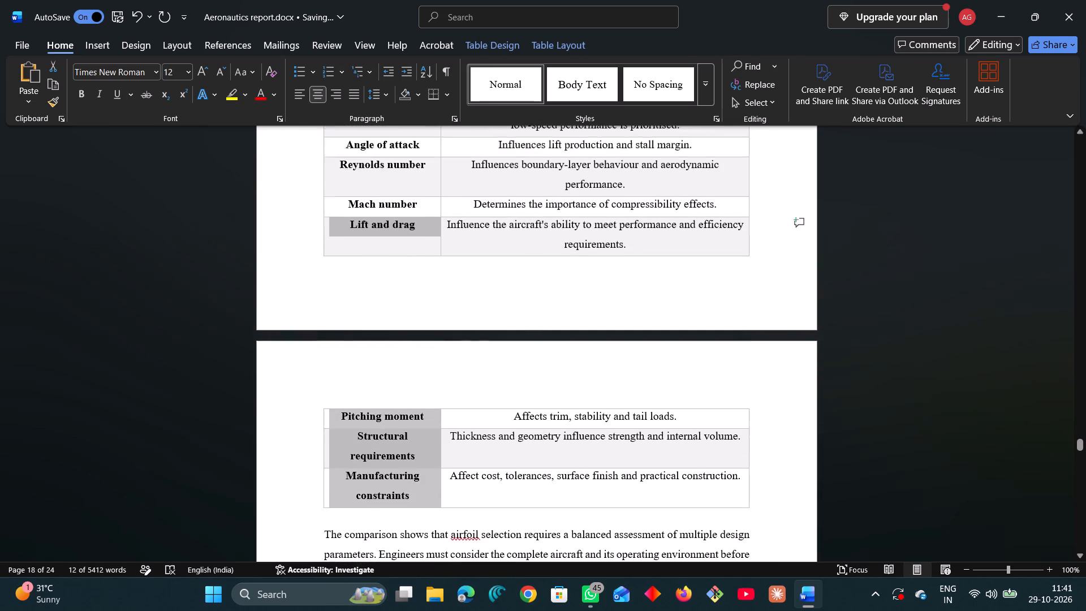
{"action": "scroll", "coordinate": [355, 312], "scroll_direction": "up", "scroll_amount": 2}
{"action": "left_click_drag", "start_coordinate": [355, 312], "coordinate": [356, 279]}
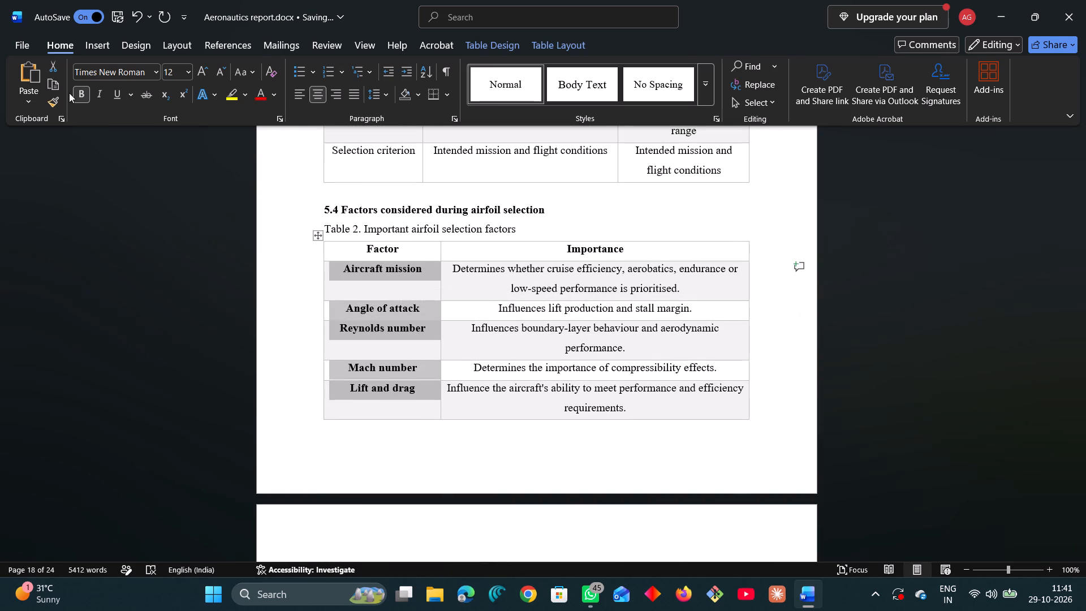
{"action": "left_click", "coordinate": [75, 94]}
Review the rest of Table 2, the Conclusion and the start of the Life-Long Learning Reflection.
{"action": "scroll", "coordinate": [191, 270], "scroll_direction": "down", "scroll_amount": 14}
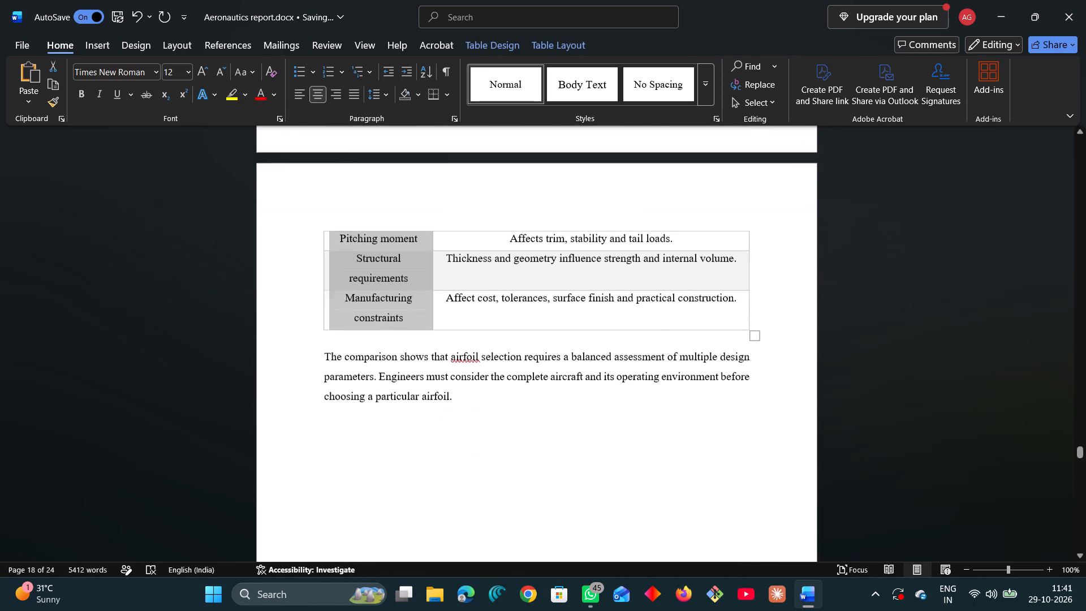
{"action": "scroll", "coordinate": [191, 270], "scroll_direction": "down", "scroll_amount": 18}
{"action": "scroll", "coordinate": [191, 272], "scroll_direction": "down", "scroll_amount": 8}
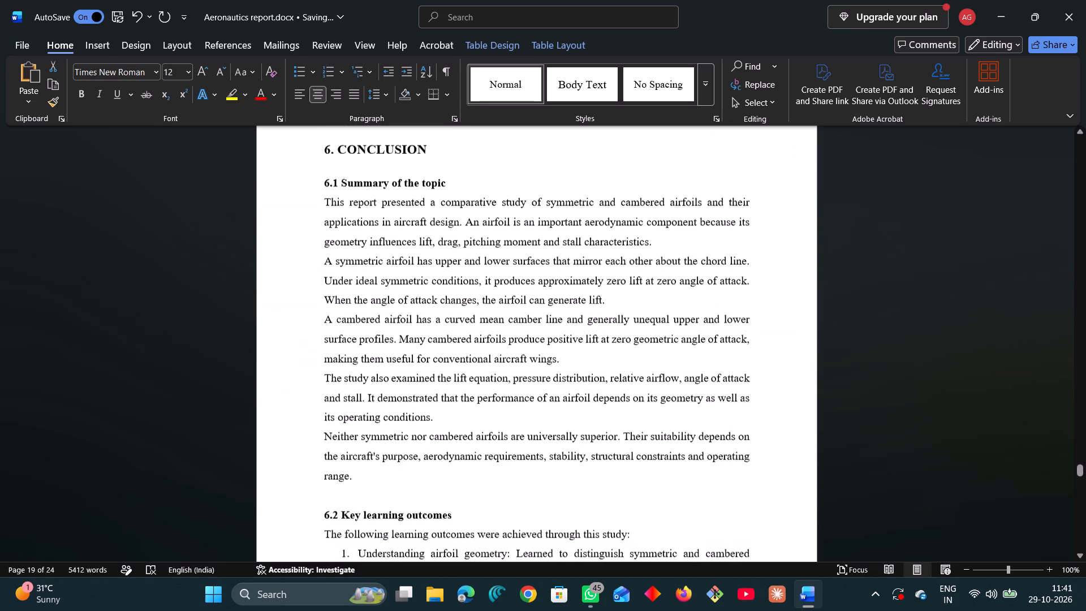
{"action": "scroll", "coordinate": [191, 272], "scroll_direction": "down", "scroll_amount": 20}
{"action": "scroll", "coordinate": [191, 272], "scroll_direction": "down", "scroll_amount": 4}
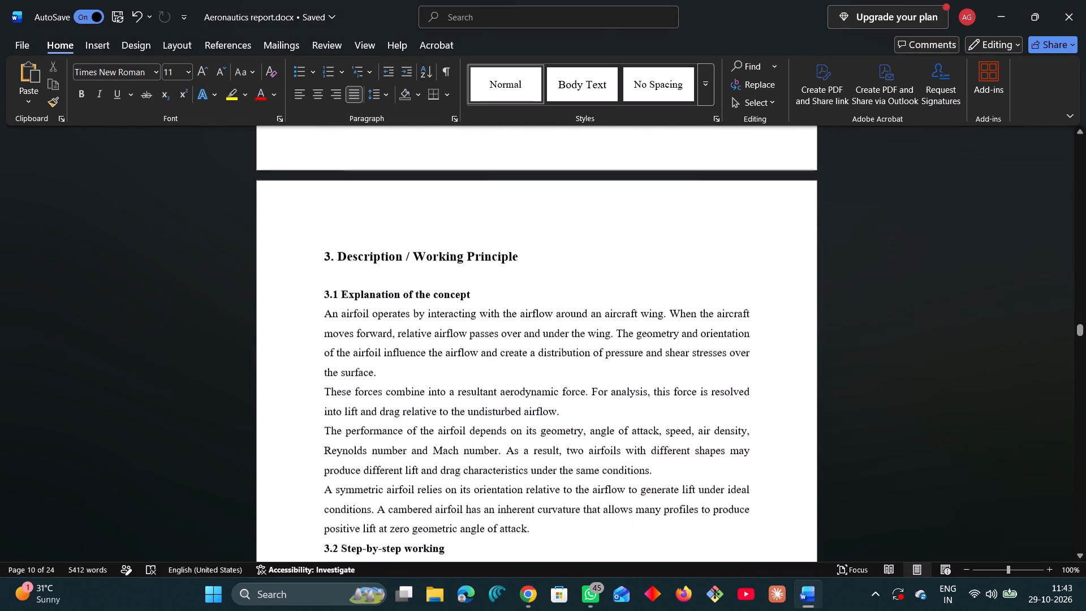
{"action": "scroll", "coordinate": [604, 291], "scroll_direction": "down", "scroll_amount": 5}
{"action": "scroll", "coordinate": [604, 291], "scroll_direction": "up", "scroll_amount": 3}
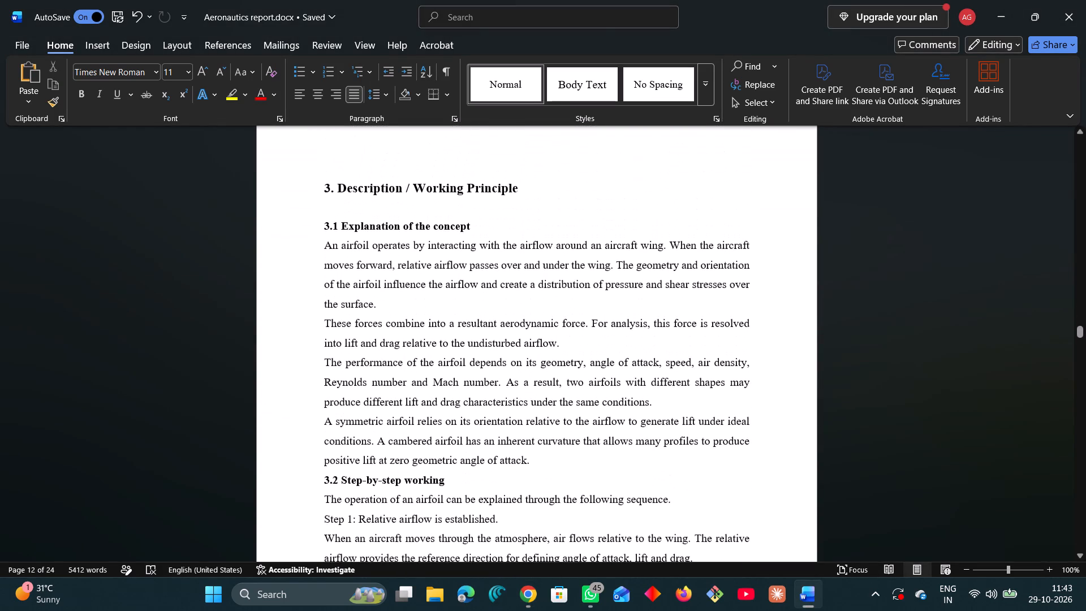
{"action": "left_click", "coordinate": [408, 189]}
{"action": "key", "text": "BackSpace"}
{"action": "key", "text": "BackSpace"}
{"action": "key", "text": "BackSpace"}
{"action": "key", "text": "BackSpace"}
{"action": "key", "text": "BackSpace"}
{"action": "key", "text": "BackSpace"}
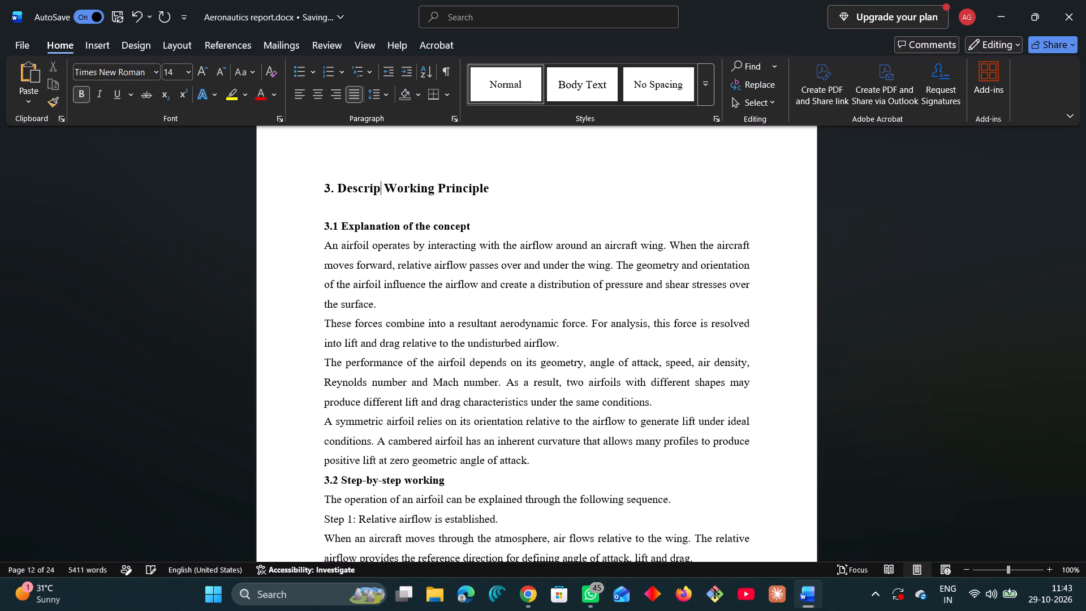
{"action": "key", "text": "BackSpace"}
{"action": "key", "text": "BackSpace"}
{"action": "key", "text": "BackSpace"}
{"action": "key", "text": "BackSpace"}
{"action": "key", "text": "BackSpace"}
{"action": "key", "text": "BackSpace"}
{"action": "key", "text": "BackSpace"}
{"action": "double_click", "coordinate": [343, 193]}
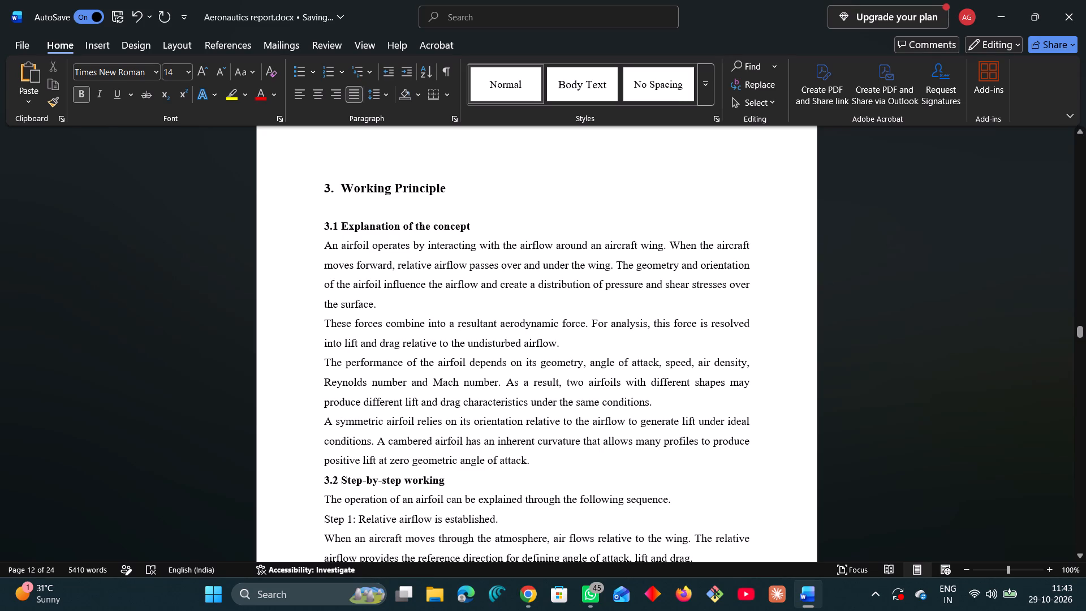
{"action": "key", "text": "BackSpace"}
{"action": "key", "text": "ctrl+z"}
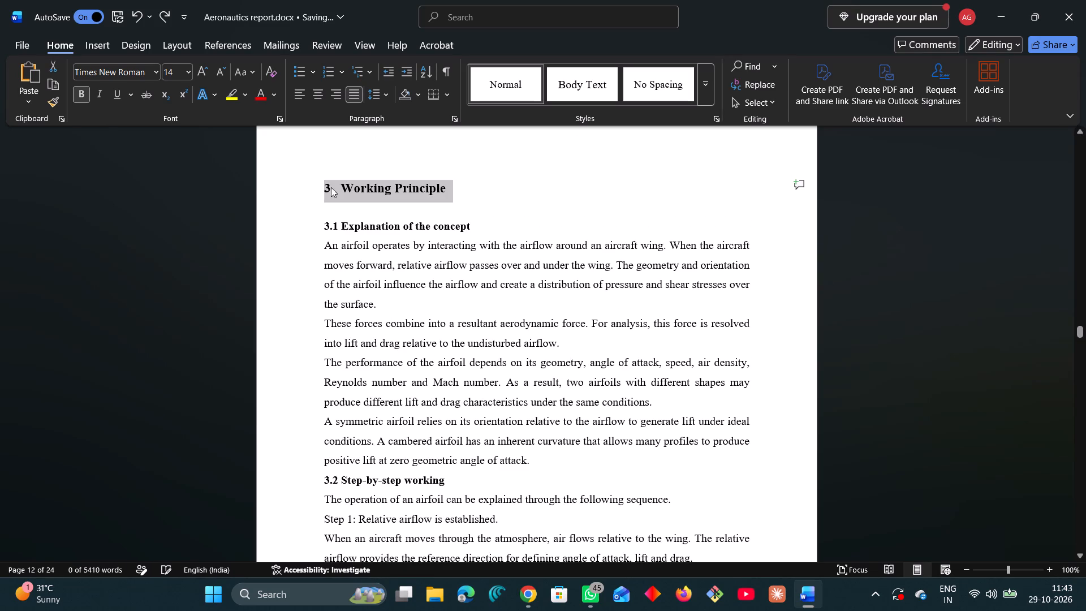
{"action": "left_click", "coordinate": [339, 189]}
{"action": "key", "text": "BackSpace"}
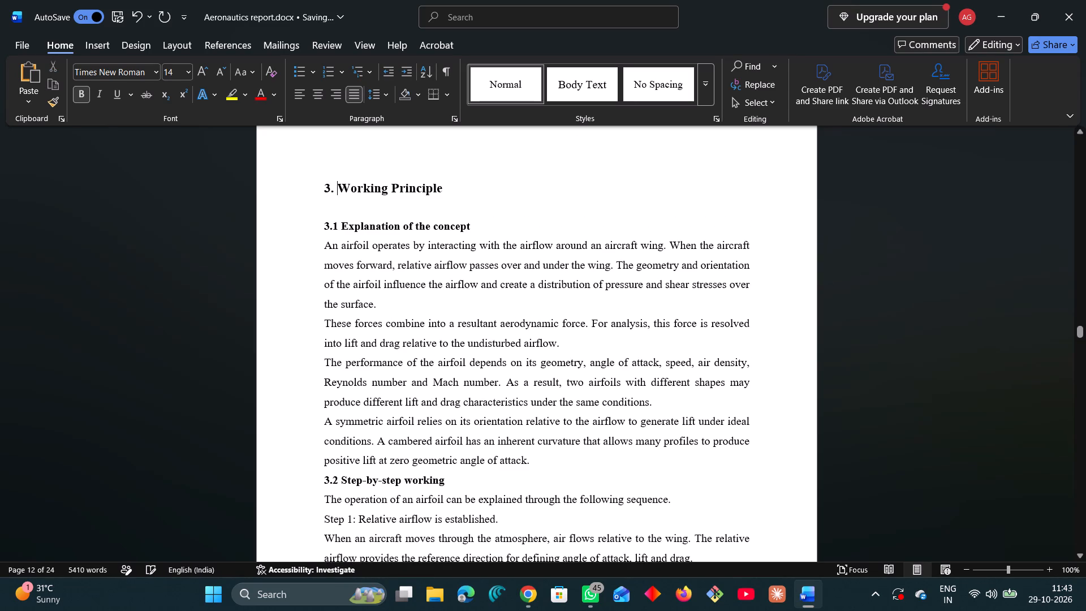
Delete the sentence "Your report should contain a clear diagram that identifies the following parts and quantities:" under heading 3.3.
{"action": "scroll", "coordinate": [505, 286], "scroll_direction": "down", "scroll_amount": 8}
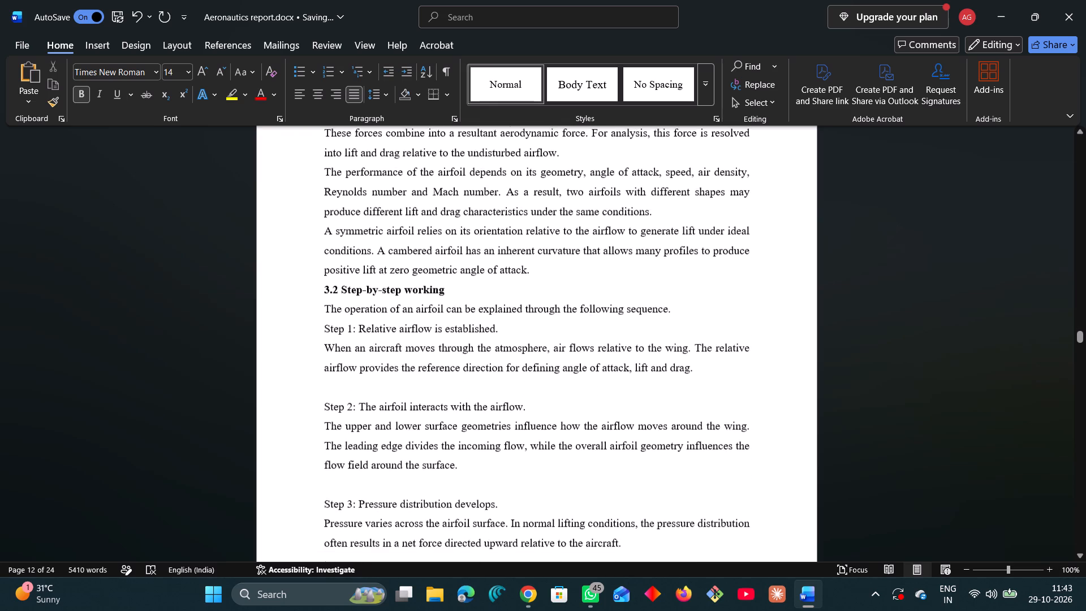
{"action": "scroll", "coordinate": [505, 287], "scroll_direction": "down", "scroll_amount": 17}
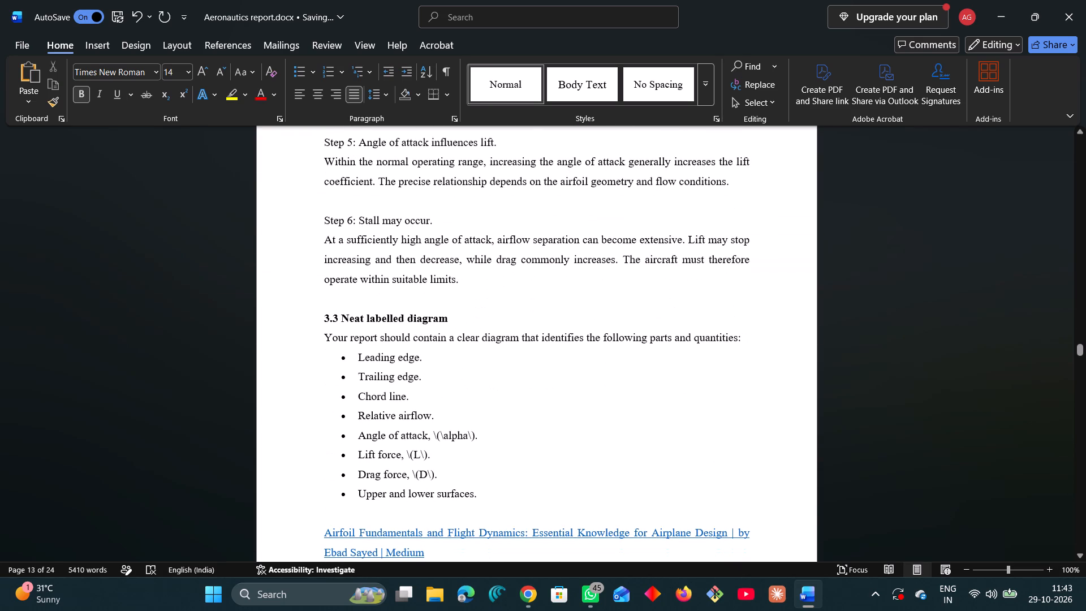
{"action": "scroll", "coordinate": [505, 287], "scroll_direction": "down", "scroll_amount": 2}
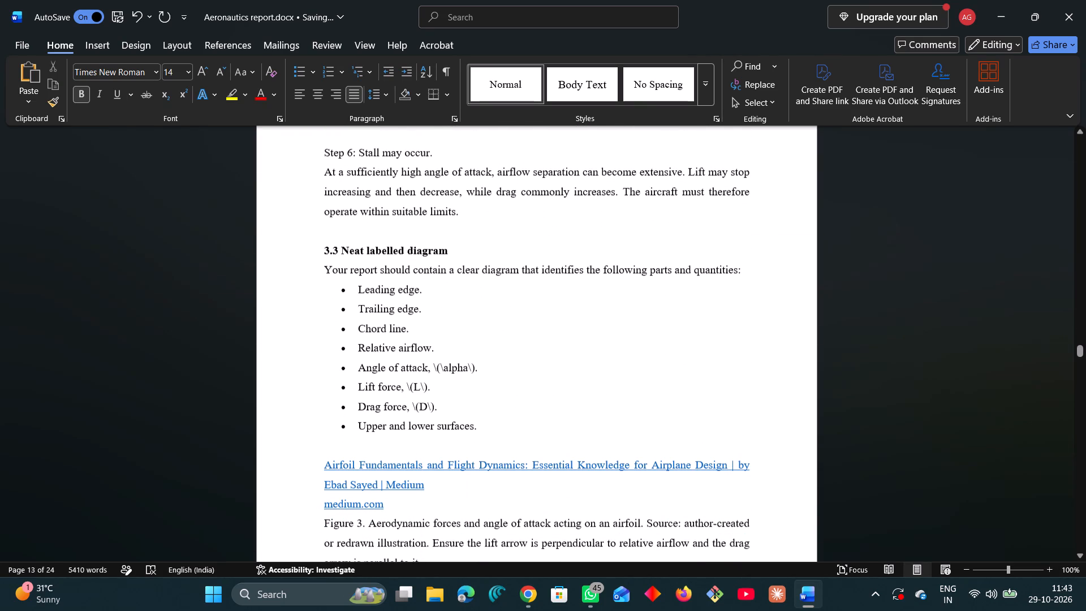
{"action": "left_click_drag", "start_coordinate": [504, 429], "coordinate": [331, 278]}
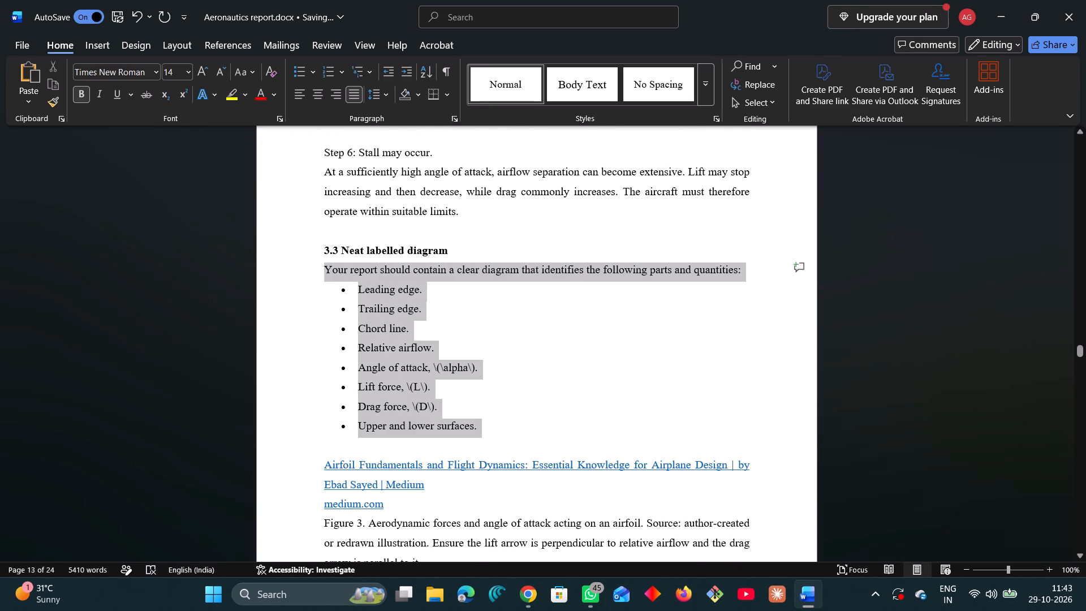
{"action": "left_click_drag", "start_coordinate": [331, 278], "coordinate": [323, 270]}
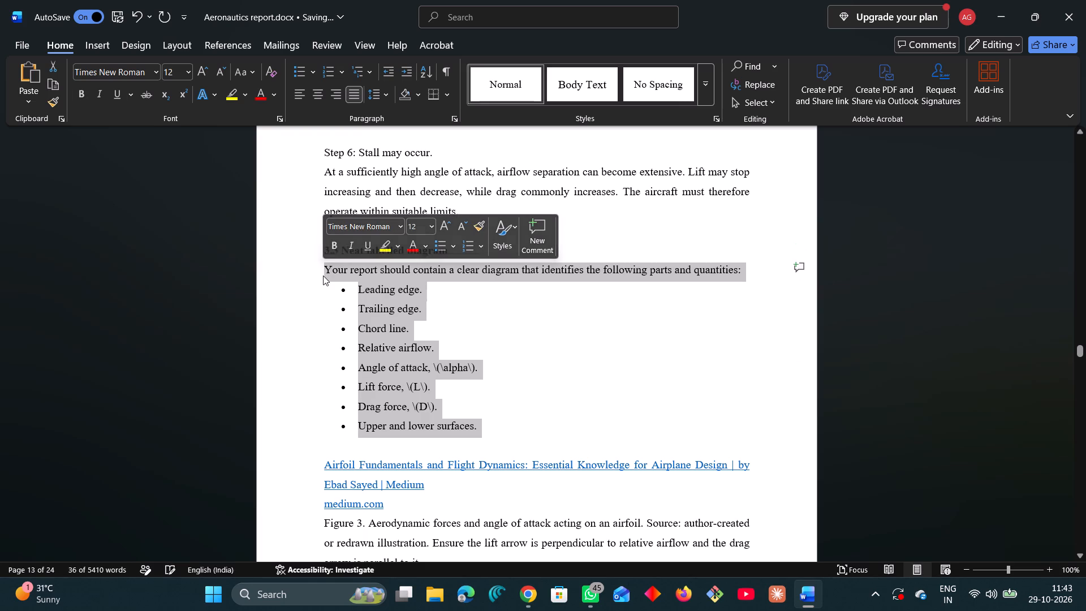
{"action": "left_click", "coordinate": [506, 305]}
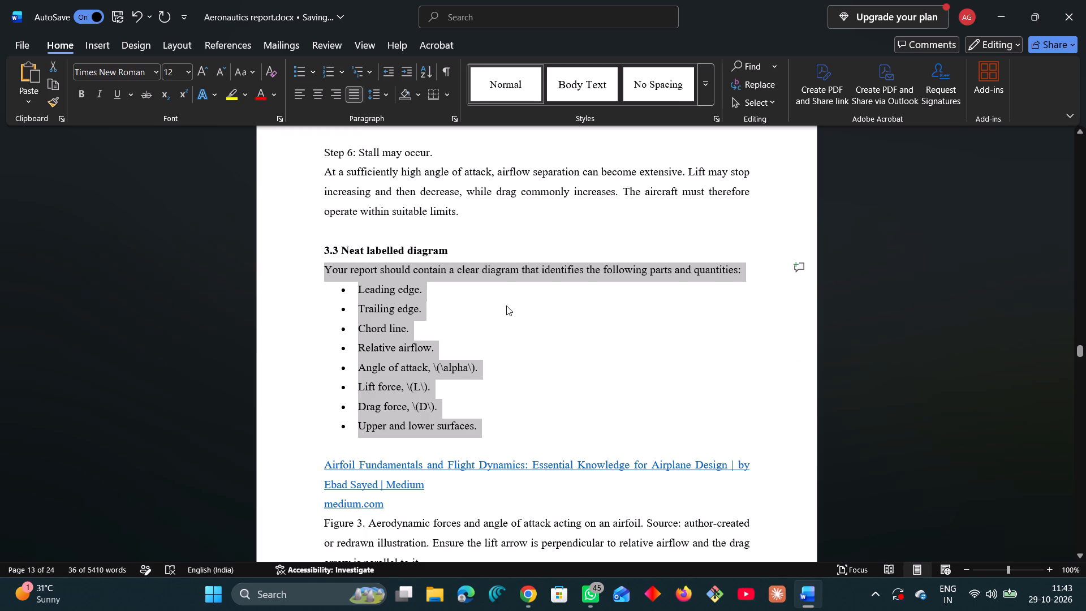
{"action": "left_click_drag", "start_coordinate": [753, 270], "coordinate": [303, 259]}
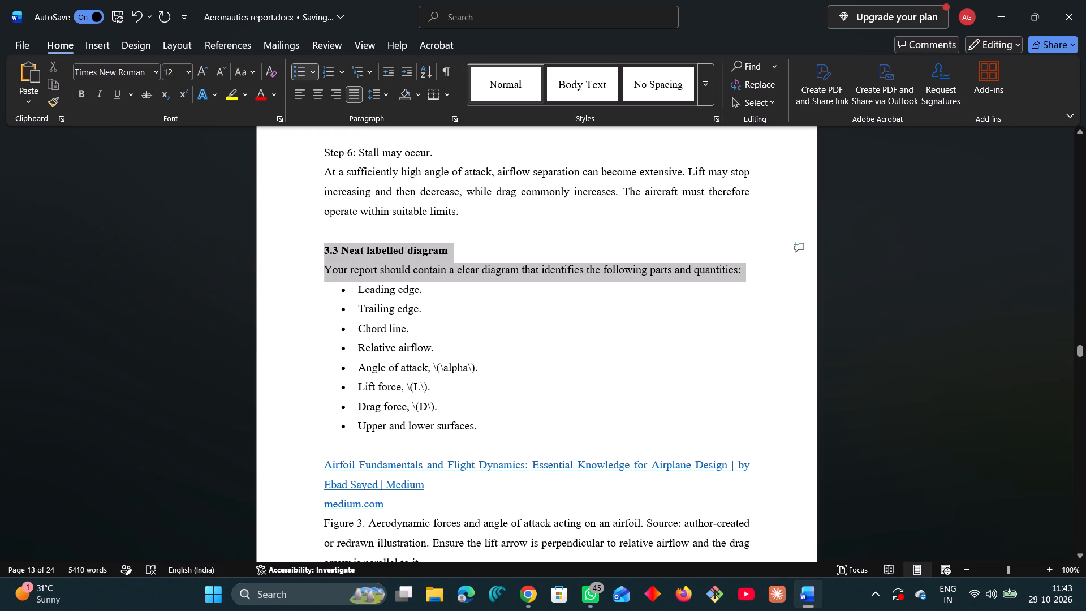
{"action": "left_click_drag", "start_coordinate": [303, 259], "coordinate": [324, 268]}
{"action": "key", "text": "BackSpace"}
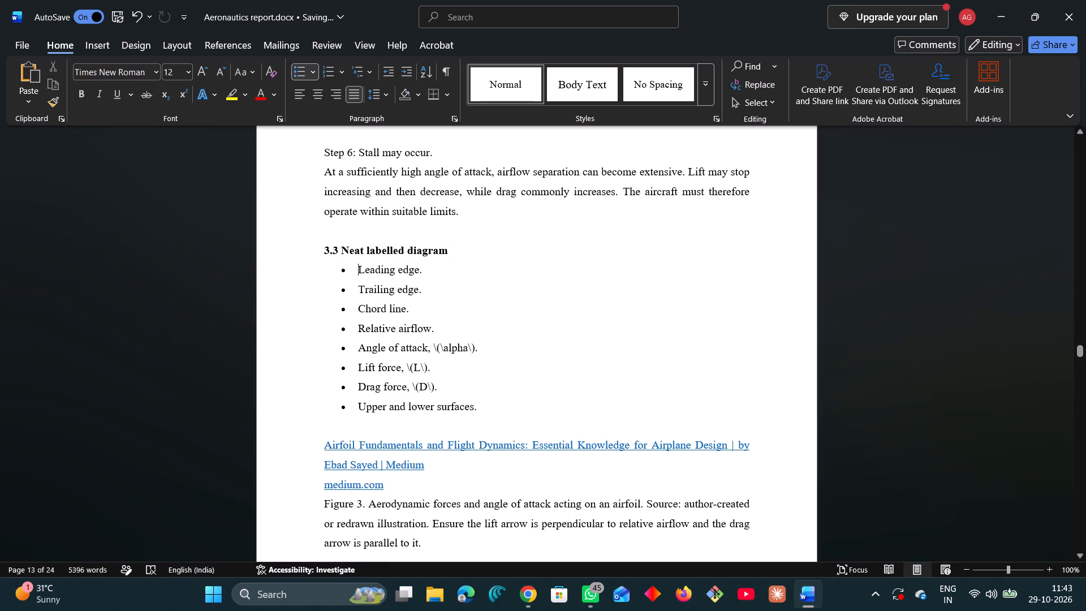
Paste the copied aerodynamic forces image after the medium.com link, directly above the Figure 3 caption in section 3.3.
{"action": "left_click", "coordinate": [492, 411]}
{"action": "scroll", "coordinate": [495, 464], "scroll_direction": "down", "scroll_amount": 4}
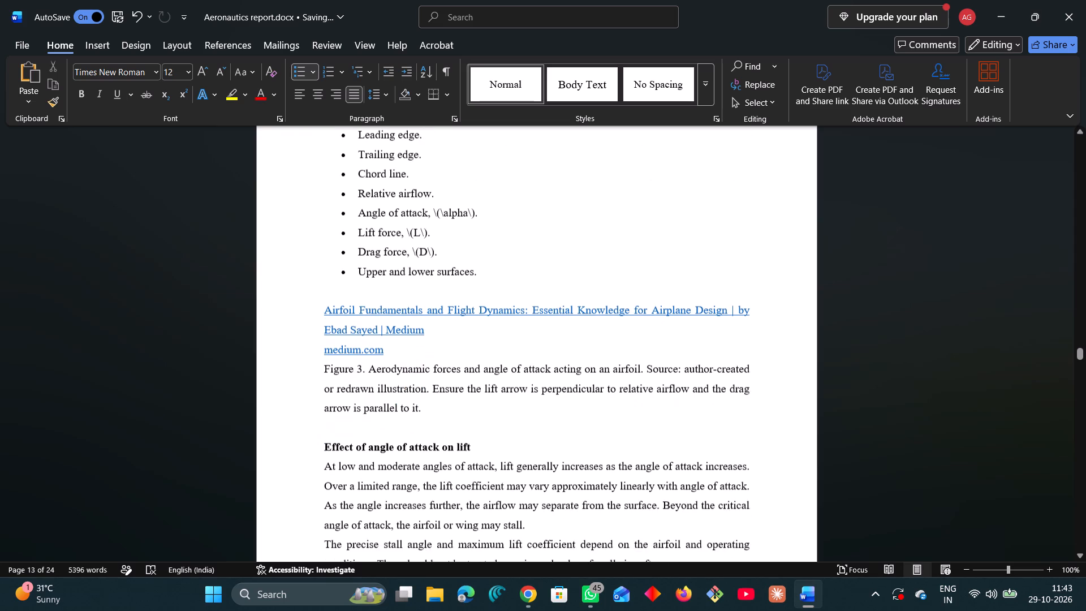
{"action": "left_click", "coordinate": [397, 350]}
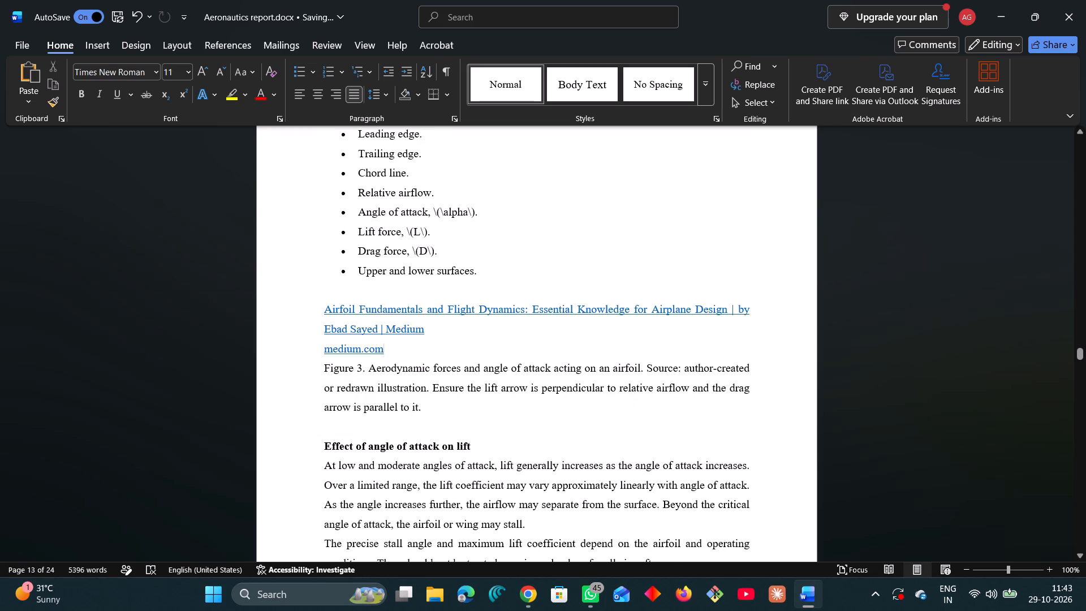
{"action": "key", "text": "ctrl+v"}
{"action": "scroll", "coordinate": [430, 351], "scroll_direction": "up", "scroll_amount": 17}
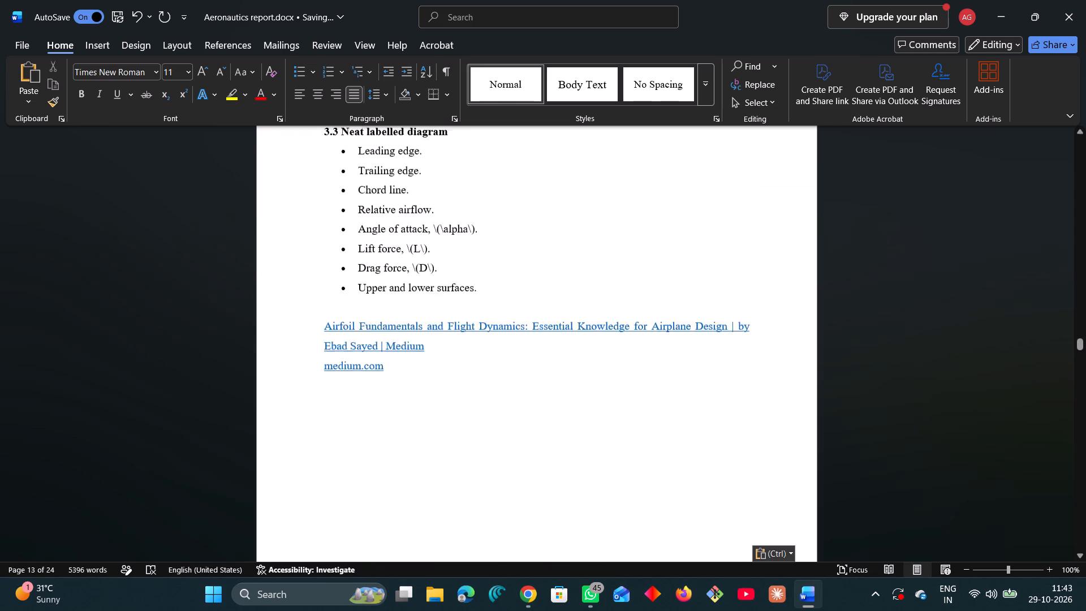
{"action": "scroll", "coordinate": [431, 351], "scroll_direction": "down", "scroll_amount": 18}
Scale the pasted aerodynamic forces image down slightly, keeping it almost as wide as the text.
{"action": "left_click", "coordinate": [464, 345]}
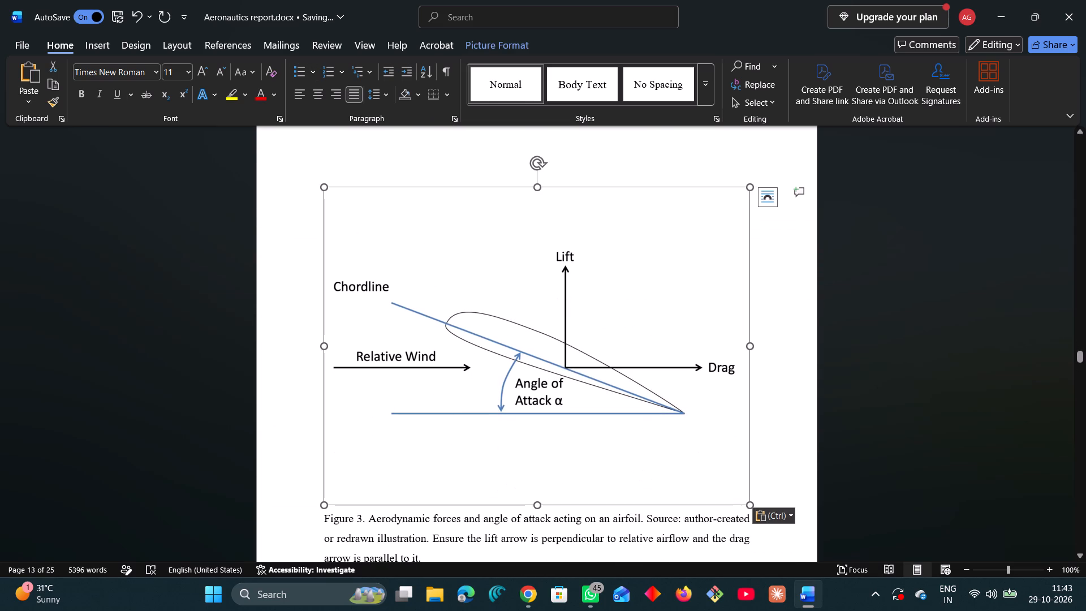
{"action": "left_click_drag", "start_coordinate": [752, 506], "coordinate": [728, 472]}
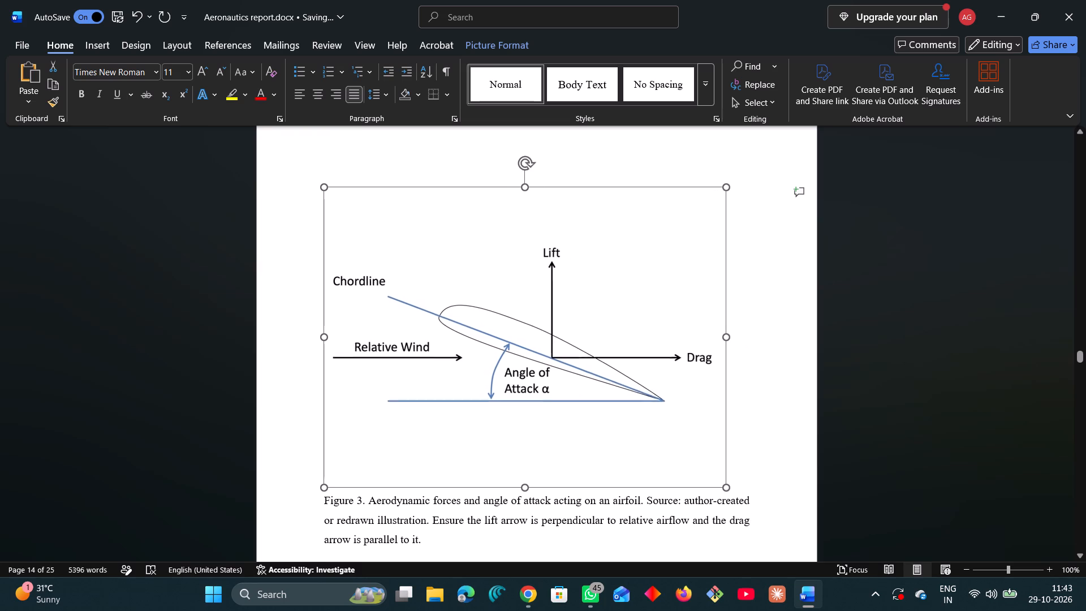
{"action": "left_click_drag", "start_coordinate": [728, 472], "coordinate": [747, 481]}
Insert a page break between the Figure 4 caption and the "4. Applications in Aircraft" heading.
{"action": "scroll", "coordinate": [641, 424], "scroll_direction": "down", "scroll_amount": 6}
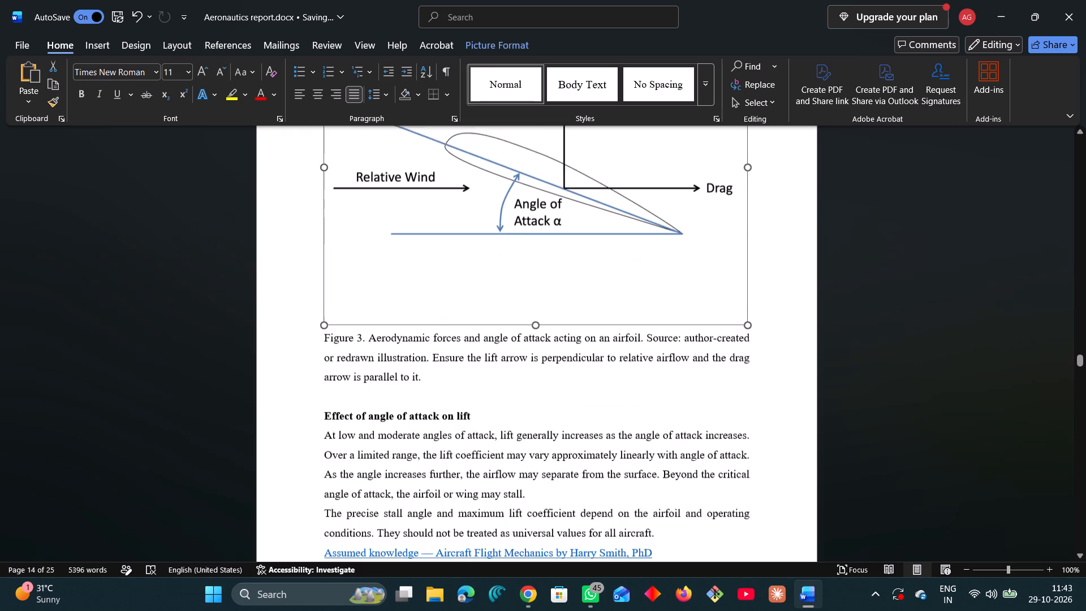
{"action": "scroll", "coordinate": [636, 406], "scroll_direction": "down", "scroll_amount": 9}
{"action": "left_click", "coordinate": [468, 309]}
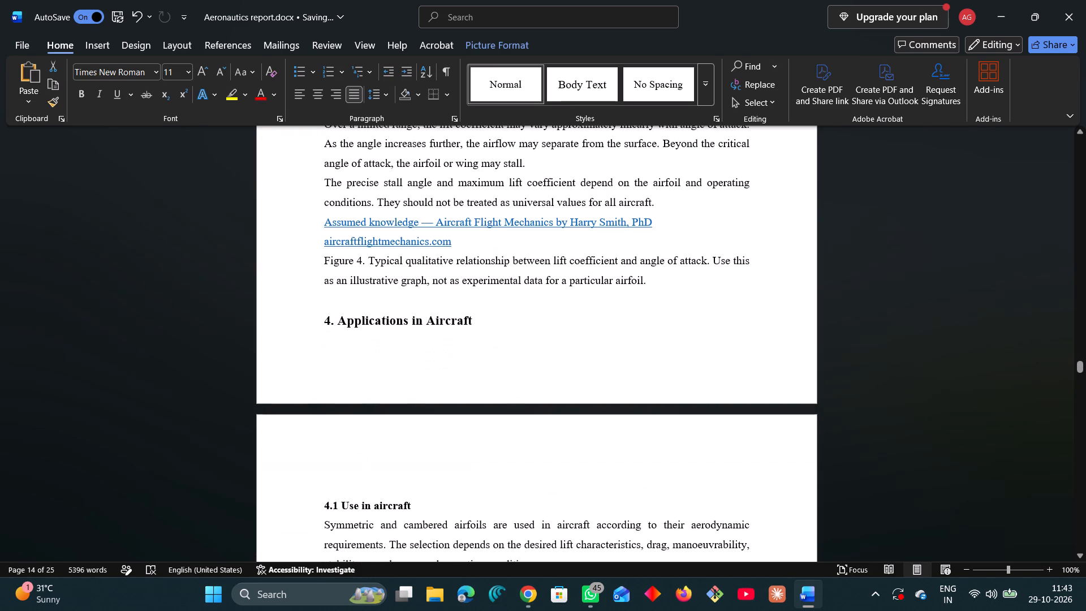
{"action": "key", "text": "ctrl+Return"}
Switch to the ChatGPT conversation and copy the full-size Figure 3 image of pressure distribution around a lifting airfoil.
{"action": "key", "text": "alt+Tab"}
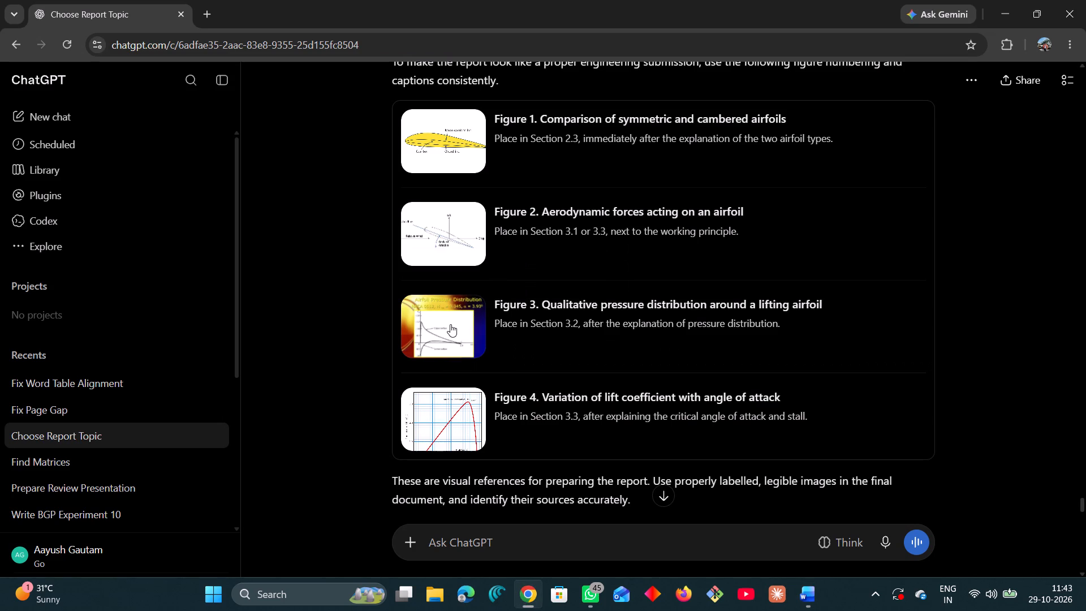
{"action": "left_click", "coordinate": [450, 324]}
{"action": "right_click", "coordinate": [477, 324]}
{"action": "left_click", "coordinate": [512, 377]}
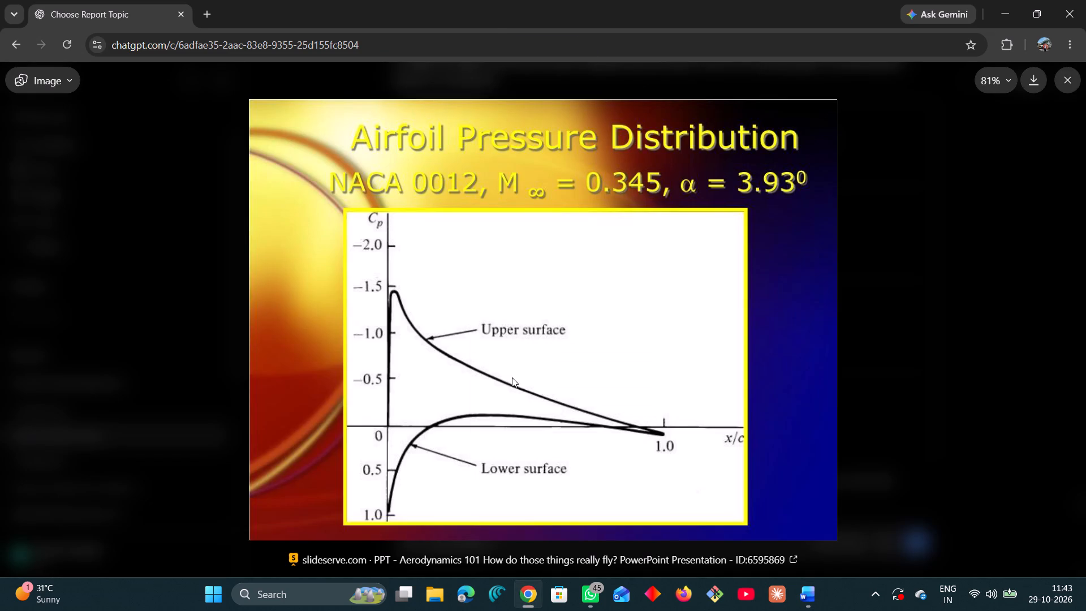
{"action": "key", "text": "Escape"}
{"action": "scroll", "coordinate": [506, 374], "scroll_direction": "down", "scroll_amount": 1}
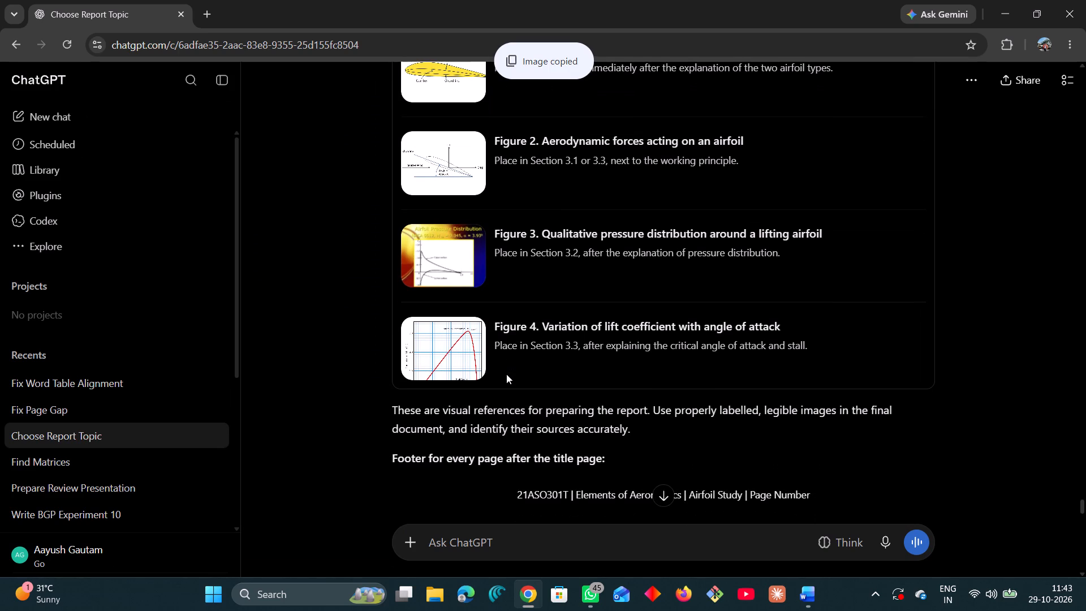
Switch to the Word report and paste the copied pressure distribution image after the Step 3 paragraph in section 3.2.
{"action": "key", "text": "alt+Tab"}
{"action": "scroll", "coordinate": [506, 374], "scroll_direction": "down", "scroll_amount": 5}
{"action": "scroll", "coordinate": [506, 374], "scroll_direction": "up", "scroll_amount": 7}
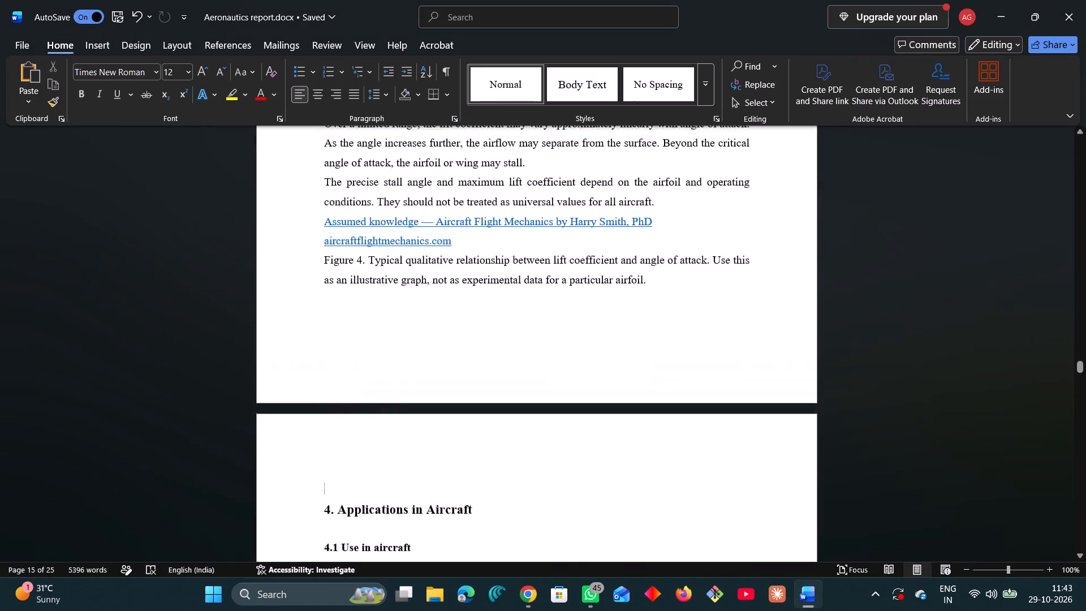
{"action": "scroll", "coordinate": [506, 373], "scroll_direction": "up", "scroll_amount": 9}
{"action": "scroll", "coordinate": [506, 373], "scroll_direction": "up", "scroll_amount": 20}
{"action": "scroll", "coordinate": [506, 373], "scroll_direction": "up", "scroll_amount": 1}
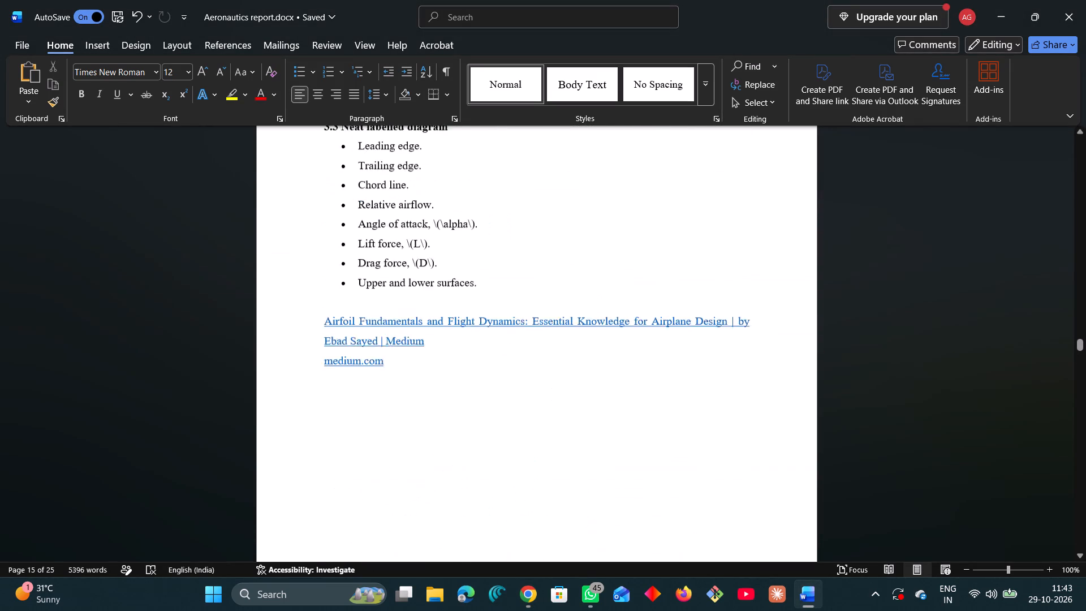
{"action": "scroll", "coordinate": [506, 373], "scroll_direction": "up", "scroll_amount": 10}
{"action": "scroll", "coordinate": [506, 373], "scroll_direction": "up", "scroll_amount": 15}
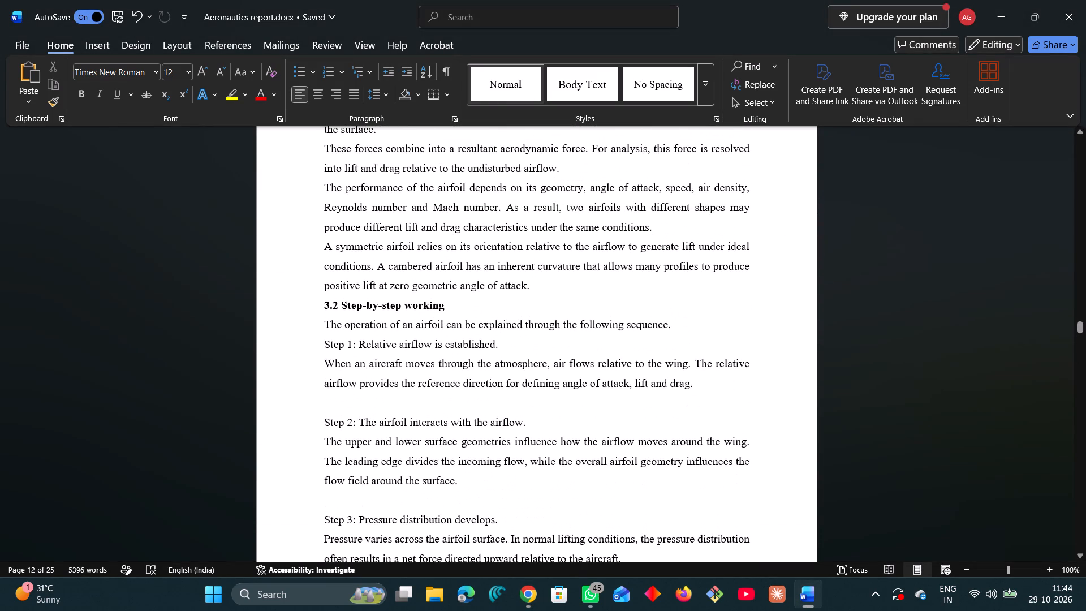
{"action": "scroll", "coordinate": [506, 373], "scroll_direction": "down", "scroll_amount": 4}
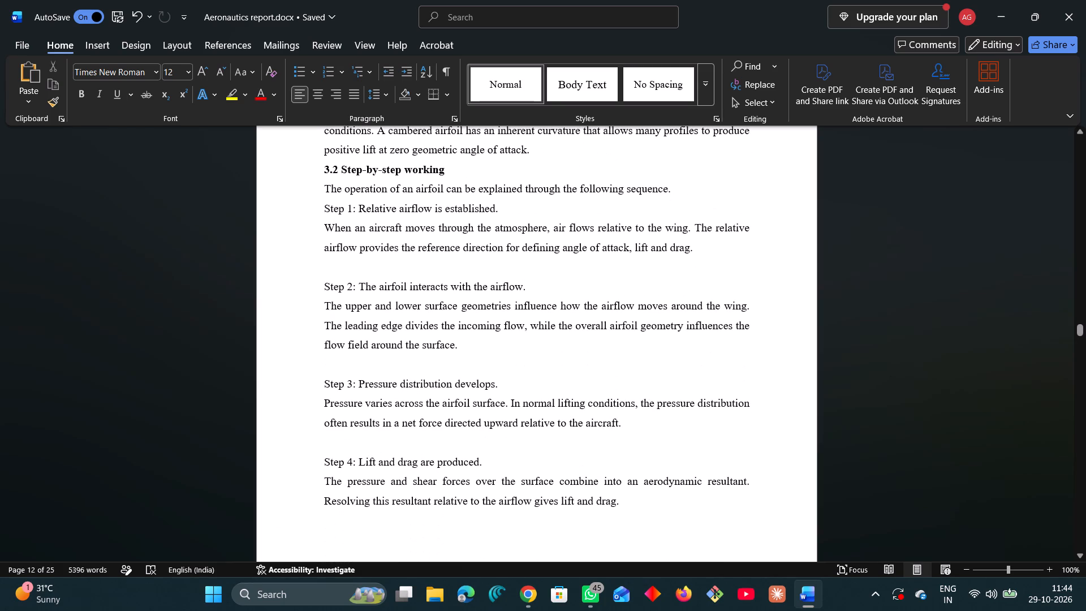
{"action": "left_click", "coordinate": [622, 427]}
{"action": "key", "text": "ctrl+v"}
Scale the pasted pressure distribution image down slightly, keeping it almost as wide as the text.
{"action": "scroll", "coordinate": [621, 428], "scroll_direction": "up", "scroll_amount": 3}
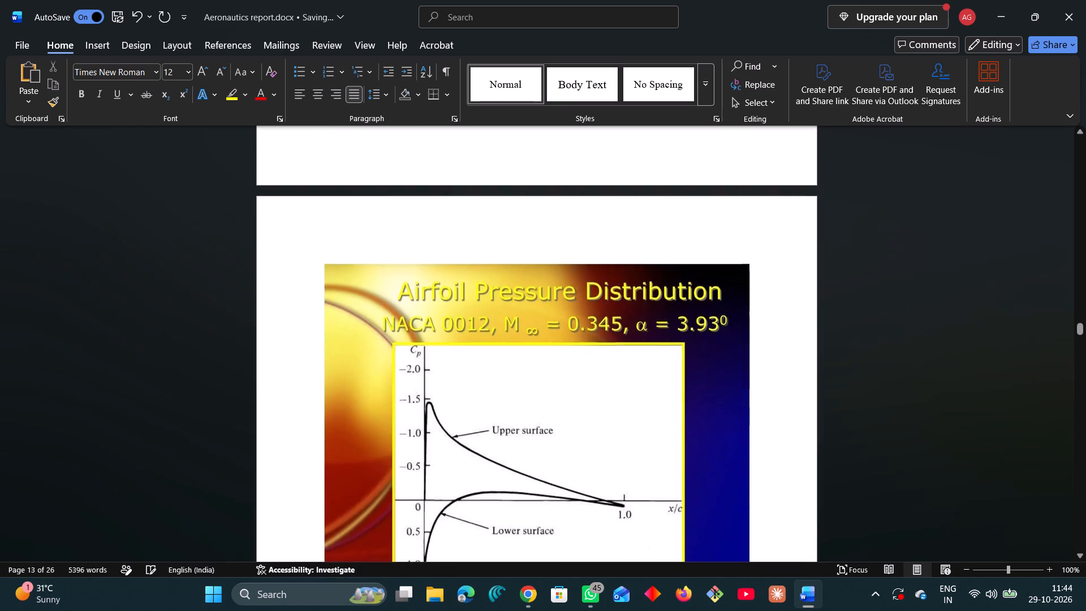
{"action": "scroll", "coordinate": [621, 428], "scroll_direction": "up", "scroll_amount": 9}
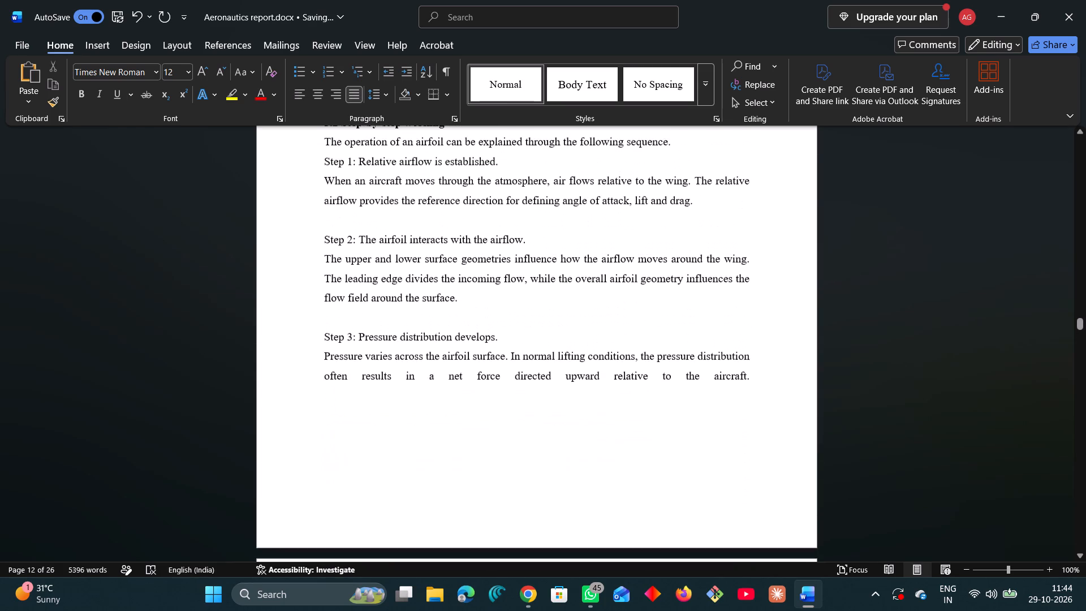
{"action": "scroll", "coordinate": [621, 428], "scroll_direction": "up", "scroll_amount": 3}
{"action": "scroll", "coordinate": [621, 428], "scroll_direction": "down", "scroll_amount": 12}
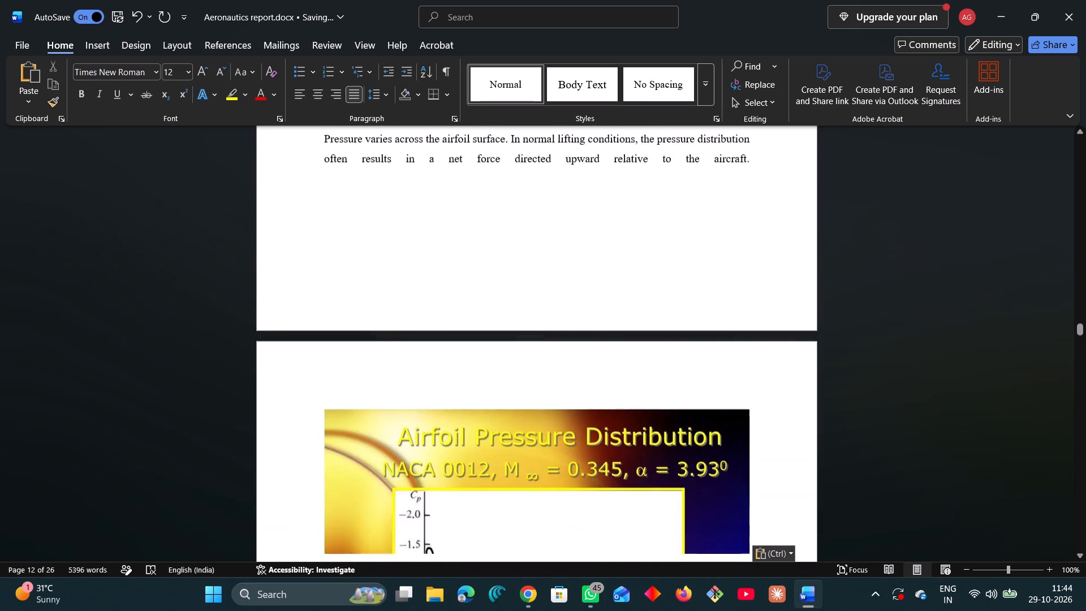
{"action": "scroll", "coordinate": [619, 427], "scroll_direction": "down", "scroll_amount": 8}
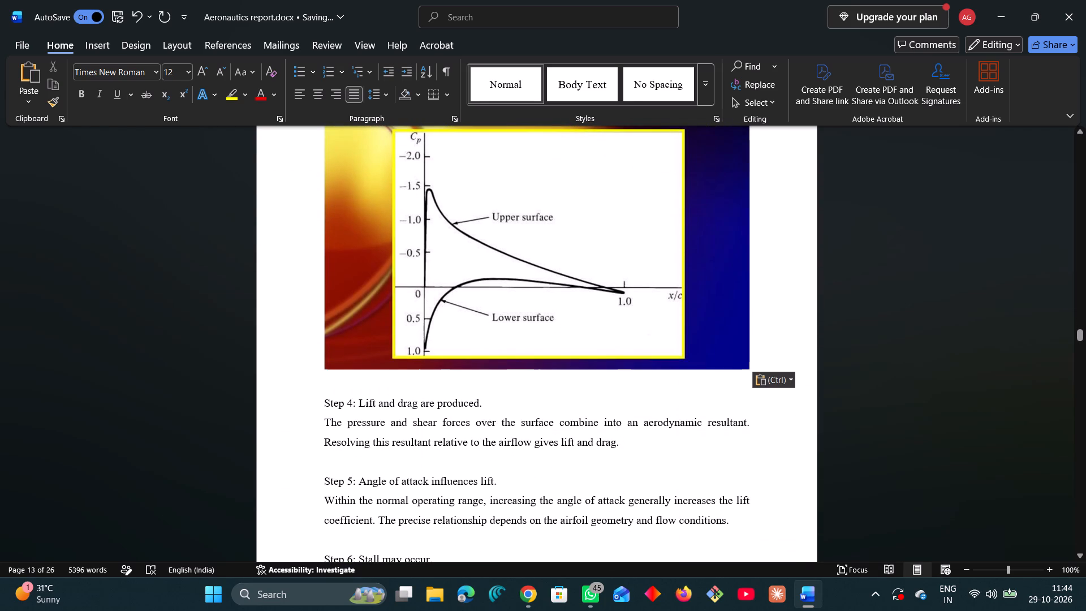
{"action": "left_click", "coordinate": [642, 300]}
{"action": "left_click_drag", "start_coordinate": [750, 368], "coordinate": [739, 357]}
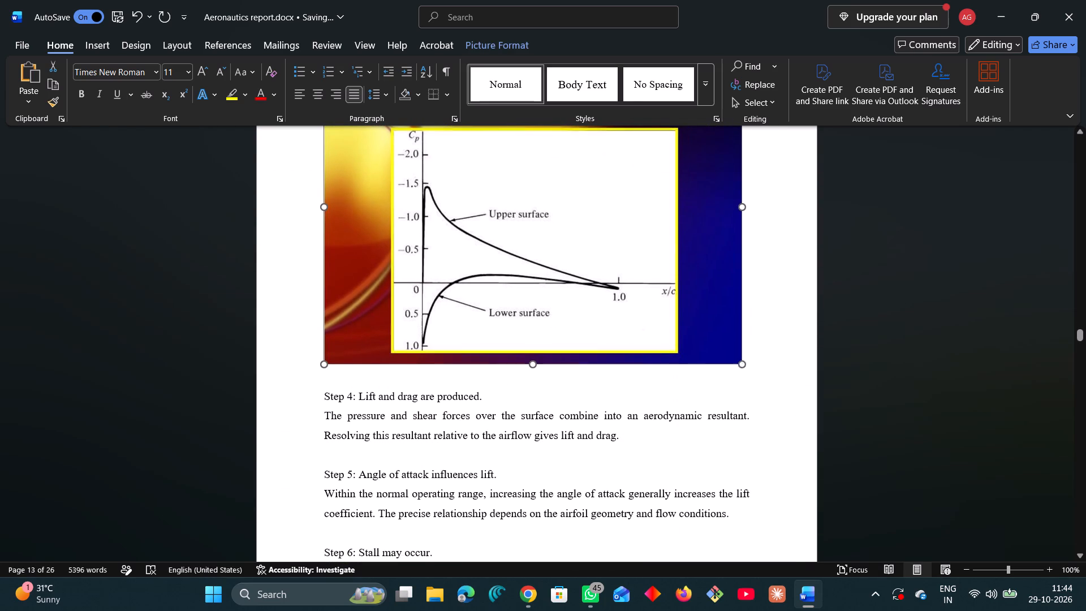
{"action": "left_click_drag", "start_coordinate": [739, 357], "coordinate": [428, 140]}
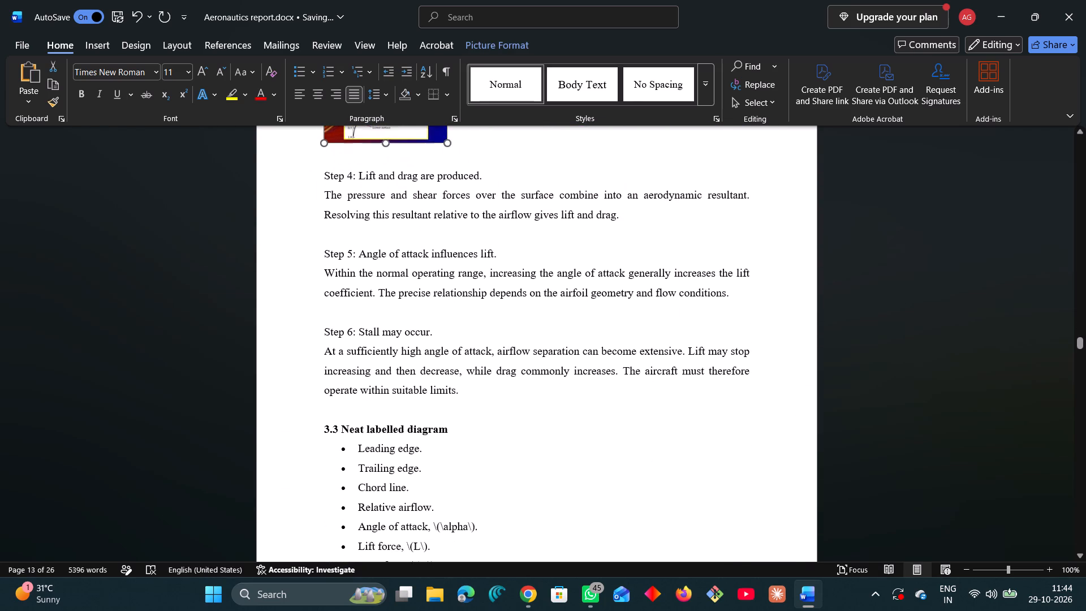
{"action": "left_click_drag", "start_coordinate": [428, 140], "coordinate": [746, 321]}
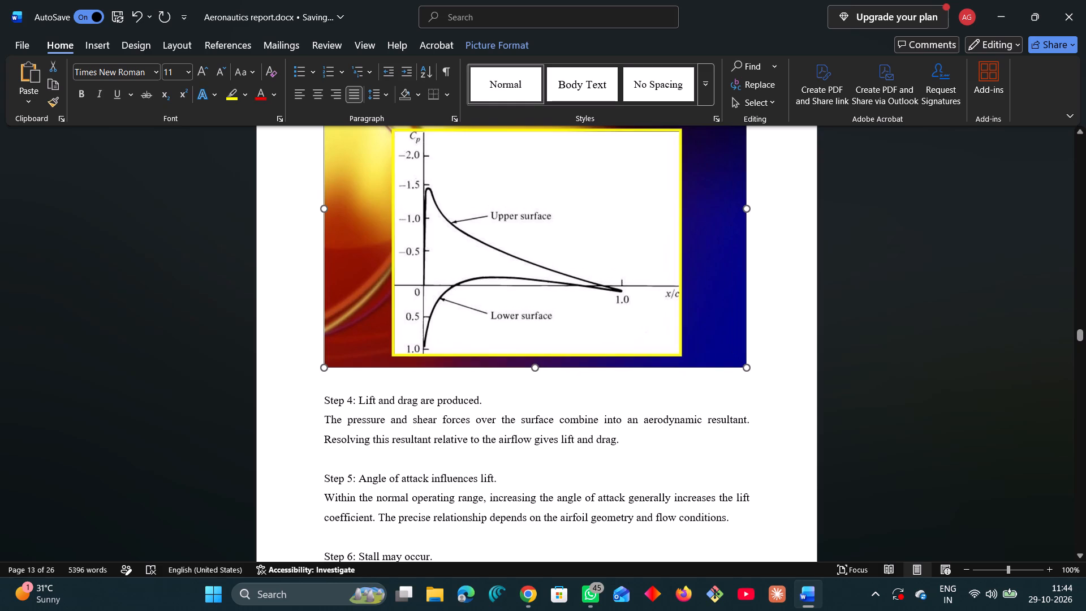
{"action": "left_click_drag", "start_coordinate": [746, 321], "coordinate": [740, 320]}
Switch to the ChatGPT conversation and copy the full-size Figure 4 image of lift coefficient against angle of attack.
{"action": "scroll", "coordinate": [658, 359], "scroll_direction": "down", "scroll_amount": 6}
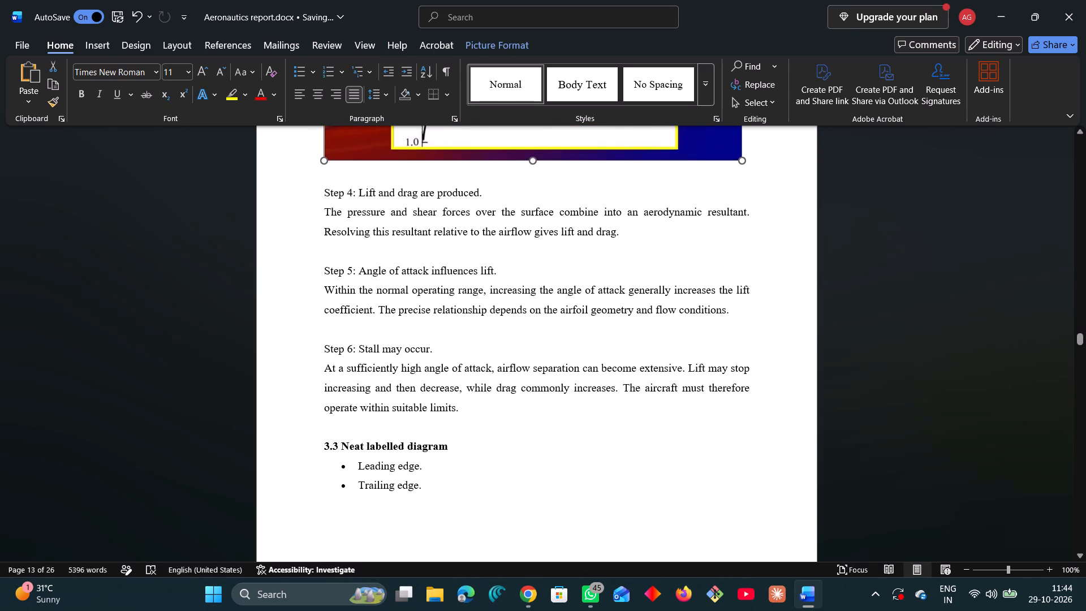
{"action": "key", "text": "alt+Tab"}
{"action": "scroll", "coordinate": [616, 351], "scroll_direction": "down", "scroll_amount": 1}
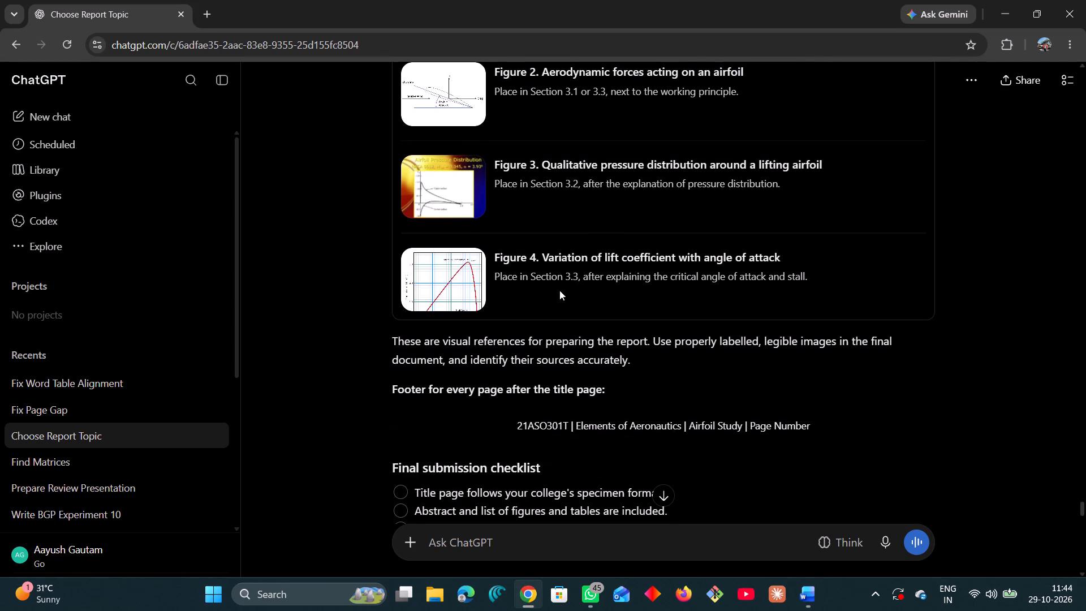
{"action": "left_click", "coordinate": [439, 282]}
{"action": "right_click", "coordinate": [566, 325]}
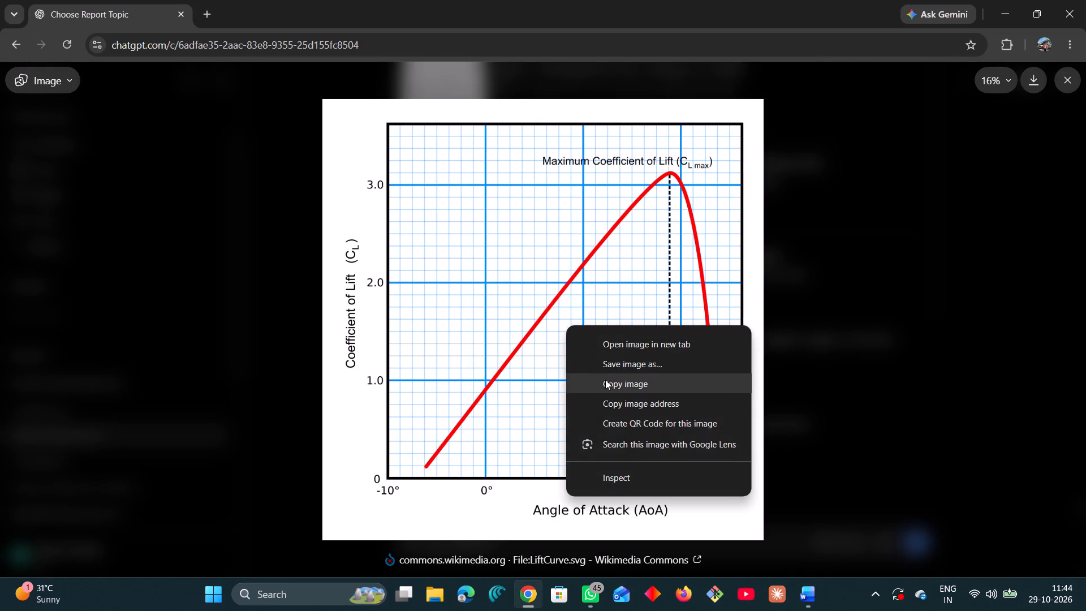
{"action": "left_click", "coordinate": [605, 380]}
{"action": "key", "text": "Escape"}
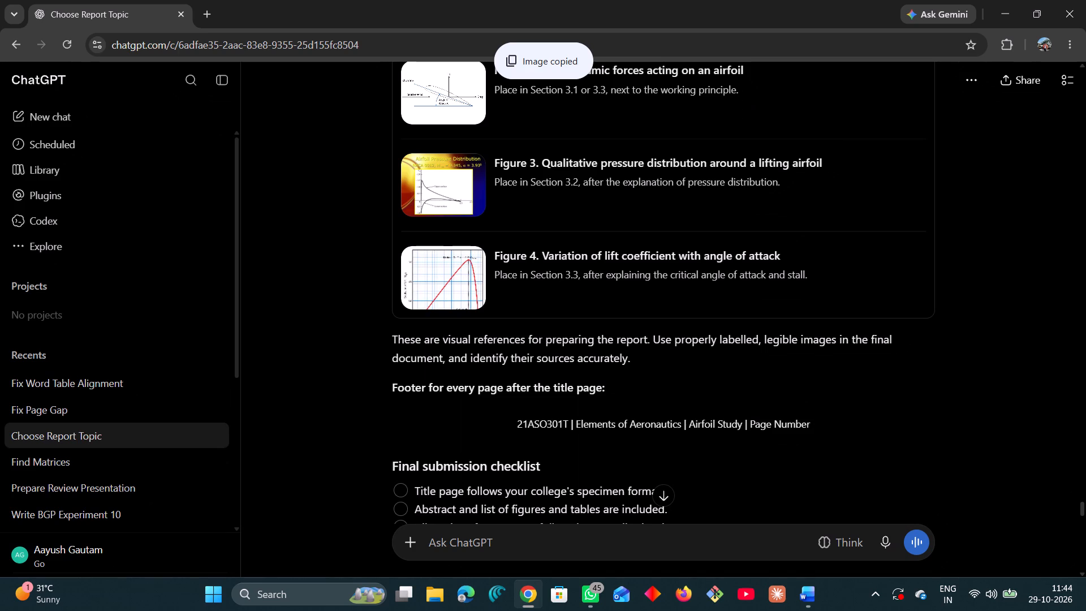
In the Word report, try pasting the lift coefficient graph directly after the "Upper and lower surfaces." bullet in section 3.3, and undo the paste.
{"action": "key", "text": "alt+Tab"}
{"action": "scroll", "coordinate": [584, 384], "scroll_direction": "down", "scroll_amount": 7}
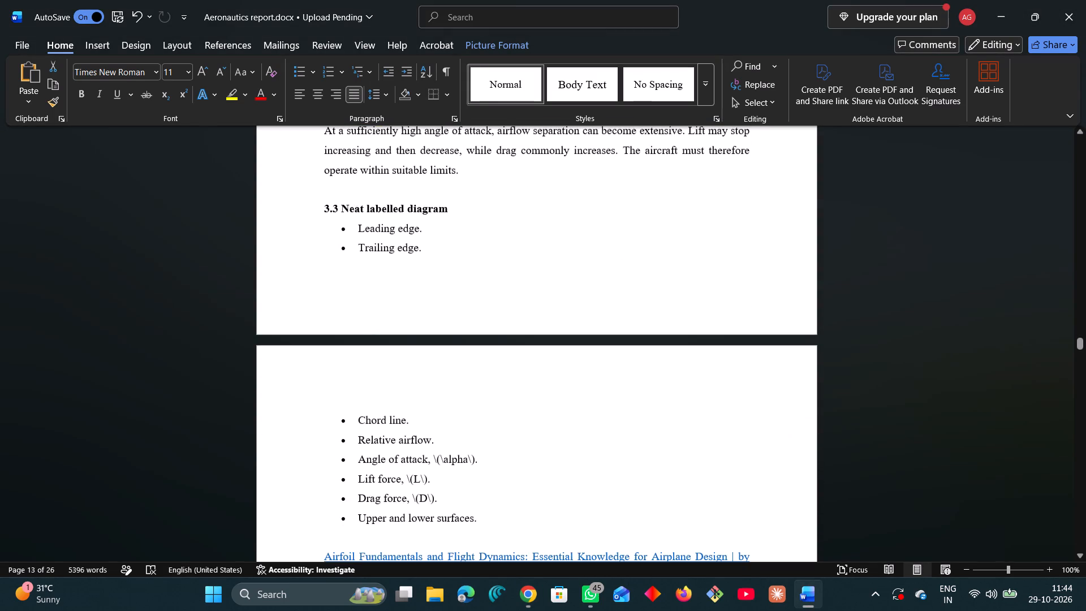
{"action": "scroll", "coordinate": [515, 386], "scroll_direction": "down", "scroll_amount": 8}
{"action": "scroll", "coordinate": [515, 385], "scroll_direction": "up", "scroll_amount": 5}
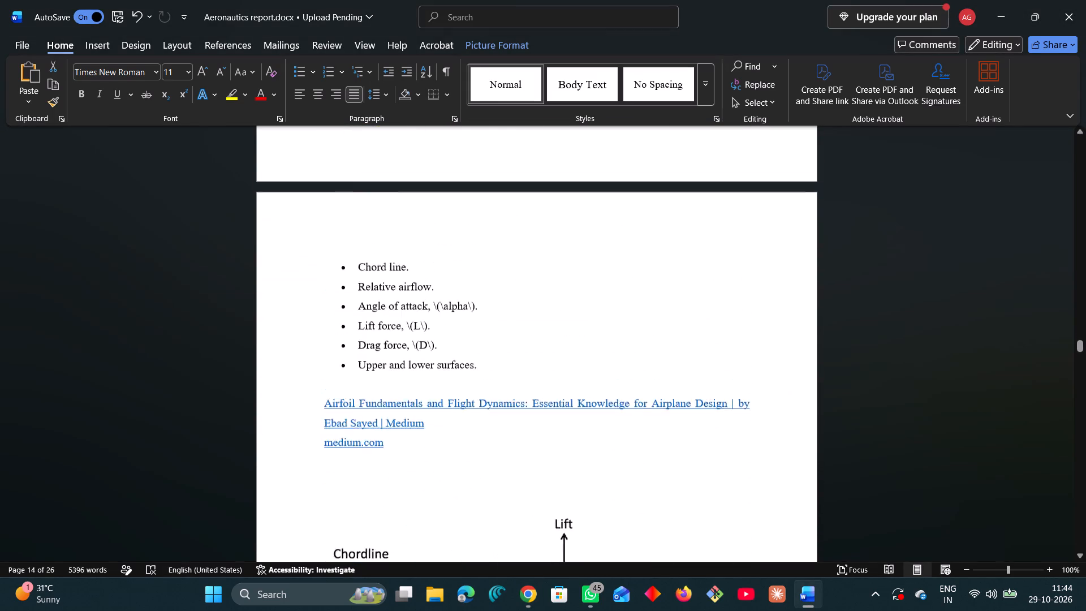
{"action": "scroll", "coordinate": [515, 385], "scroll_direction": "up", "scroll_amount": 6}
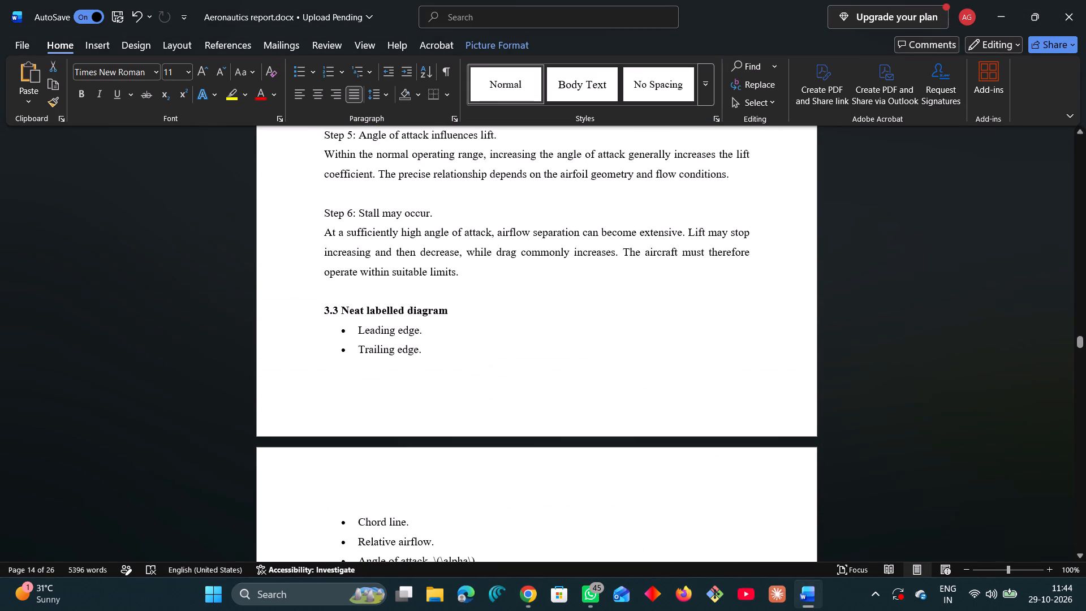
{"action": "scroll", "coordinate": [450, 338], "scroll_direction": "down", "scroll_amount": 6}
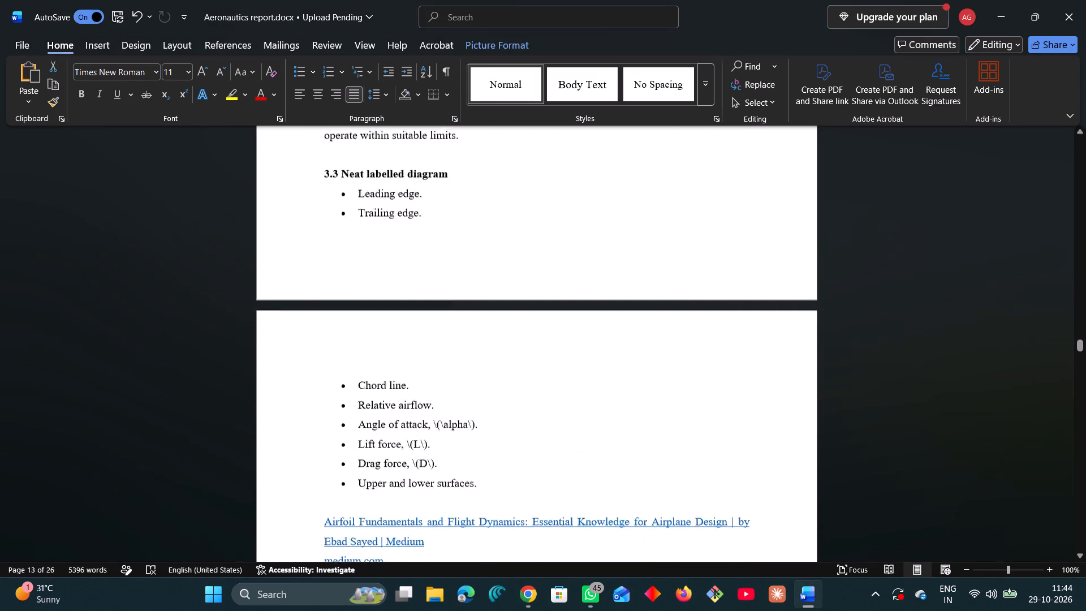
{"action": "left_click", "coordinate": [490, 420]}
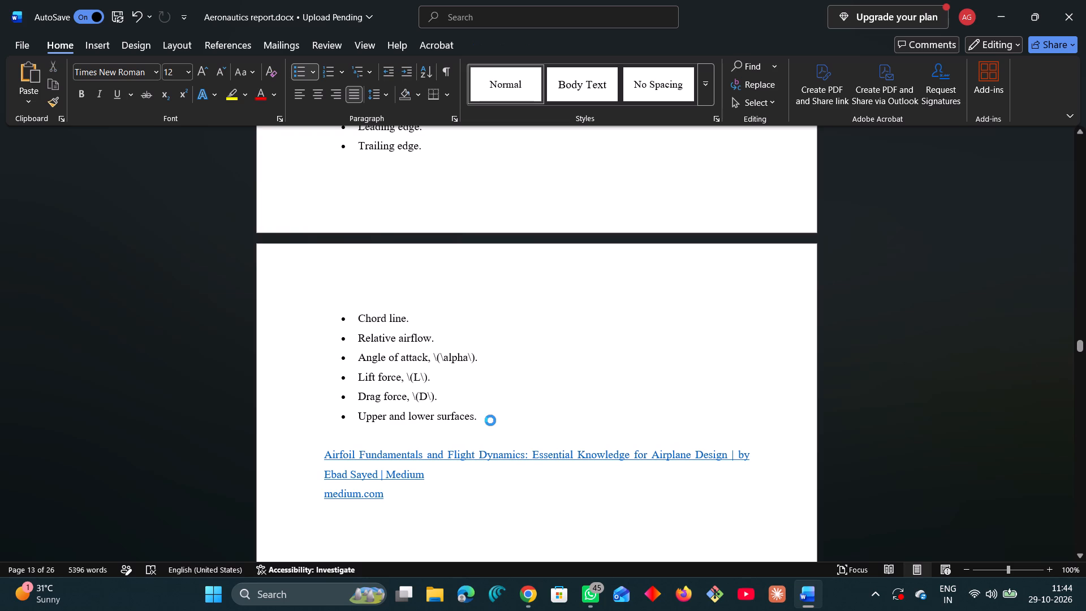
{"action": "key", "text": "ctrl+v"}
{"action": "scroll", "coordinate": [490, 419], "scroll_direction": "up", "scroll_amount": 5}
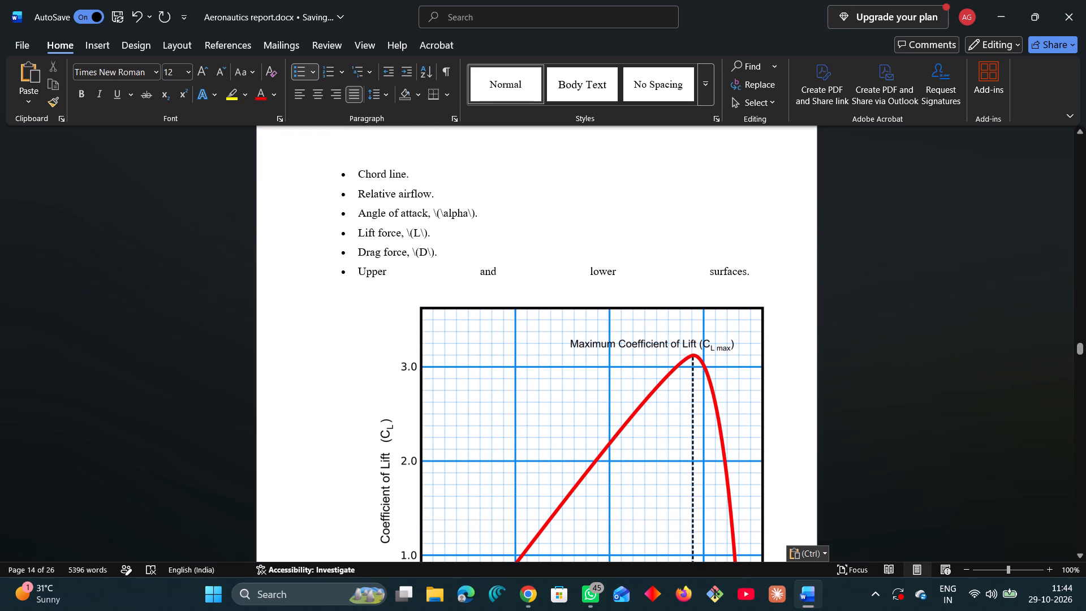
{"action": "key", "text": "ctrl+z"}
Paste the lift coefficient graph on its own unbulleted line below "Upper and lower surfaces." in section 3.3.
{"action": "key", "text": "Return"}
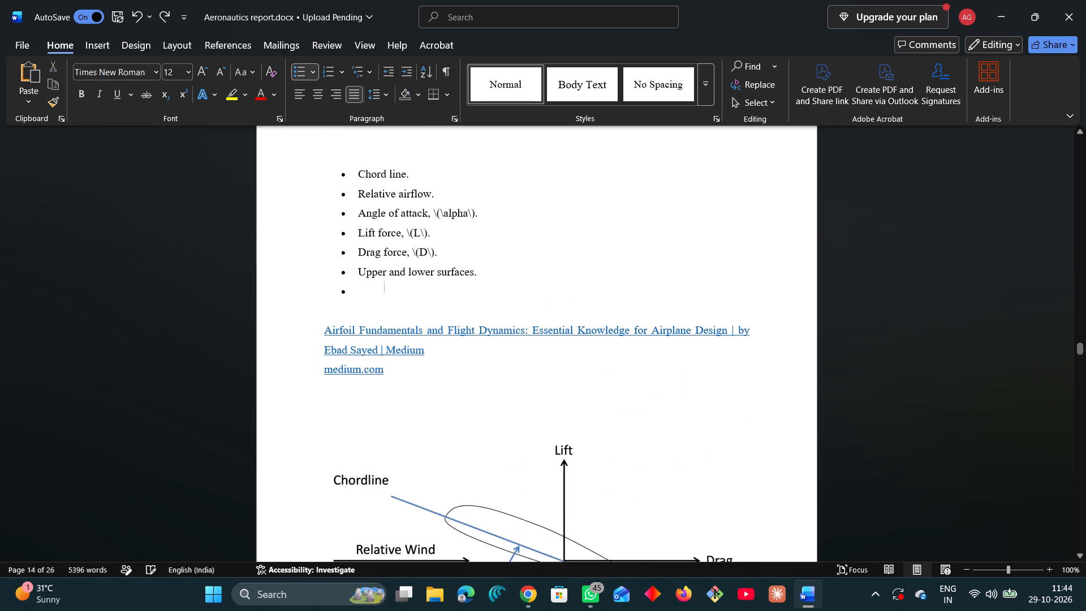
{"action": "key", "text": "ctrl+v"}
{"action": "scroll", "coordinate": [477, 325], "scroll_direction": "up", "scroll_amount": 5}
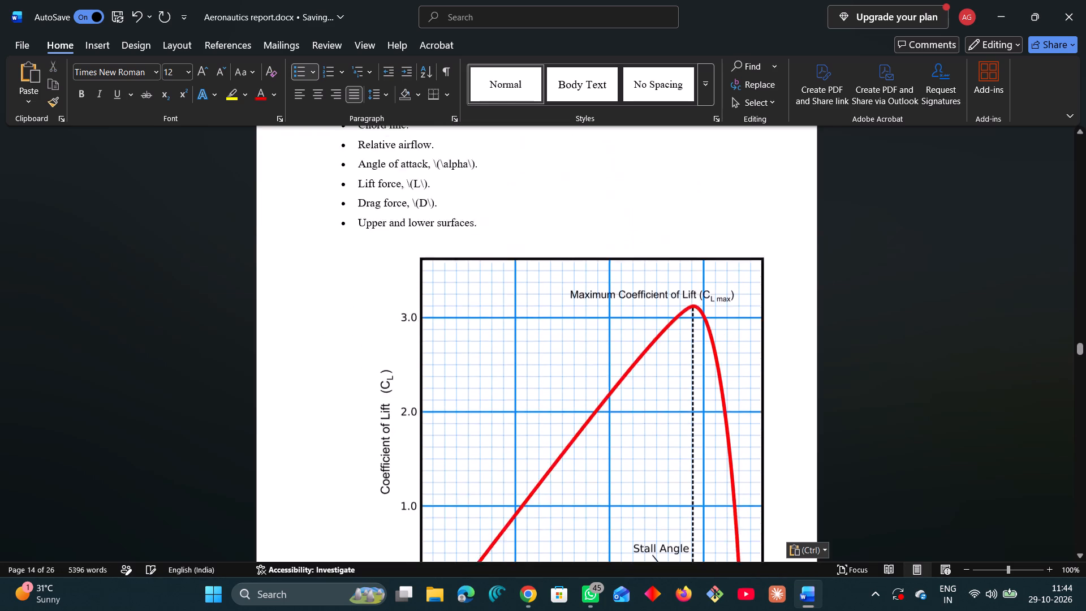
{"action": "scroll", "coordinate": [424, 306], "scroll_direction": "down", "scroll_amount": 10}
{"action": "left_click", "coordinate": [377, 359]}
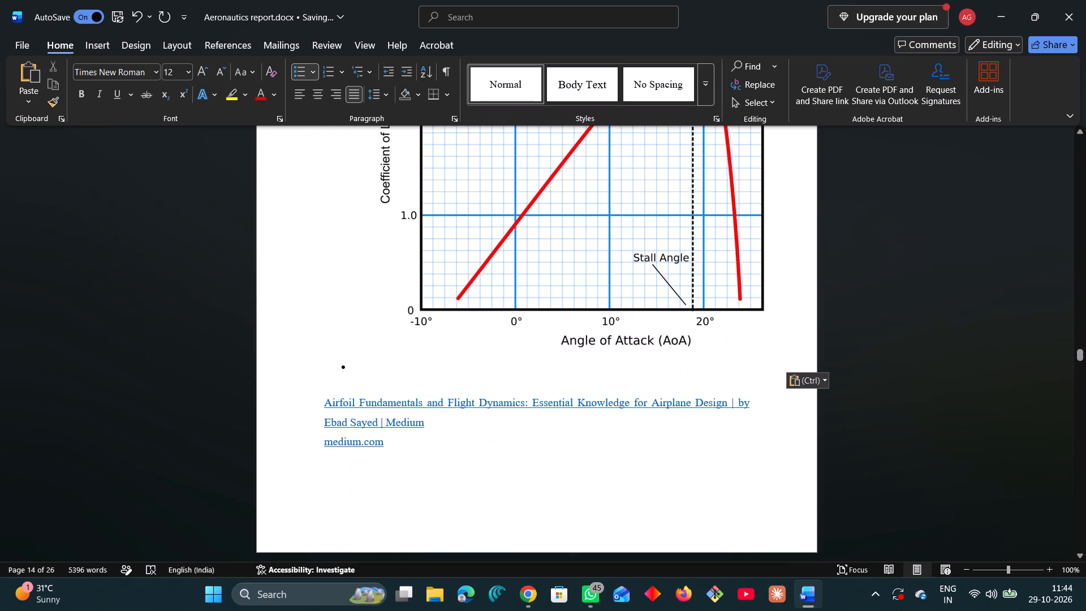
{"action": "left_click", "coordinate": [344, 364]}
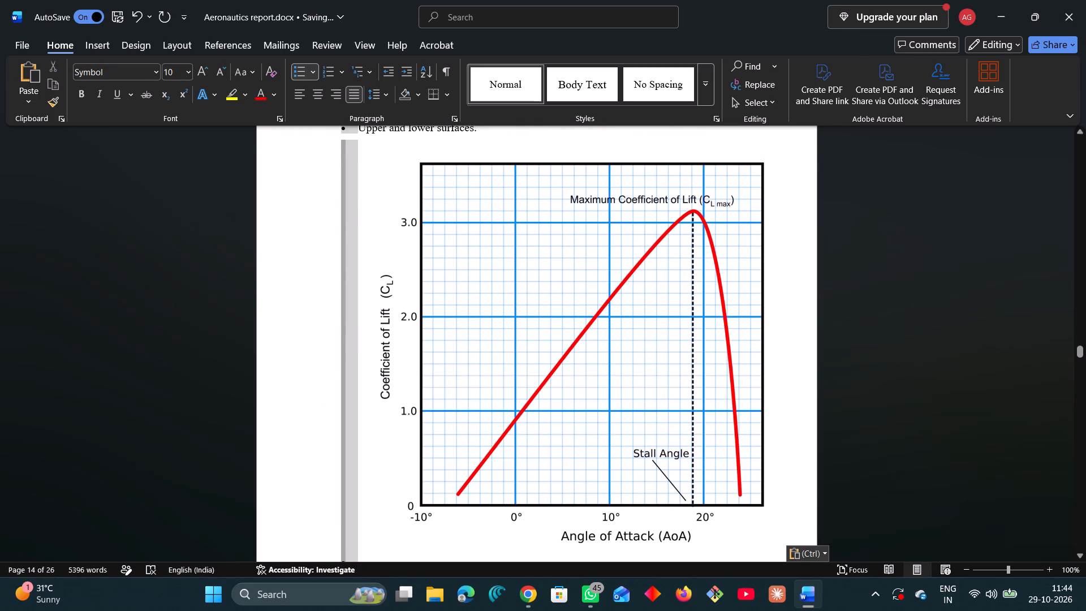
{"action": "key", "text": "ctrl+z"}
{"action": "key", "text": "Return"}
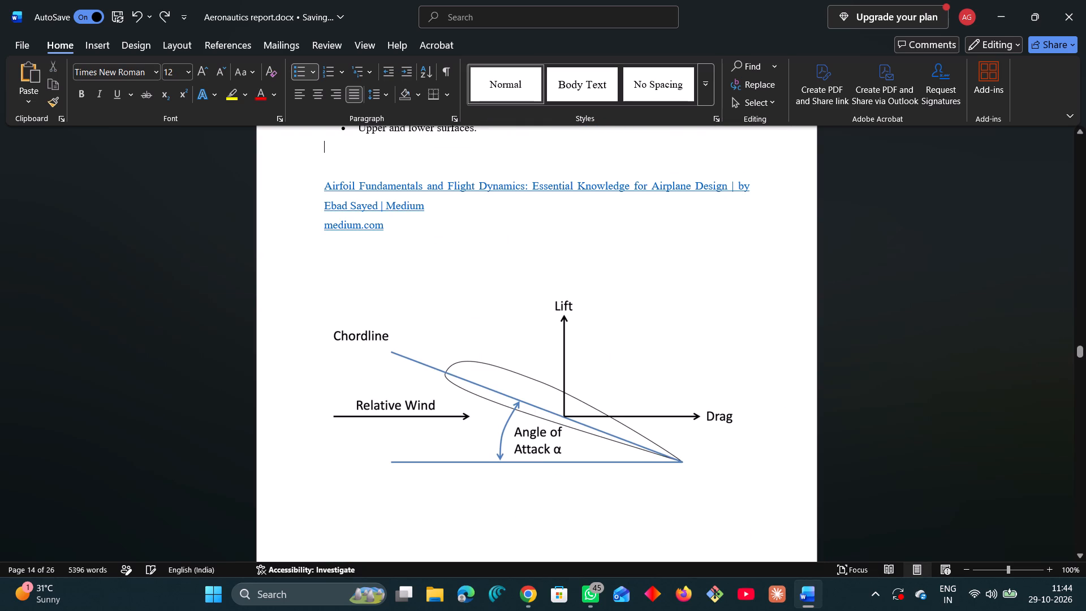
{"action": "key", "text": "ctrl+v"}
{"action": "scroll", "coordinate": [409, 305], "scroll_direction": "up", "scroll_amount": 4}
{"action": "scroll", "coordinate": [410, 303], "scroll_direction": "down", "scroll_amount": 2}
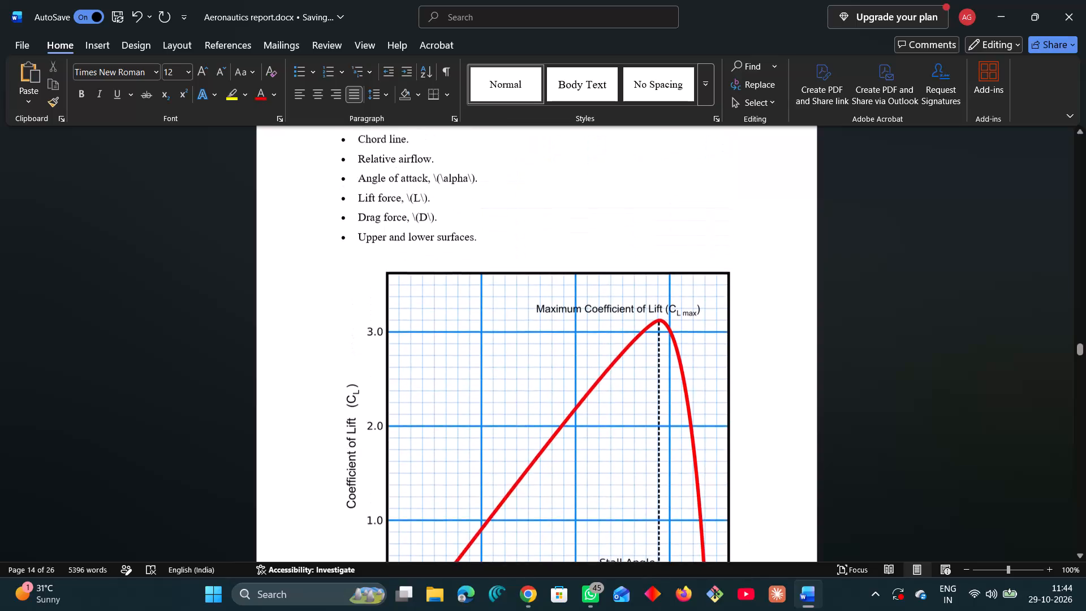
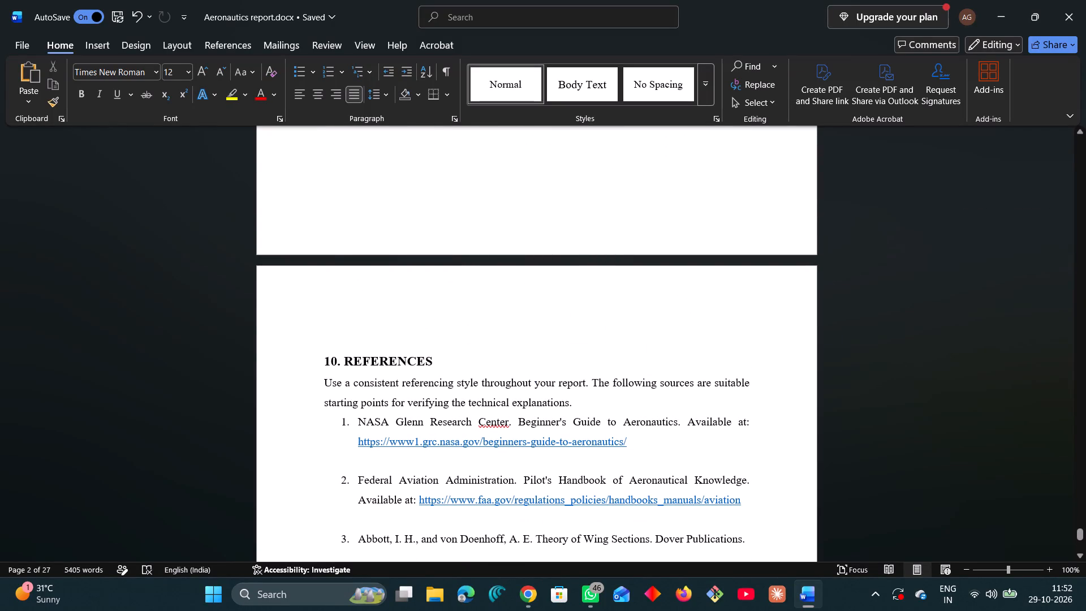
{"action": "left_click_drag", "start_coordinate": [587, 382], "coordinate": [330, 381]}
{"action": "key", "text": "BackSpace"}
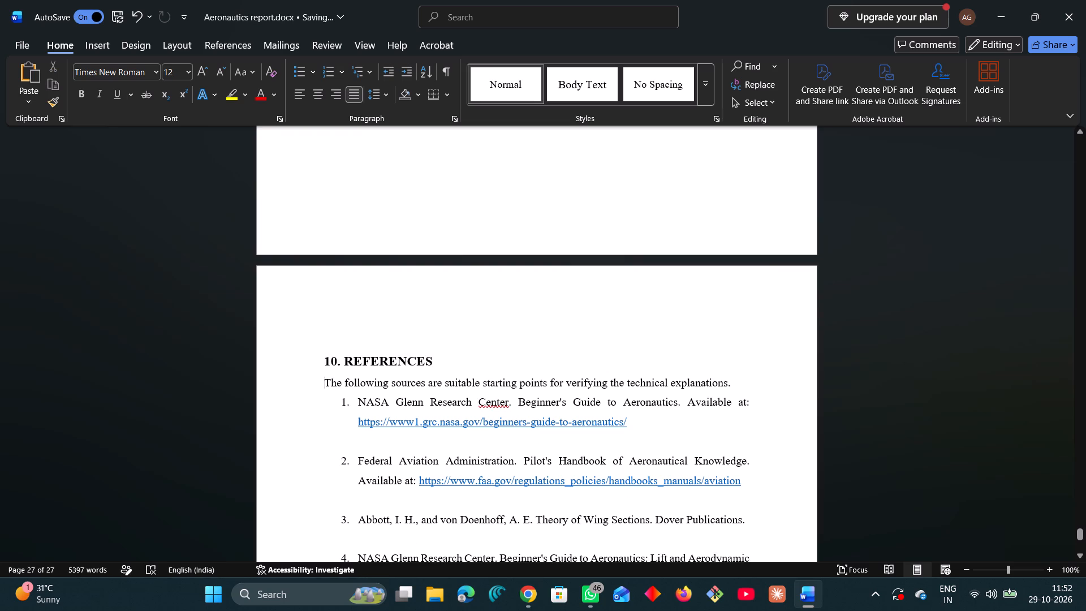
{"action": "left_click_drag", "start_coordinate": [740, 383], "coordinate": [316, 377]}
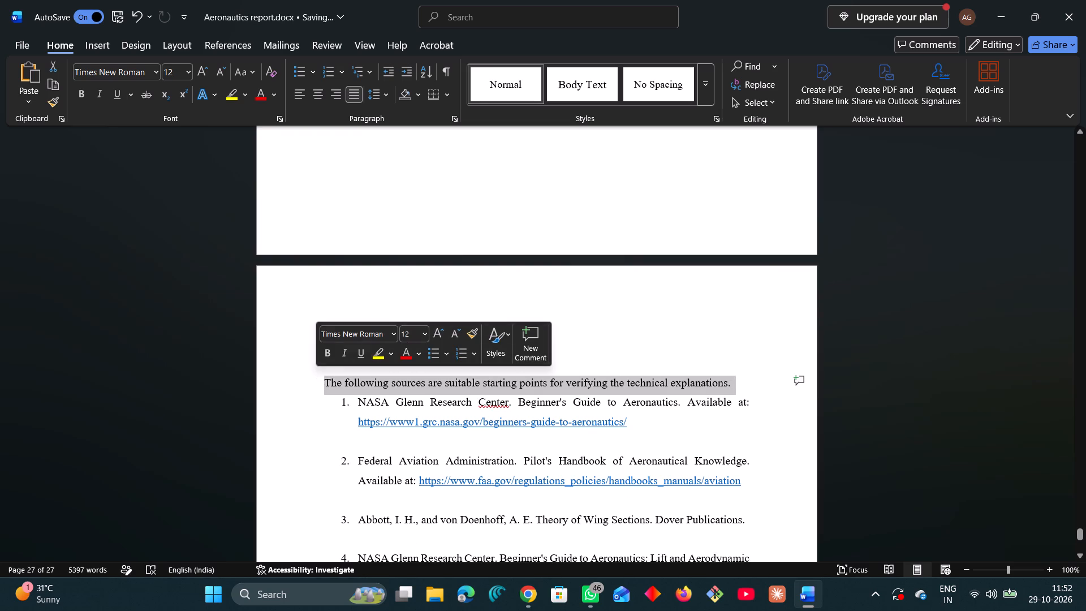
{"action": "left_click", "coordinate": [662, 326]}
Replace every flagged "airfoil" and "airfoils" in the Acknowledgements section with the spelling suggestions "air foil" and "air foils".
{"action": "scroll", "coordinate": [636, 346], "scroll_direction": "up", "scroll_amount": 15}
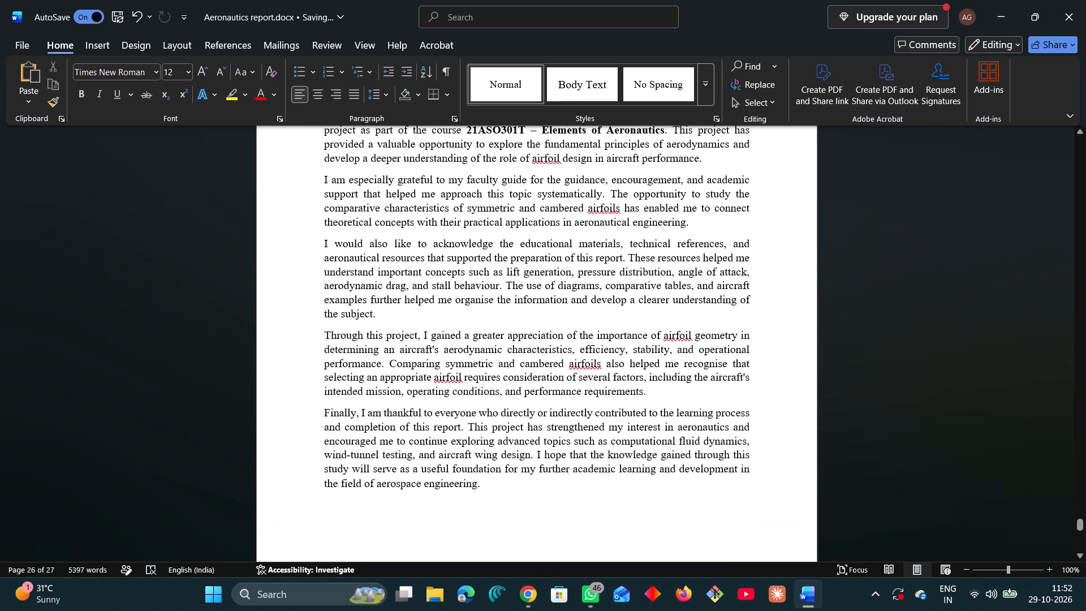
{"action": "scroll", "coordinate": [578, 383], "scroll_direction": "up", "scroll_amount": 3}
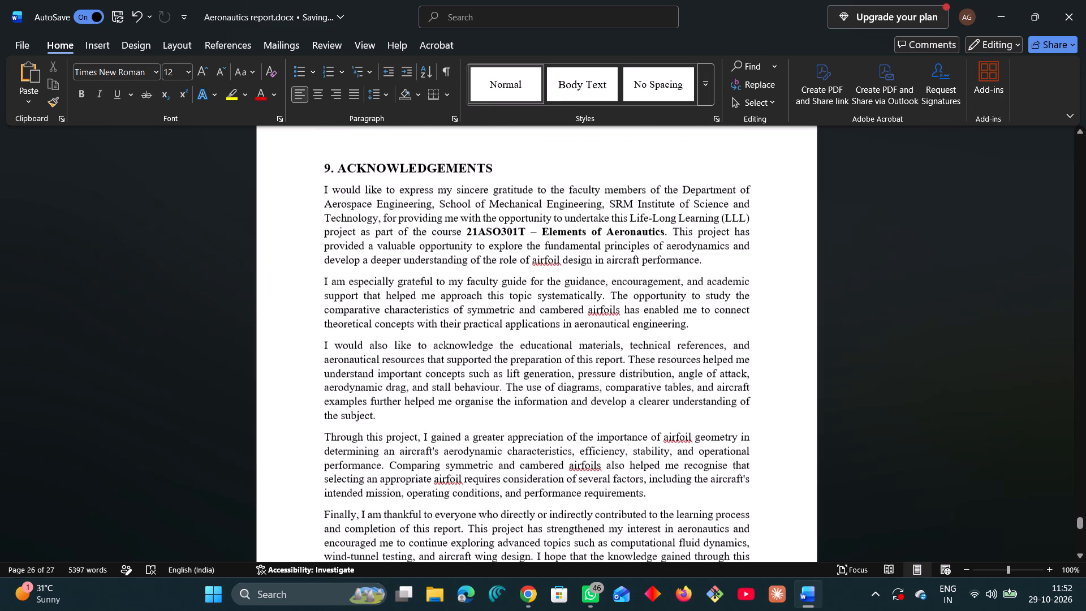
{"action": "scroll", "coordinate": [577, 383], "scroll_direction": "down", "scroll_amount": 1}
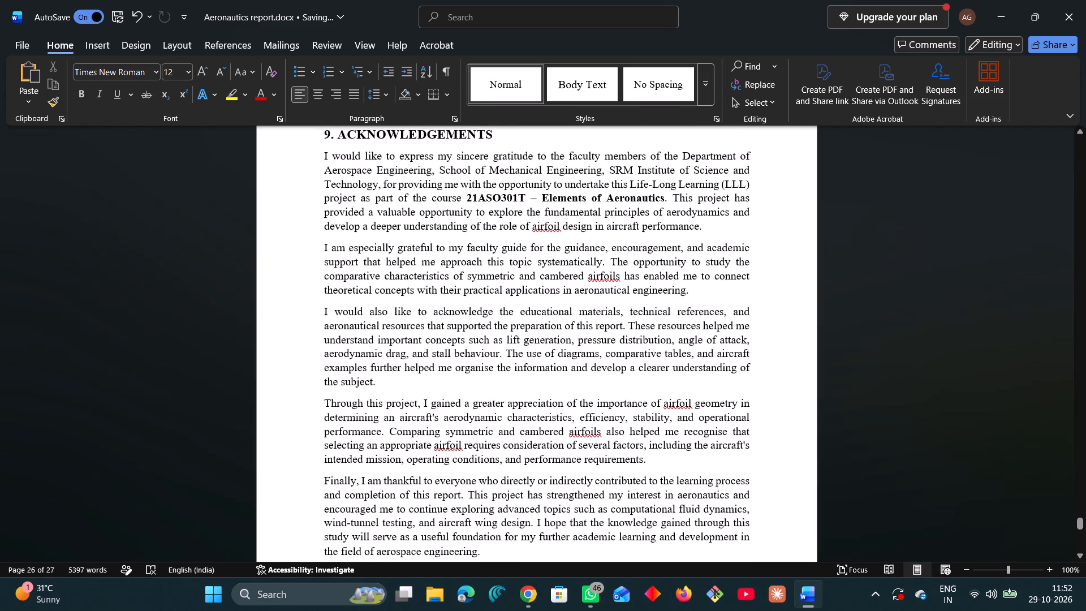
{"action": "right_click", "coordinate": [546, 226]}
{"action": "left_click", "coordinate": [508, 239]}
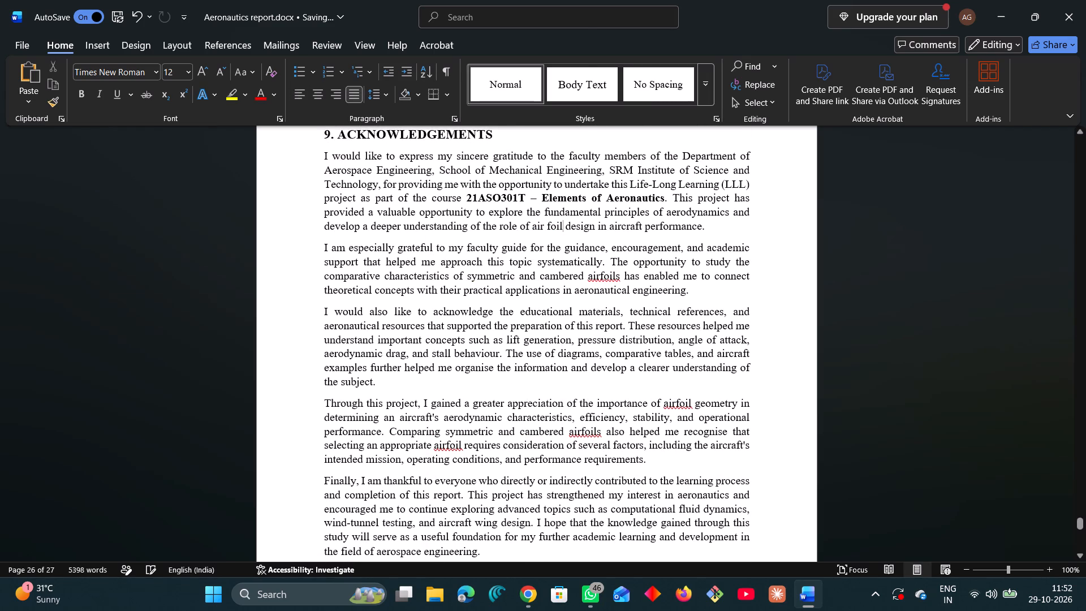
{"action": "right_click", "coordinate": [606, 274]}
{"action": "left_click", "coordinate": [532, 15]}
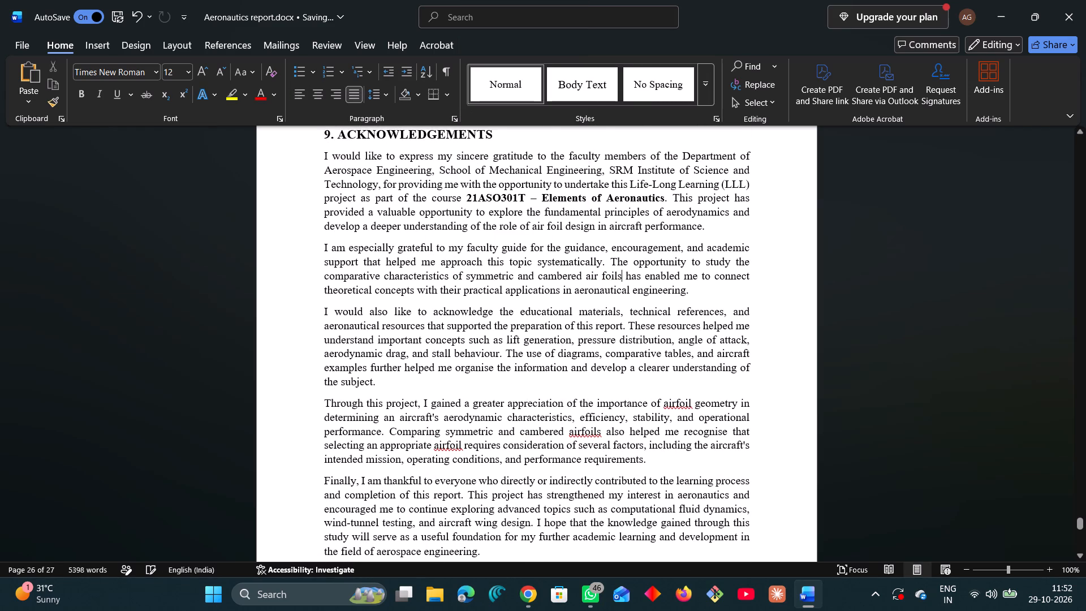
{"action": "right_click", "coordinate": [688, 400]}
{"action": "left_click", "coordinate": [632, 80]}
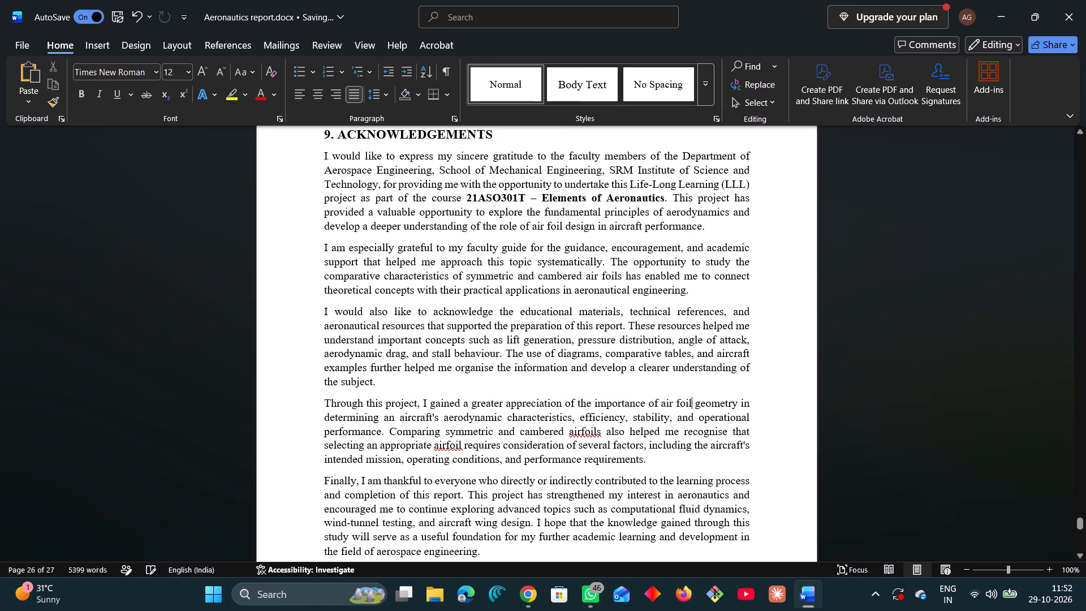
{"action": "right_click", "coordinate": [593, 429]}
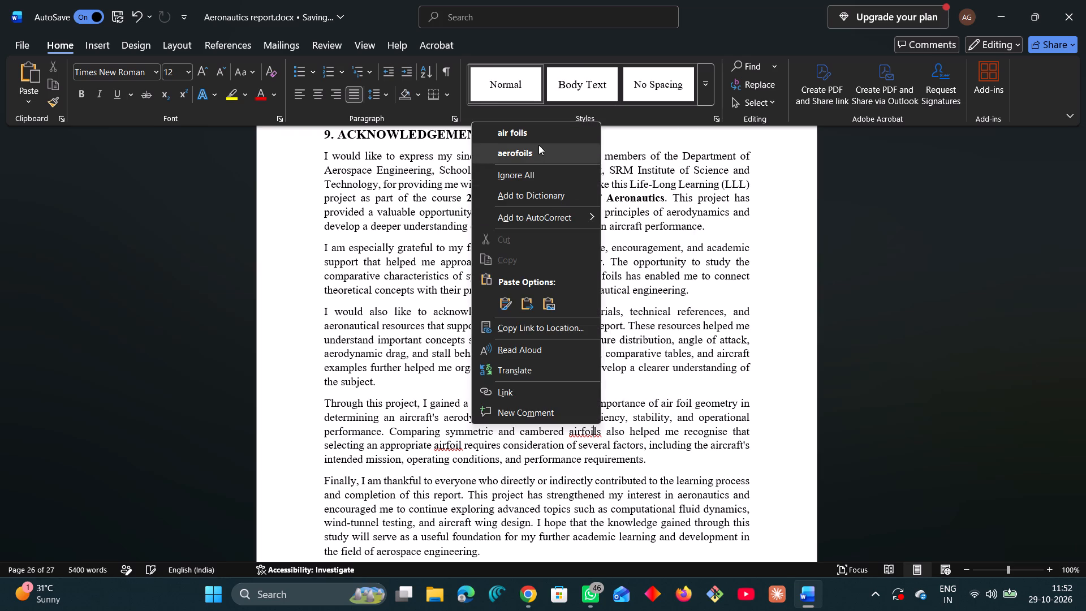
{"action": "left_click", "coordinate": [537, 141]}
{"action": "right_click", "coordinate": [451, 449]}
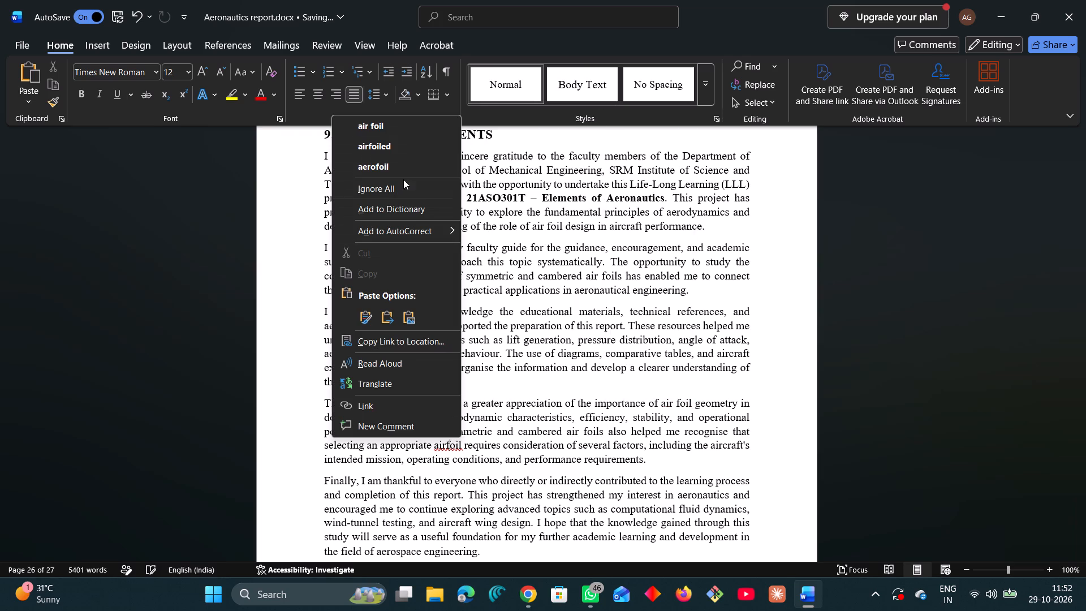
{"action": "left_click", "coordinate": [395, 132]}
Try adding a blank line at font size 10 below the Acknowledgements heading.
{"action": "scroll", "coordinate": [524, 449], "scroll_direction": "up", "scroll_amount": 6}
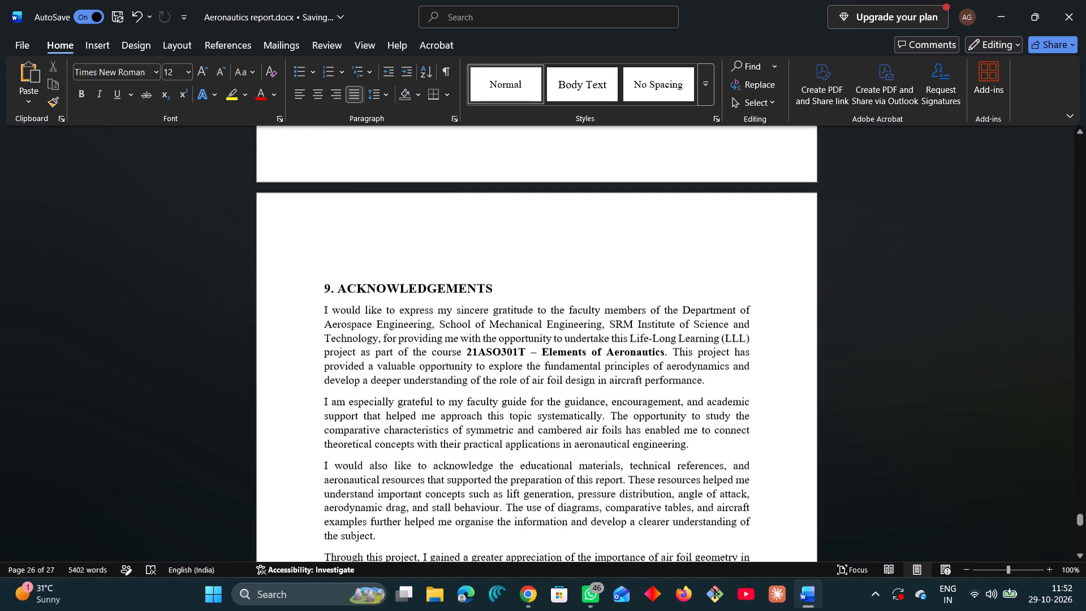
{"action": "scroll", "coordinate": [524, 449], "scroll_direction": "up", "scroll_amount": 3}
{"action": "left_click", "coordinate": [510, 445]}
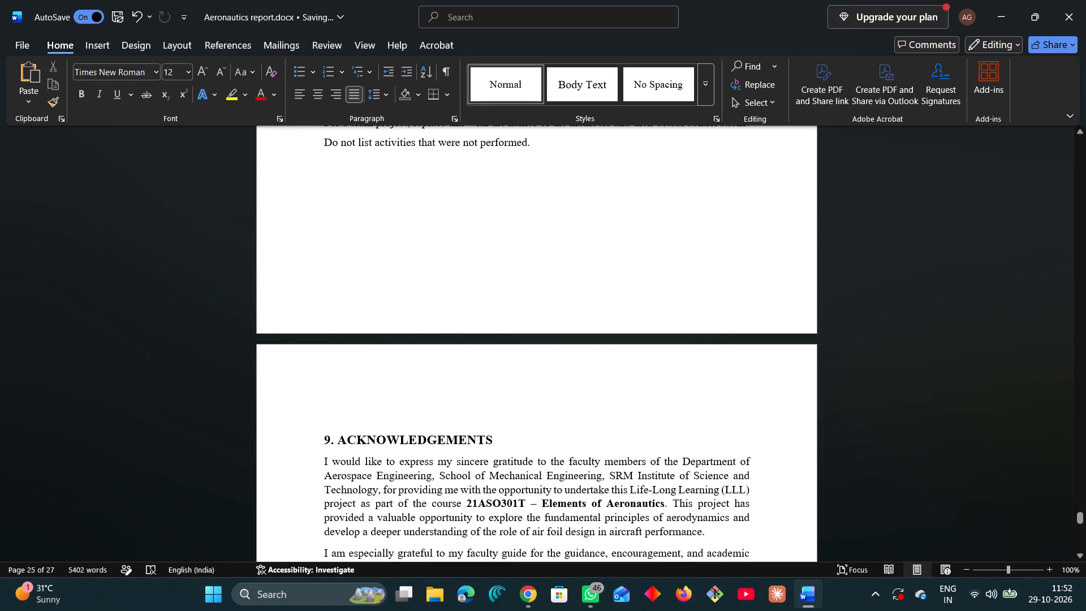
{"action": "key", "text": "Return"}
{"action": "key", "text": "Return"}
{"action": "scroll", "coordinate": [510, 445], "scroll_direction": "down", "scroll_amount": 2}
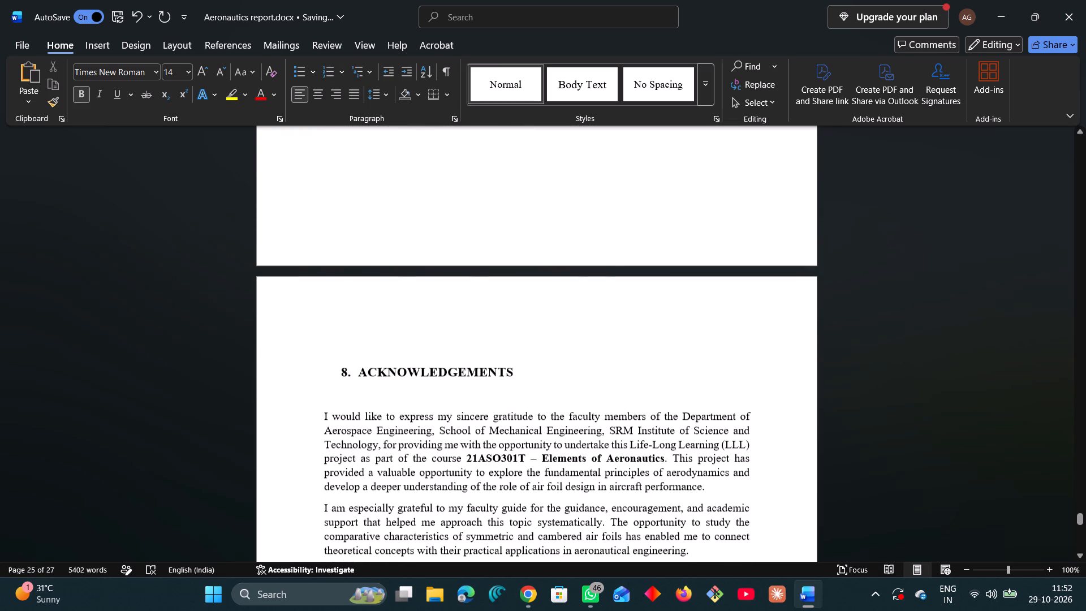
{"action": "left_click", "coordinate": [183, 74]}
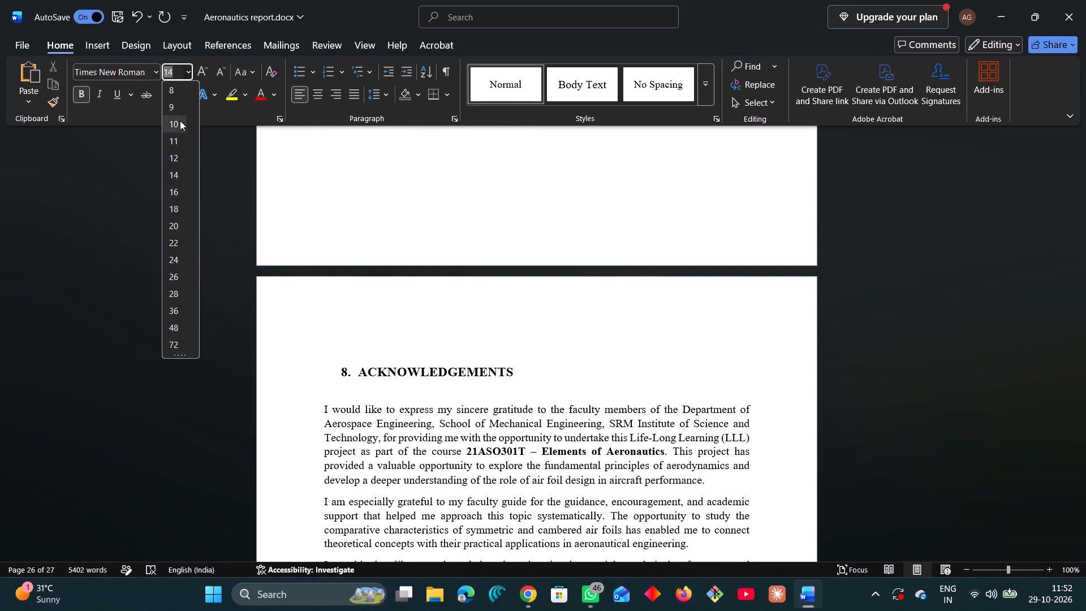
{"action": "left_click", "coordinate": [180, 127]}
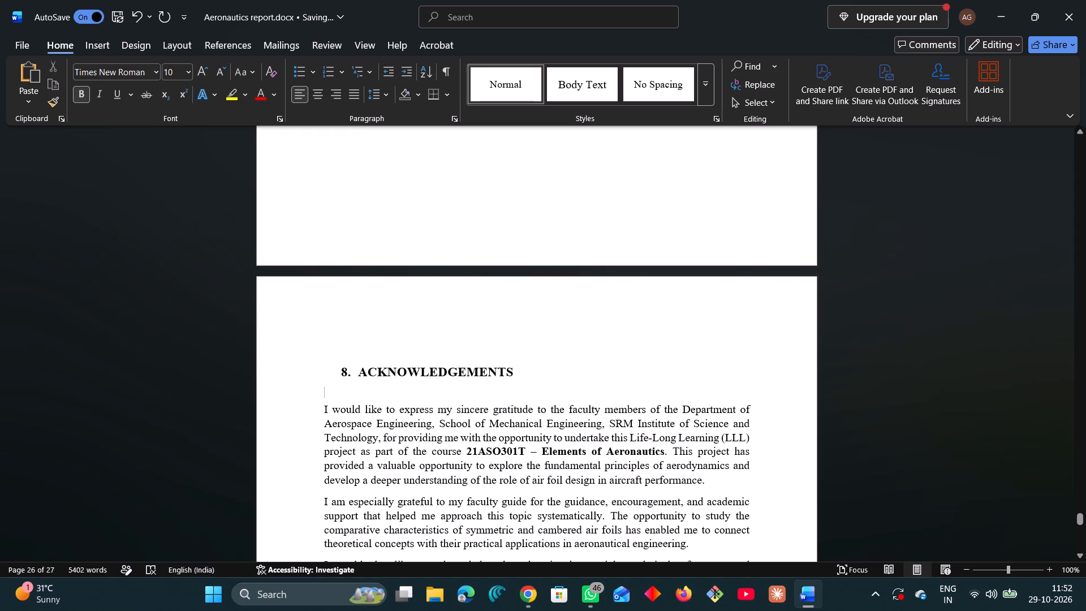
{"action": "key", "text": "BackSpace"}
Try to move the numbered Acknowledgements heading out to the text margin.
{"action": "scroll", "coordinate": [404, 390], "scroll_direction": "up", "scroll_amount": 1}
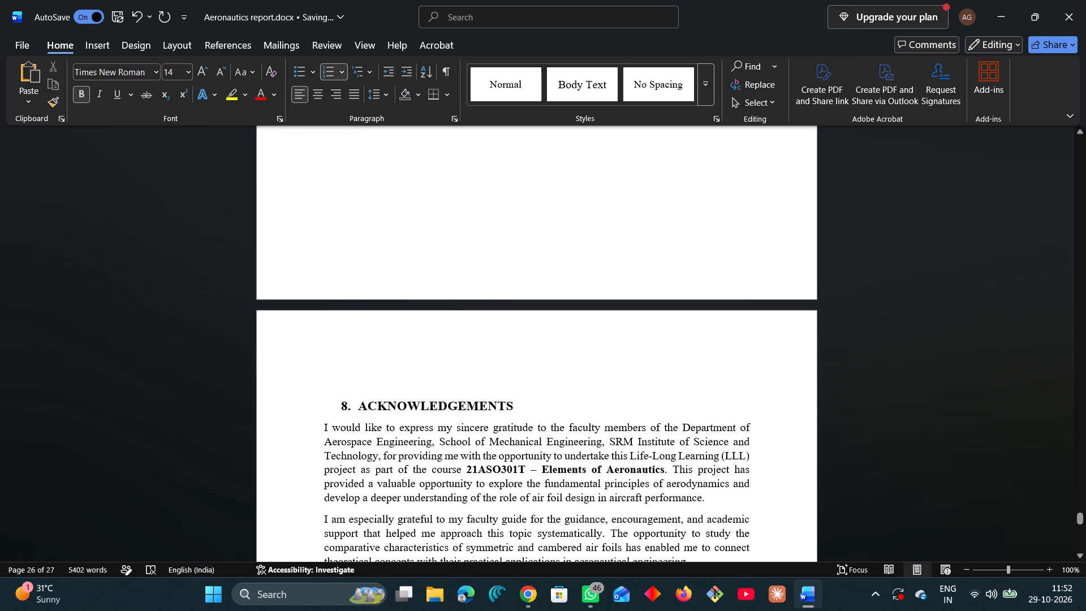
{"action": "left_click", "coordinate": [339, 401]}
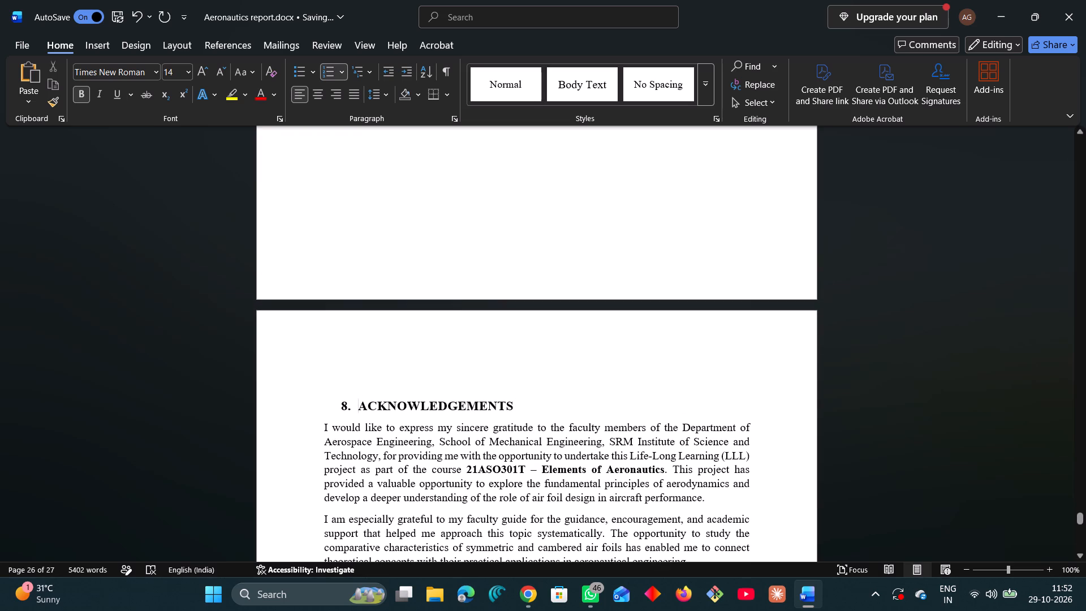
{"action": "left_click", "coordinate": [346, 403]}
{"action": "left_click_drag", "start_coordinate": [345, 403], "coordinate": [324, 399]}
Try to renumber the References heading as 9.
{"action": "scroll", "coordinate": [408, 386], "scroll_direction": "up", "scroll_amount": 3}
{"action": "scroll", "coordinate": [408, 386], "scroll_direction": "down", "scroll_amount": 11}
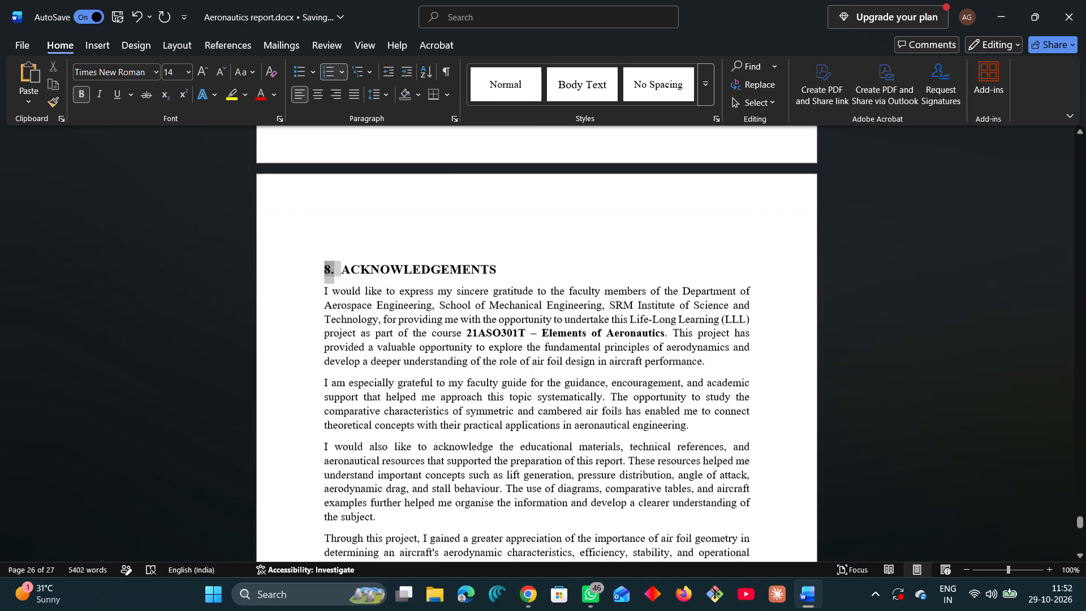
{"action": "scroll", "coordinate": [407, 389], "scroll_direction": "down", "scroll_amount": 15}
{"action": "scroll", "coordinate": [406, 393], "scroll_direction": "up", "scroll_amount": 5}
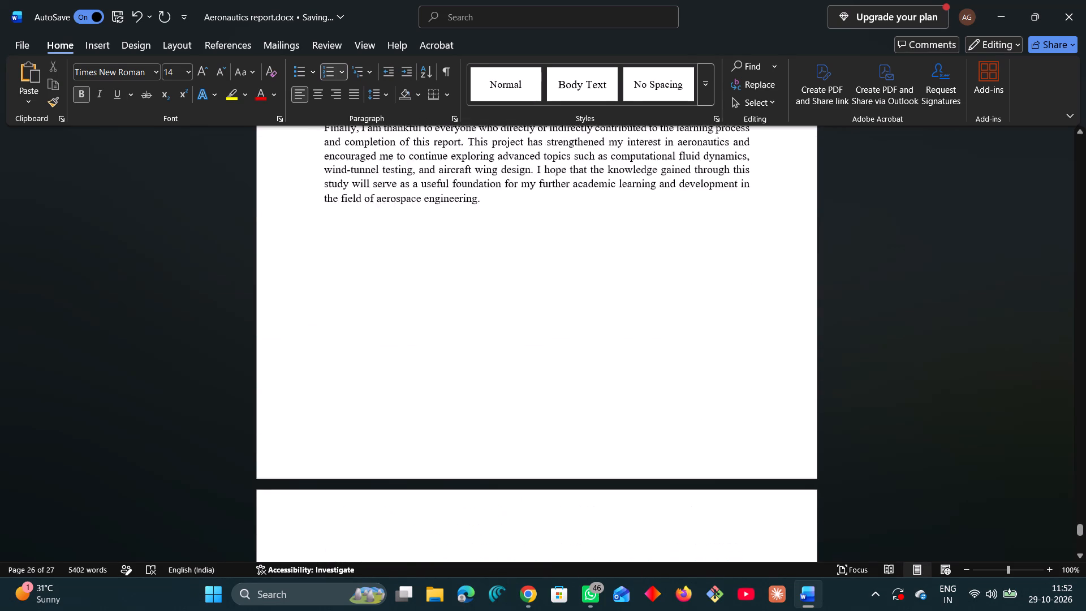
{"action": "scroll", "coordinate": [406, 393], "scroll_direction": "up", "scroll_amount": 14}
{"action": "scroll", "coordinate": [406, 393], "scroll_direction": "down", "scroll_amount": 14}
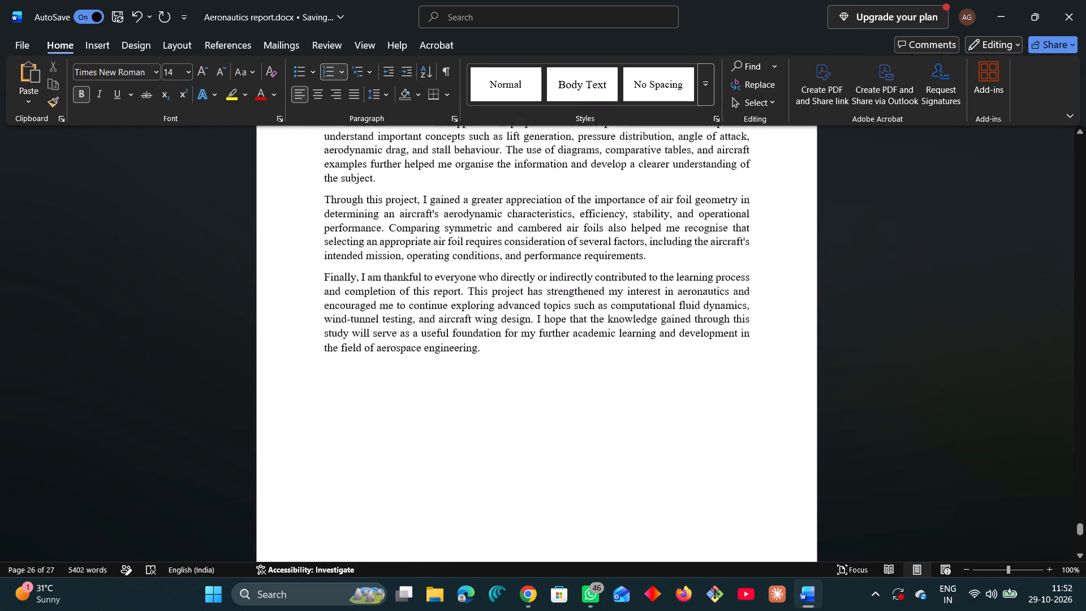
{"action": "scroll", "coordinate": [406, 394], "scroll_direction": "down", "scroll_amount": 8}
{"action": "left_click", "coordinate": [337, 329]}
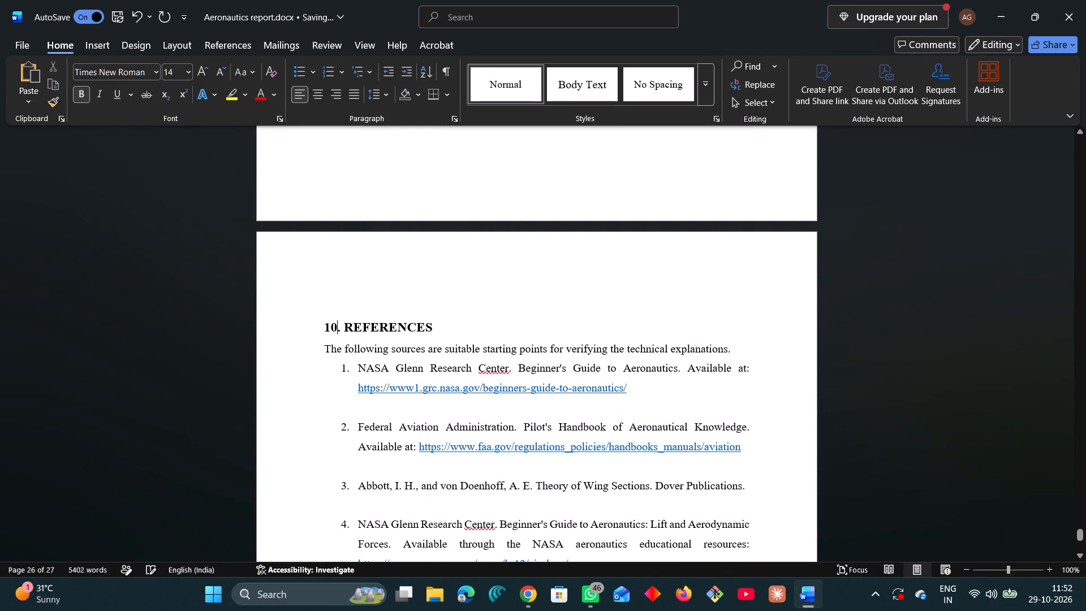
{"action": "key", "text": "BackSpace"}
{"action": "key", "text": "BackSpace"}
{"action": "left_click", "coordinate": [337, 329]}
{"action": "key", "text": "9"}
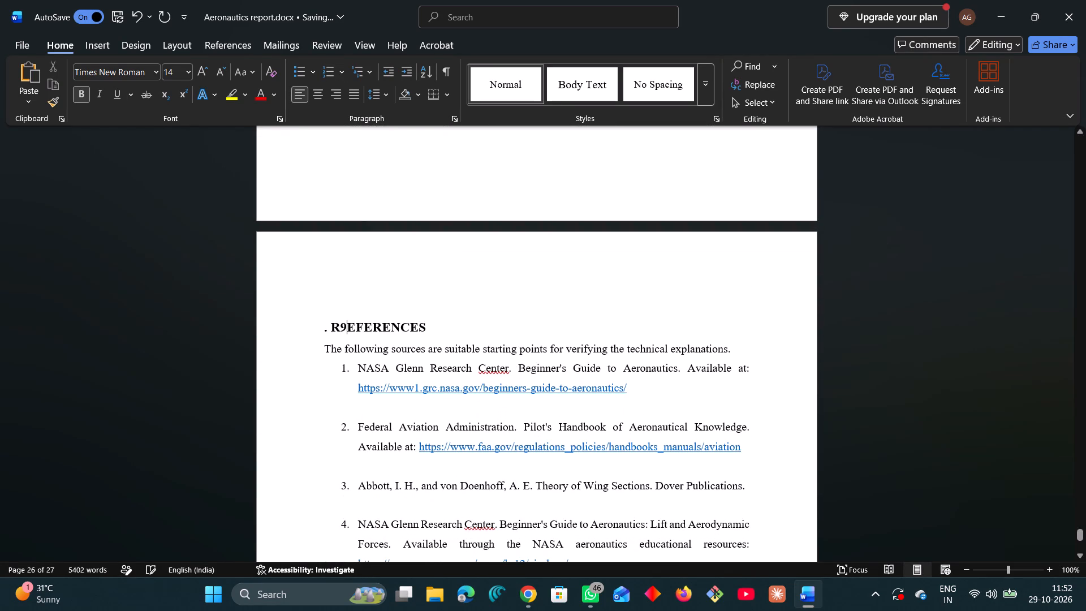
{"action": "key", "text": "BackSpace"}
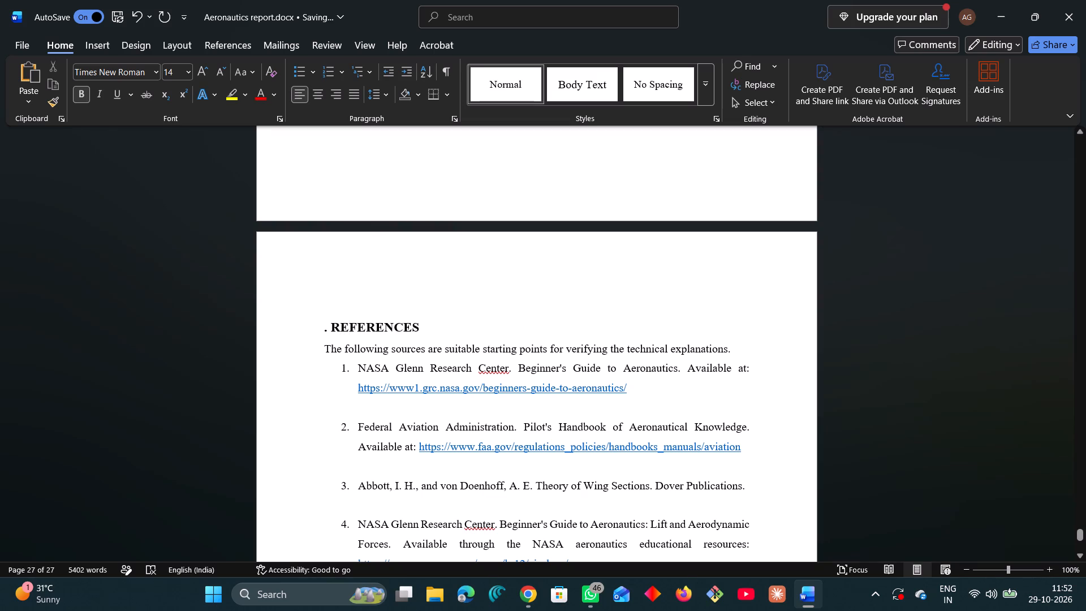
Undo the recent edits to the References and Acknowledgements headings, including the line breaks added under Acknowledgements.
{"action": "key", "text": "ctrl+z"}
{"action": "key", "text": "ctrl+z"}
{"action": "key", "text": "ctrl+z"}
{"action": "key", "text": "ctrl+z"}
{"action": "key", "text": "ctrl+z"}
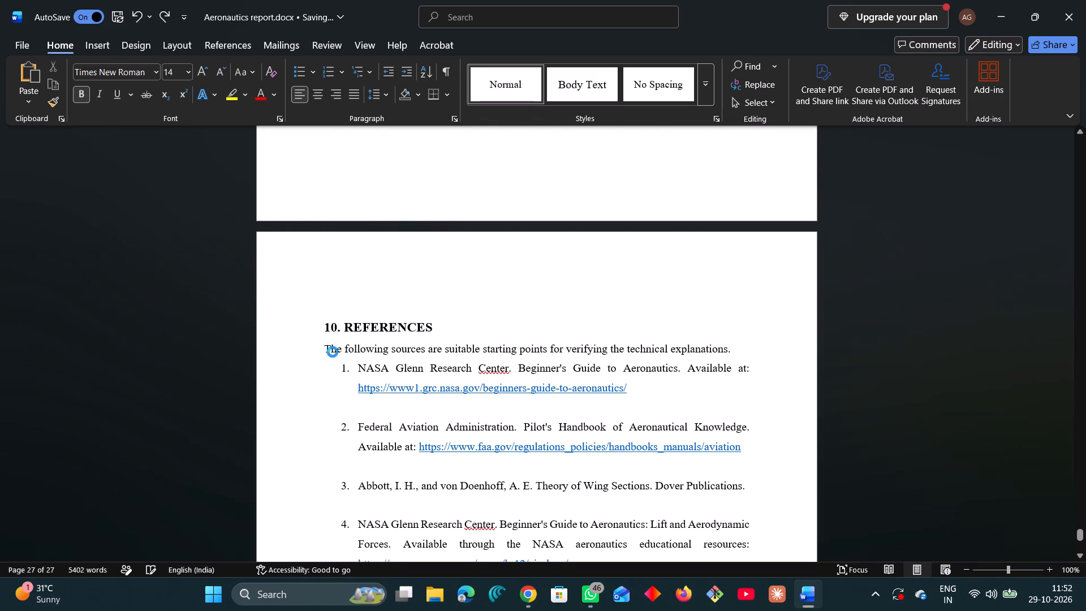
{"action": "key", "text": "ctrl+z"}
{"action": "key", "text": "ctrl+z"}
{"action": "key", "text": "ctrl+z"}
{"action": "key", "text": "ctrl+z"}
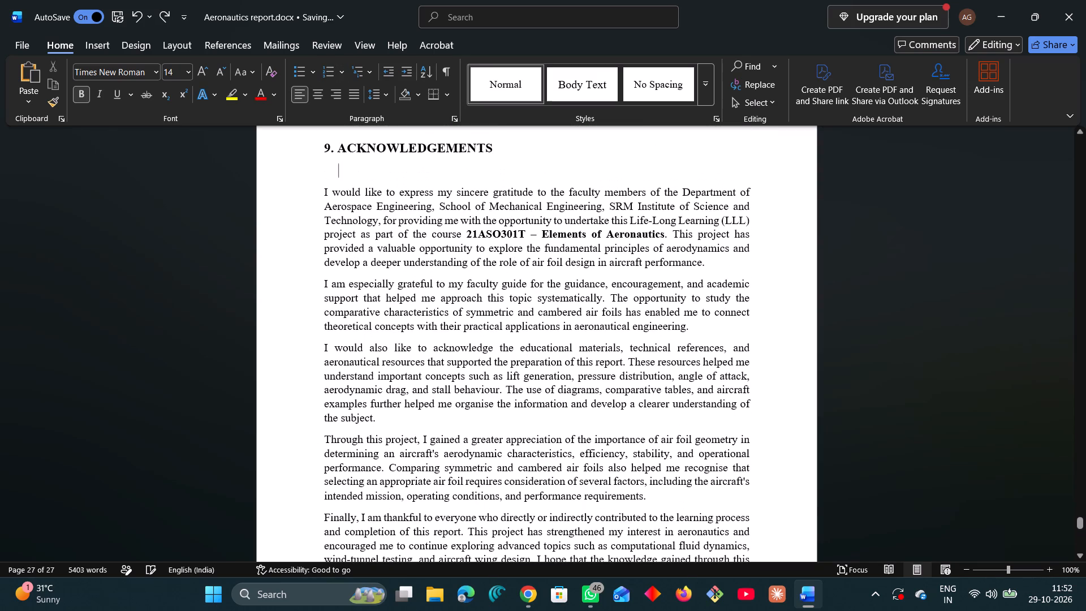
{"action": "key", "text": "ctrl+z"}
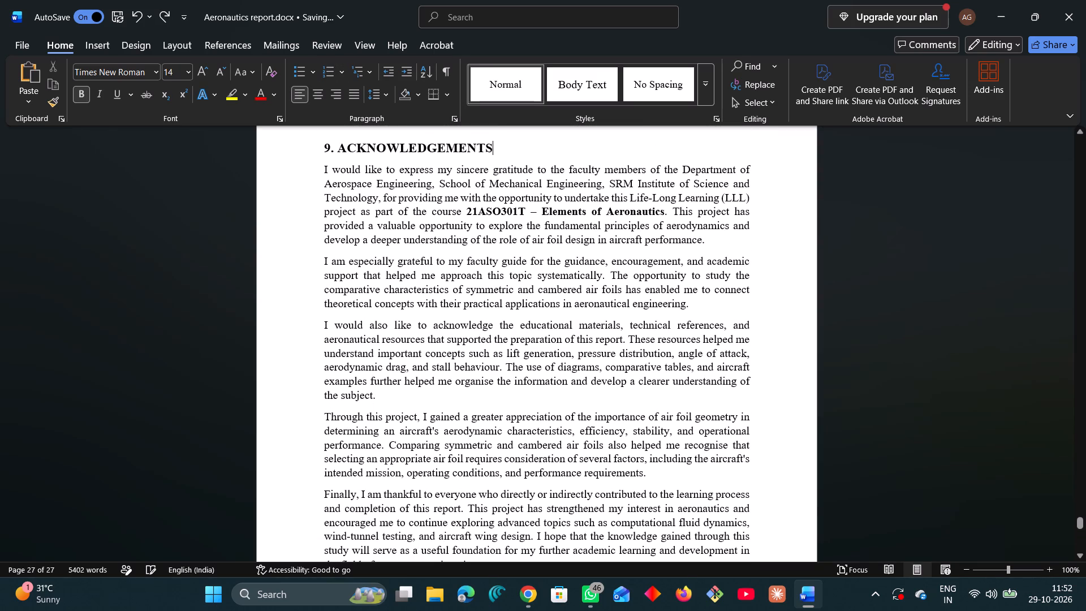
Remove the blank line above the Acknowledgements heading.
{"action": "scroll", "coordinate": [333, 352], "scroll_direction": "up", "scroll_amount": 4}
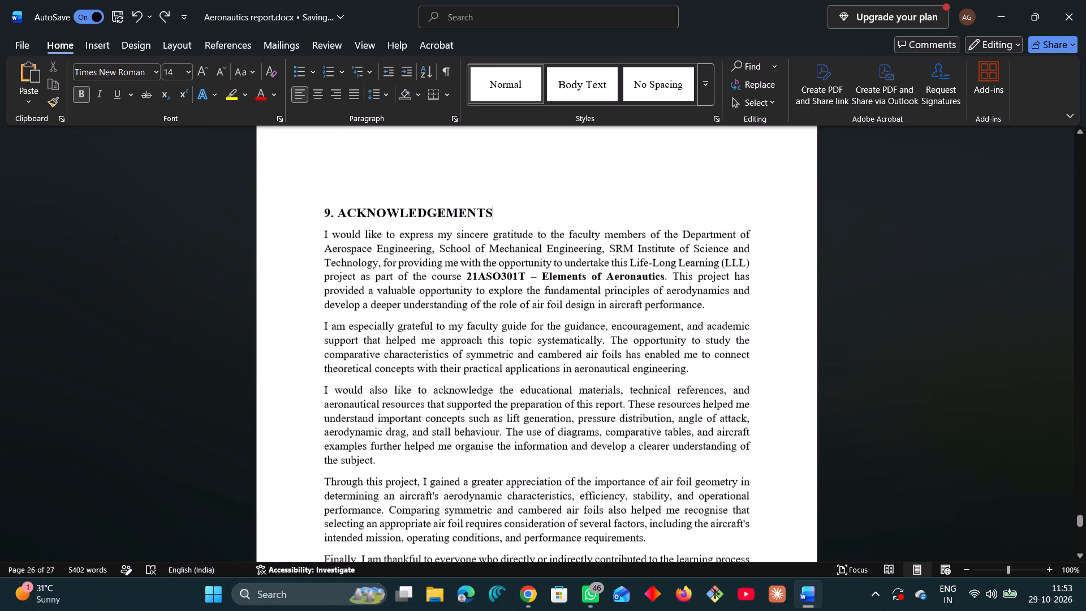
{"action": "scroll", "coordinate": [333, 352], "scroll_direction": "up", "scroll_amount": 7}
{"action": "left_click", "coordinate": [337, 477]}
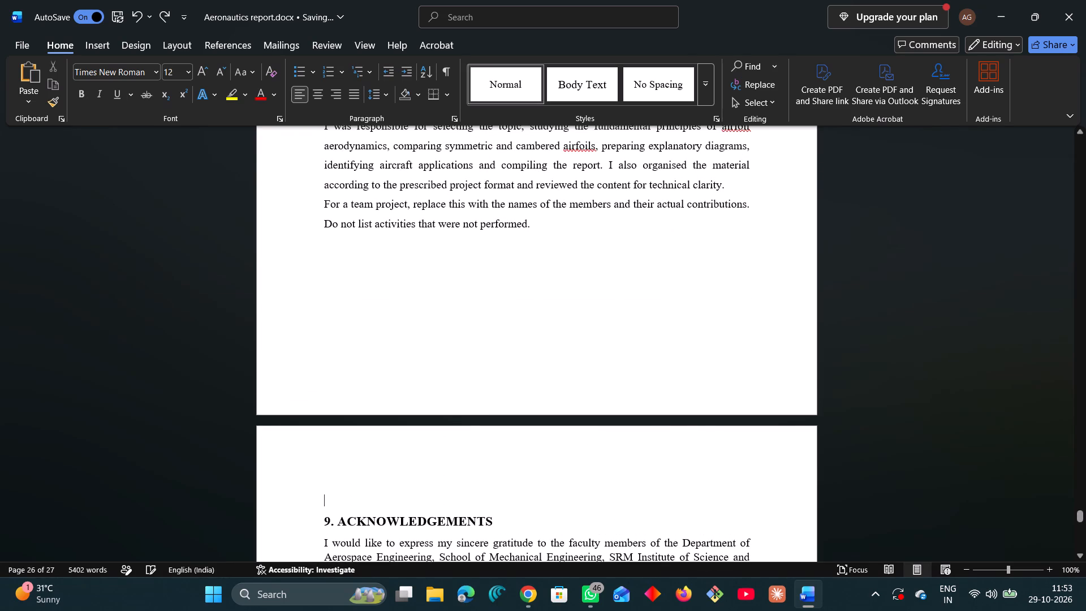
{"action": "key", "text": "BackSpace"}
Delete the leftover team-project instruction, including "Do not list activities that were not performed.", from the end of section 8.2 Team contributions.
{"action": "scroll", "coordinate": [339, 470], "scroll_direction": "up", "scroll_amount": 10}
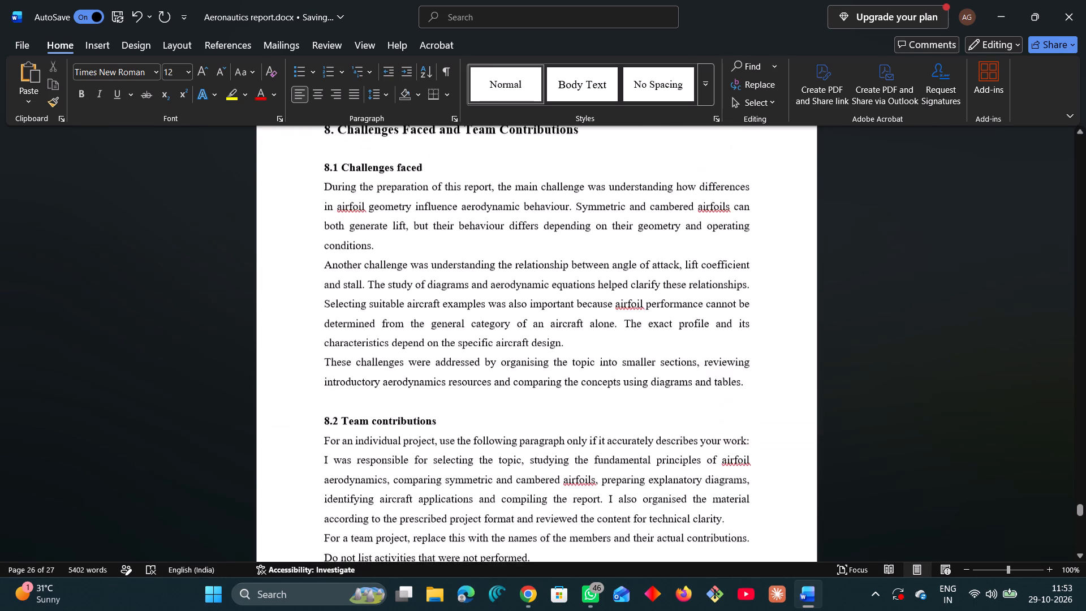
{"action": "scroll", "coordinate": [338, 467], "scroll_direction": "down", "scroll_amount": 2}
{"action": "scroll", "coordinate": [338, 467], "scroll_direction": "up", "scroll_amount": 1}
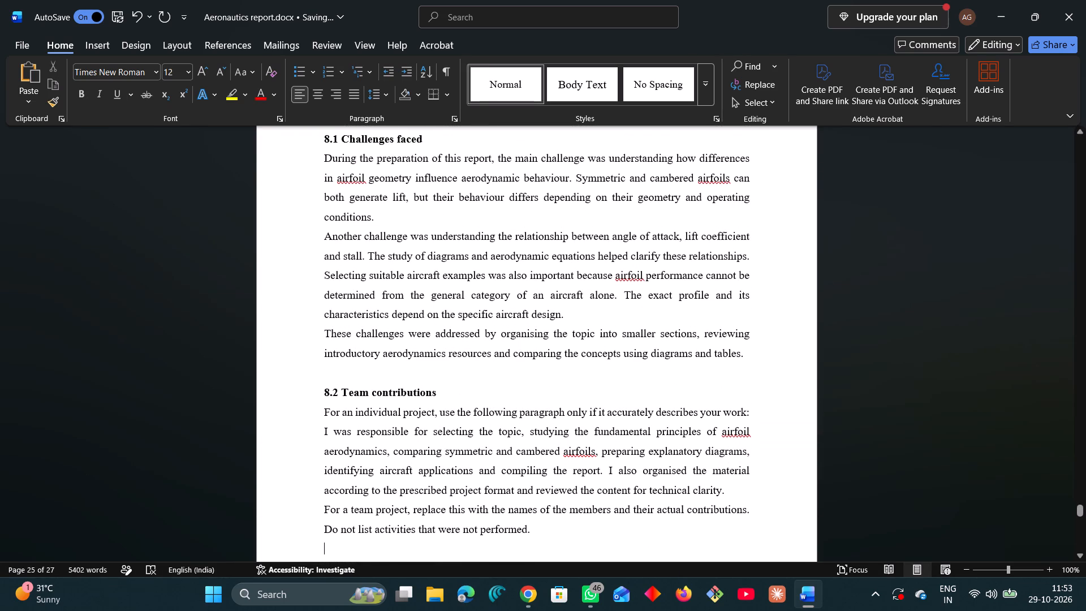
{"action": "left_click_drag", "start_coordinate": [532, 530], "coordinate": [357, 520]}
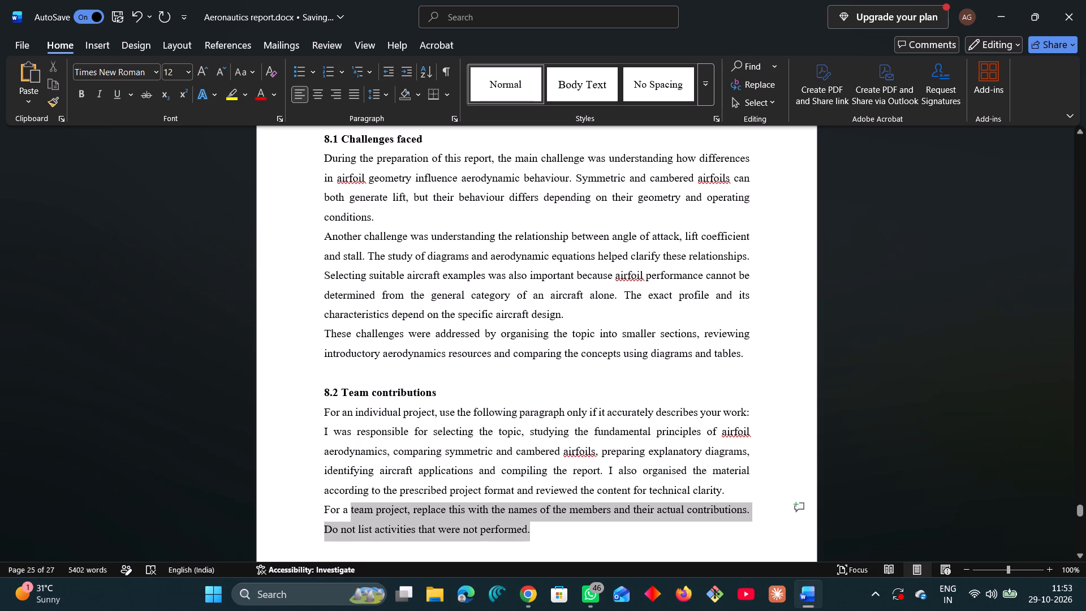
{"action": "left_click_drag", "start_coordinate": [357, 520], "coordinate": [343, 512]}
{"action": "left_click_drag", "start_coordinate": [343, 512], "coordinate": [330, 505]}
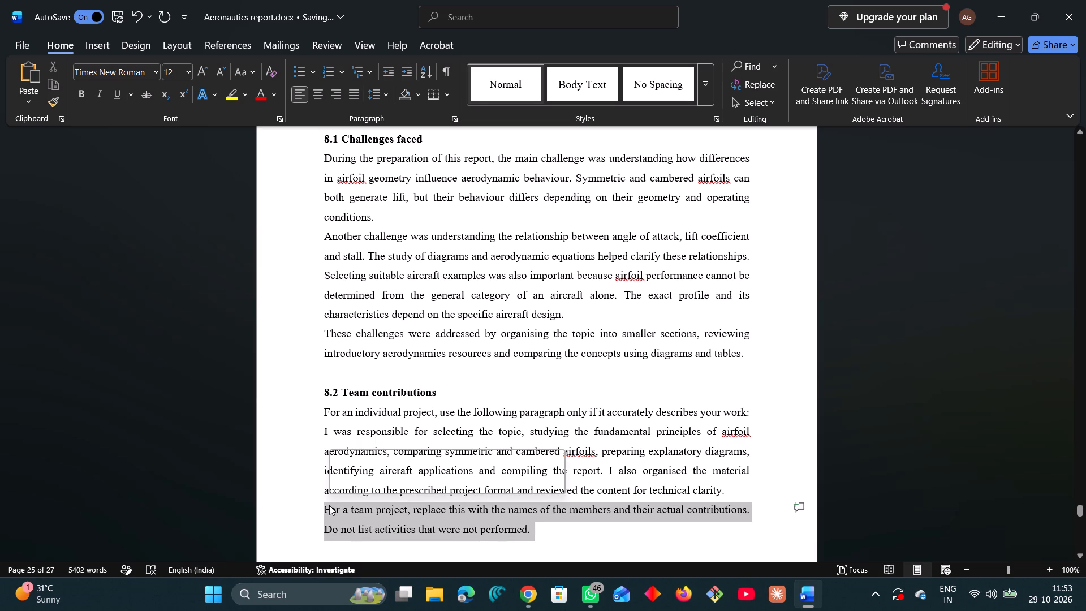
{"action": "key", "text": "BackSpace"}
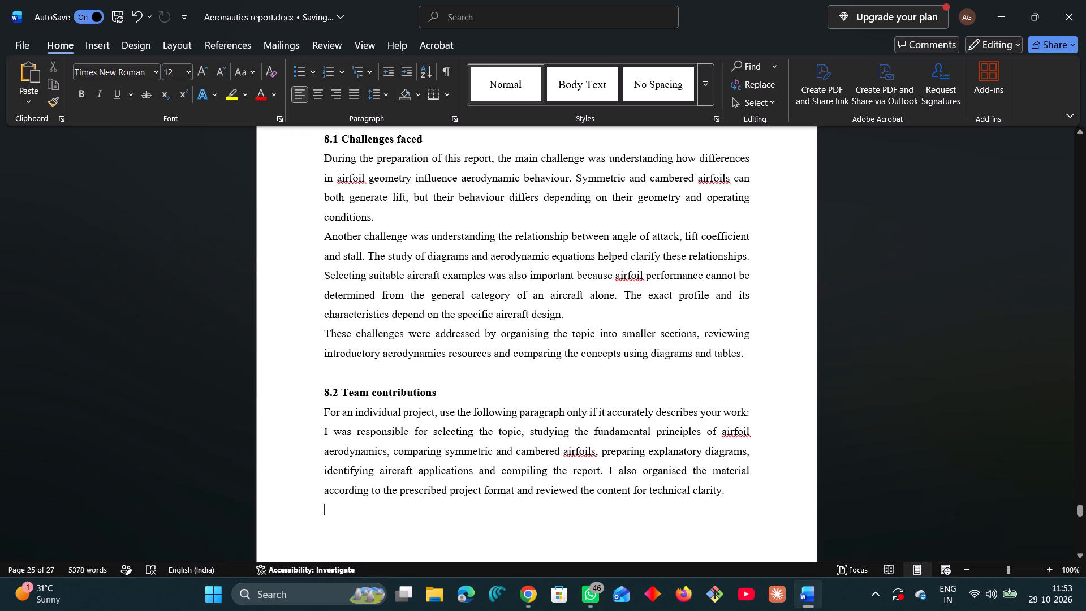
Delete the entire section 8.2 Team contributions, including its heading and the individual-project paragraph.
{"action": "left_click_drag", "start_coordinate": [610, 469], "coordinate": [745, 487]}
{"action": "left_click", "coordinate": [745, 492]}
{"action": "left_click_drag", "start_coordinate": [322, 414], "coordinate": [327, 414]}
{"action": "left_click_drag", "start_coordinate": [327, 414], "coordinate": [756, 495]}
{"action": "left_click", "coordinate": [755, 505]}
{"action": "left_click_drag", "start_coordinate": [751, 509], "coordinate": [623, 476]}
{"action": "left_click_drag", "start_coordinate": [623, 476], "coordinate": [333, 381]}
{"action": "key", "text": "BackSpace"}
Insert a page break after the last paragraph of section 8.1, ahead of the 9. ACKNOWLEDGEMENTS heading.
{"action": "scroll", "coordinate": [380, 397], "scroll_direction": "up", "scroll_amount": 2}
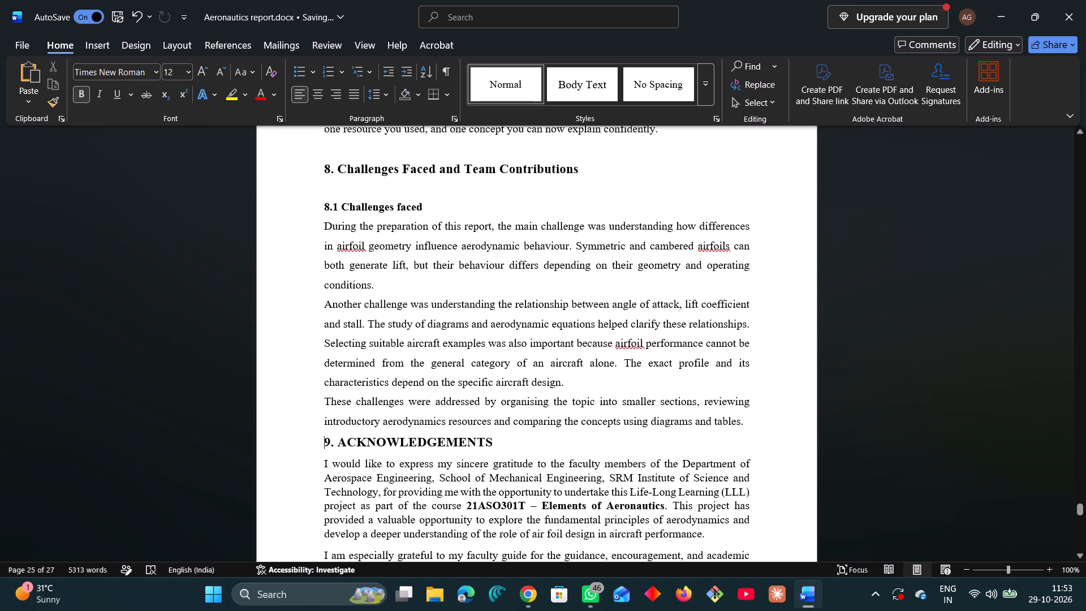
{"action": "left_click", "coordinate": [755, 428]}
{"action": "key", "text": "ctrl+Return"}
Replace the three flagged spellings in section 8.1 Challenges faced with the suggested "air foil" and "air foils".
{"action": "scroll", "coordinate": [697, 424], "scroll_direction": "up", "scroll_amount": 8}
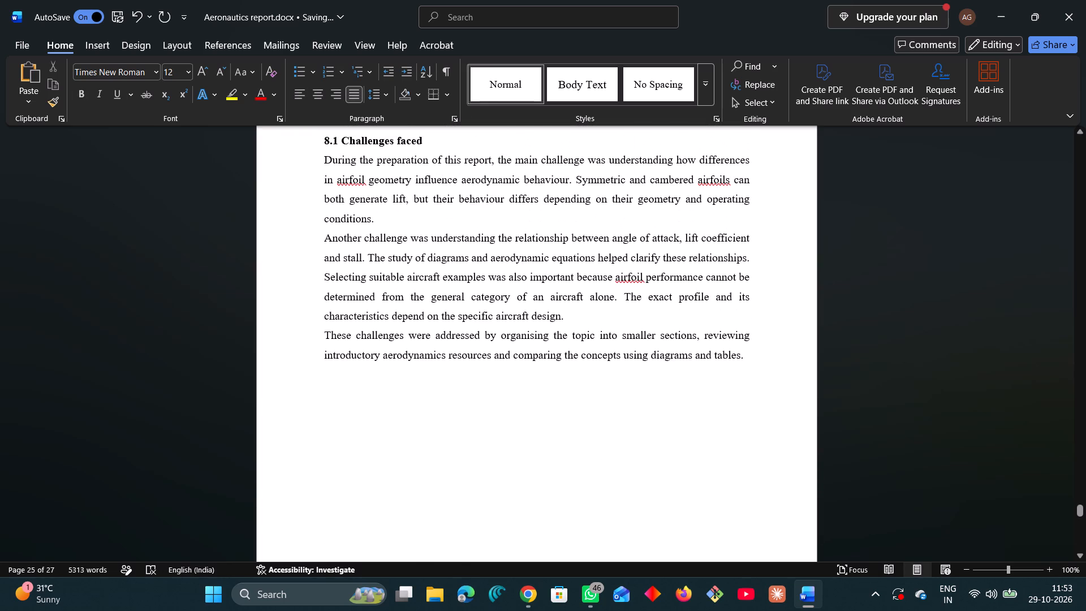
{"action": "scroll", "coordinate": [693, 425], "scroll_direction": "up", "scroll_amount": 1}
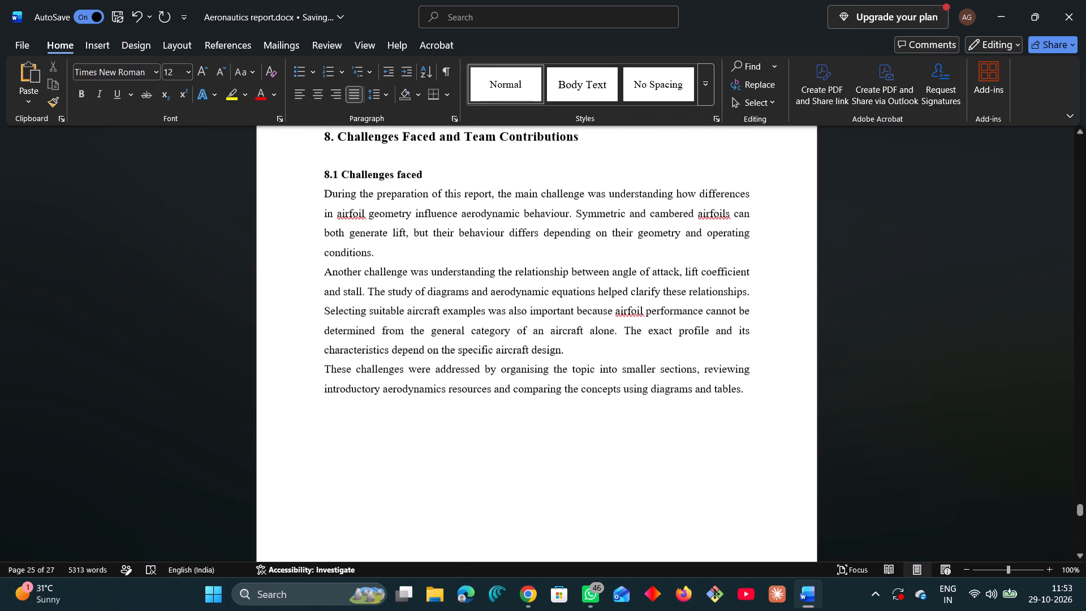
{"action": "scroll", "coordinate": [657, 400], "scroll_direction": "up", "scroll_amount": 1}
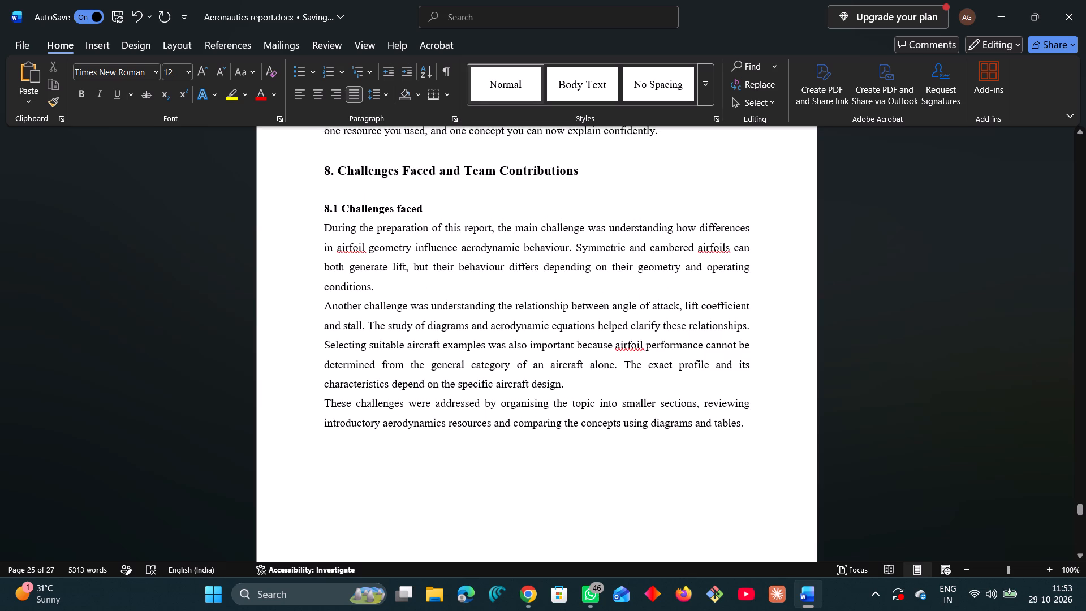
{"action": "right_click", "coordinate": [630, 350]}
{"action": "right_click", "coordinate": [626, 344]}
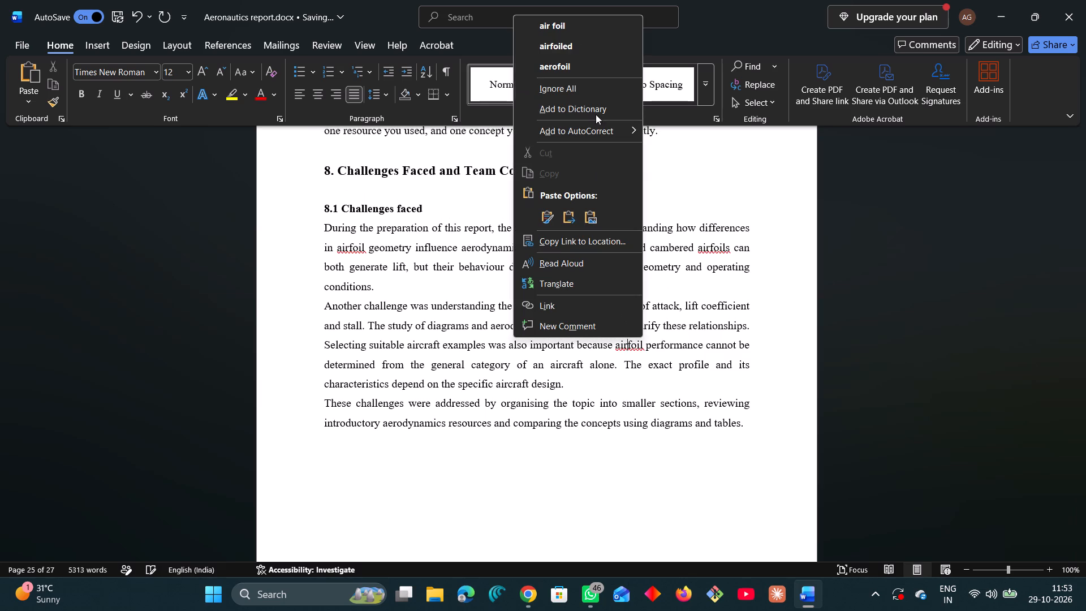
{"action": "left_click", "coordinate": [567, 19]}
{"action": "right_click", "coordinate": [713, 248]}
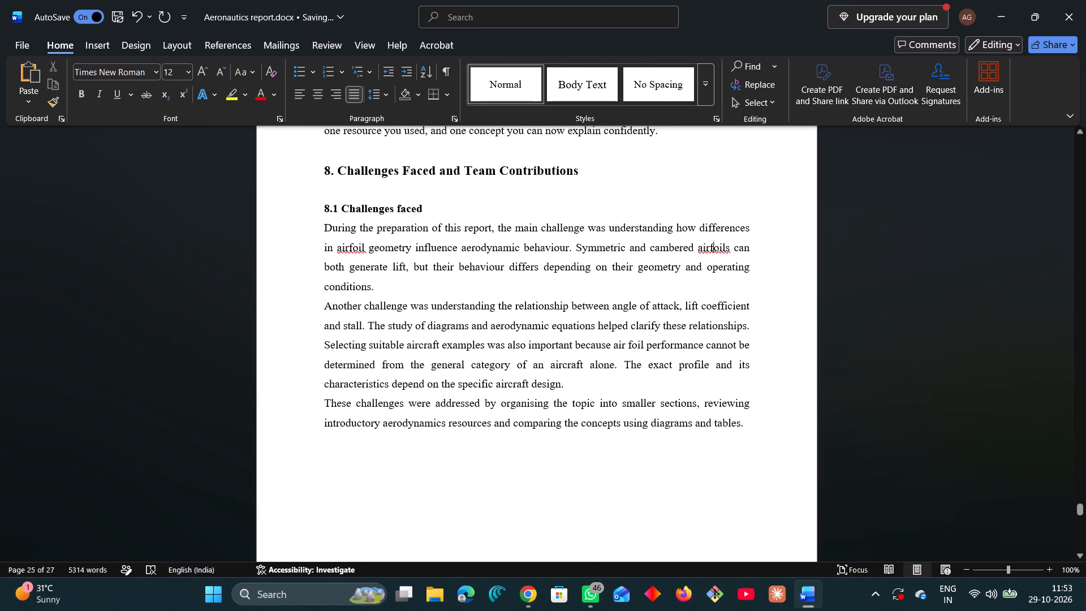
{"action": "left_click", "coordinate": [671, 268]}
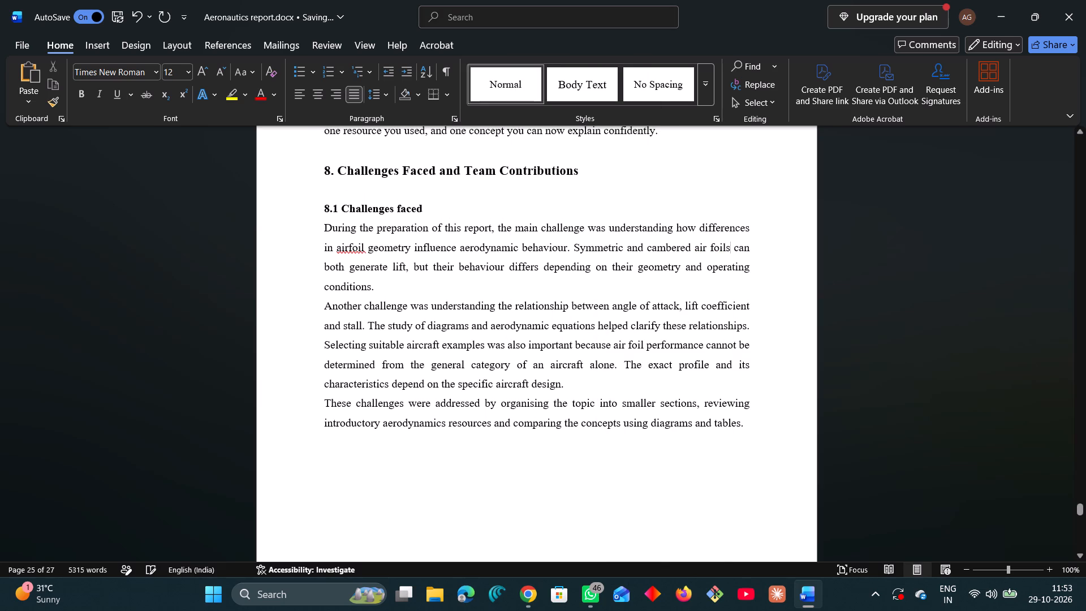
{"action": "right_click", "coordinate": [350, 249]}
{"action": "left_click", "coordinate": [279, 6]}
Shorten the section 8 heading to "8. Challenges Faced" by deleting "and Team Contributions".
{"action": "scroll", "coordinate": [428, 333], "scroll_direction": "up", "scroll_amount": 4}
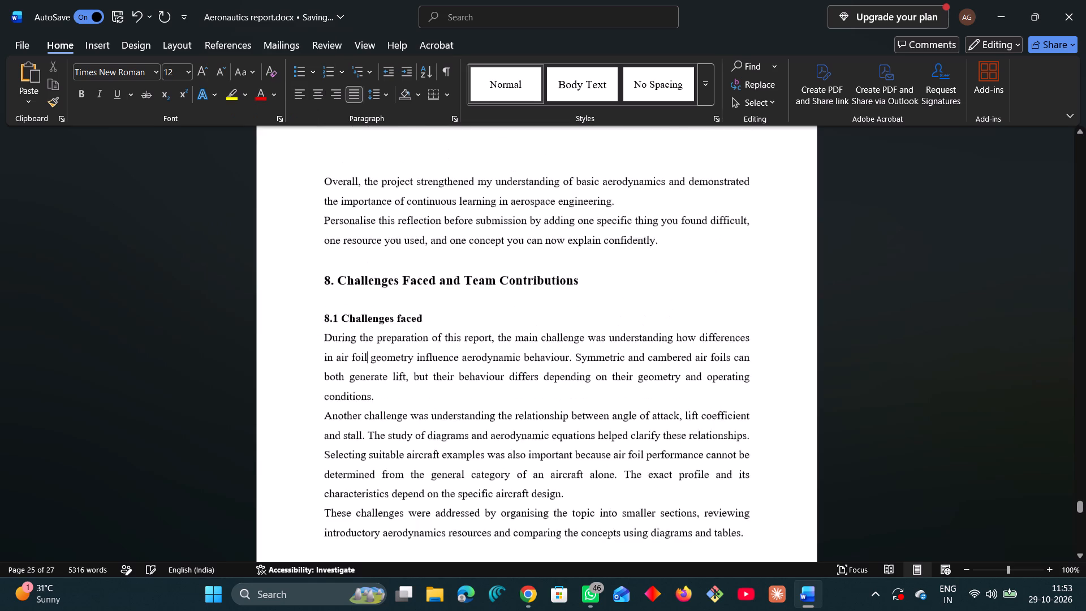
{"action": "scroll", "coordinate": [429, 333], "scroll_direction": "up", "scroll_amount": 2}
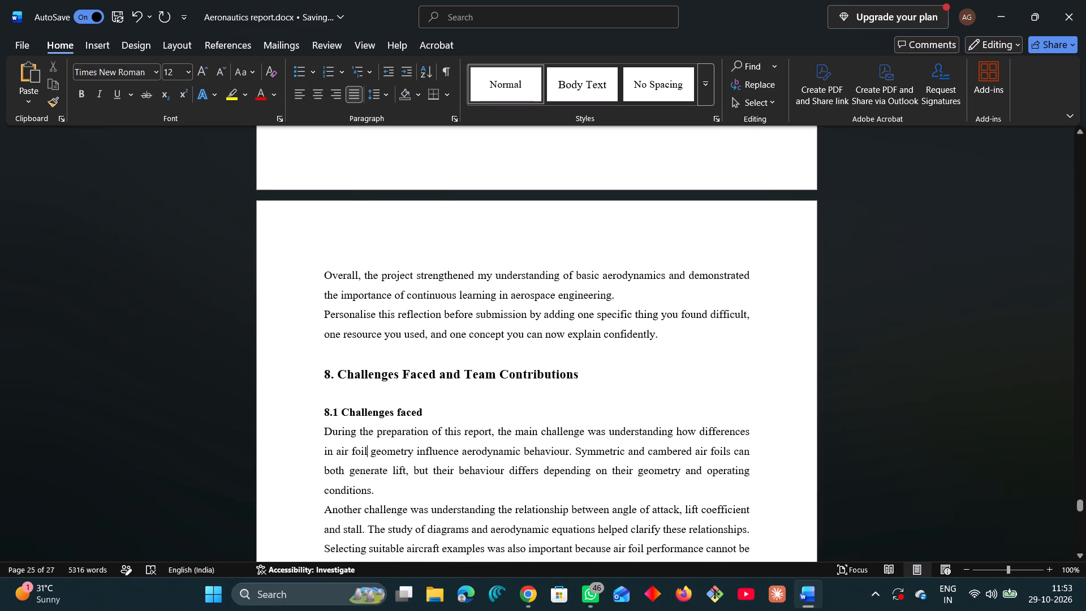
{"action": "scroll", "coordinate": [398, 395], "scroll_direction": "up", "scroll_amount": 4}
{"action": "scroll", "coordinate": [398, 395], "scroll_direction": "down", "scroll_amount": 4}
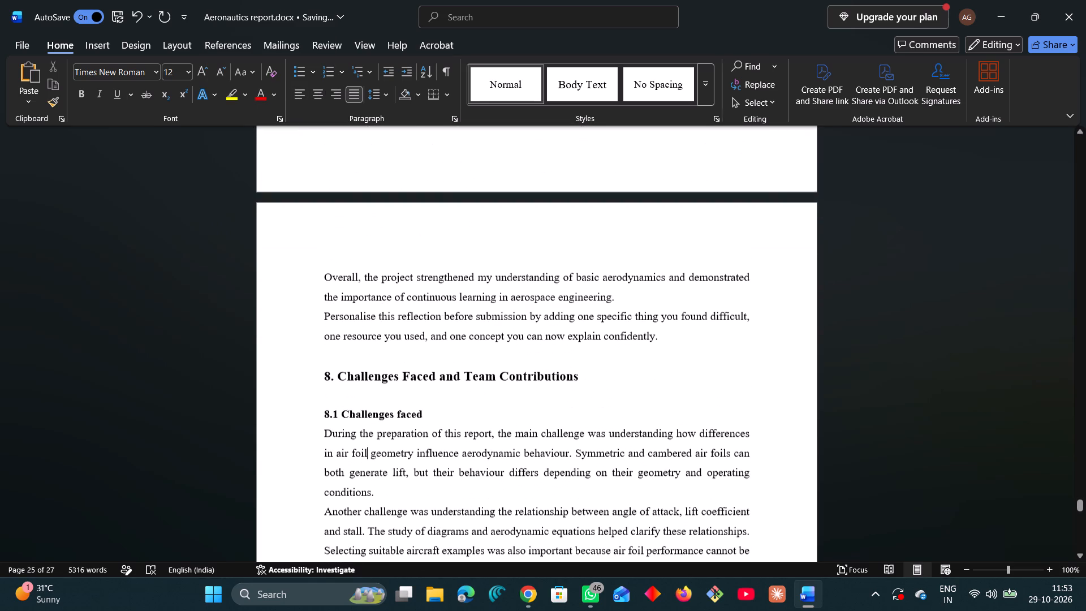
{"action": "left_click_drag", "start_coordinate": [587, 378], "coordinate": [441, 379]}
{"action": "key", "text": "BackSpace"}
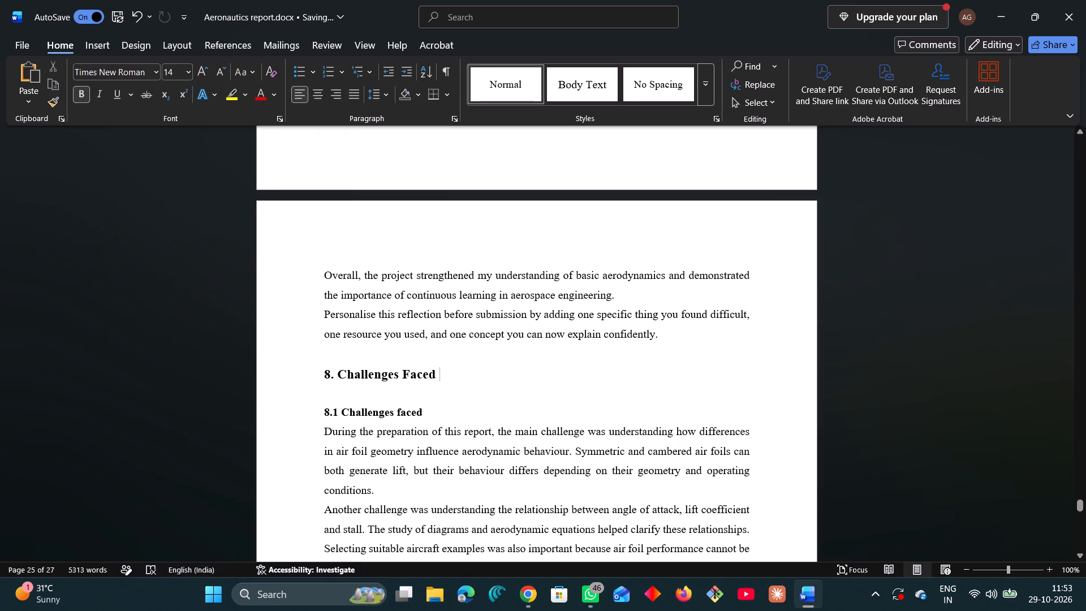
Delete the "8.1 Challenges faced" subheading and the gap beneath the section 8 heading.
{"action": "left_click", "coordinate": [373, 403]}
{"action": "left_click_drag", "start_coordinate": [438, 413], "coordinate": [317, 401]}
{"action": "key", "text": "BackSpace"}
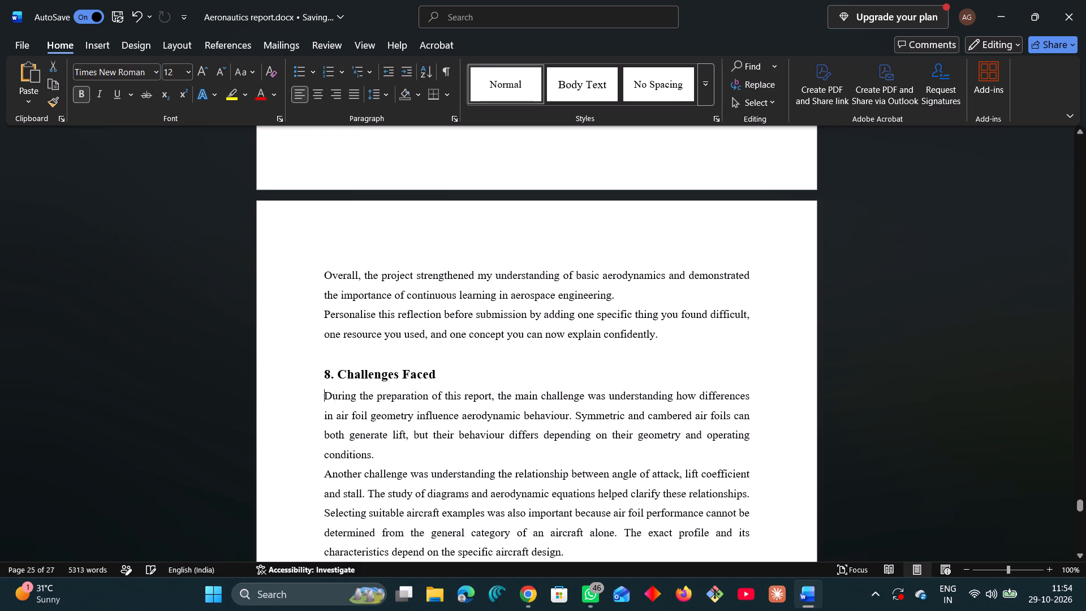
Ignore all flagged occurrences of "airfoil" and "airfoils" from the section 7 Life-Long Learning (LLL) Reflection text.
{"action": "scroll", "coordinate": [420, 406], "scroll_direction": "up", "scroll_amount": 9}
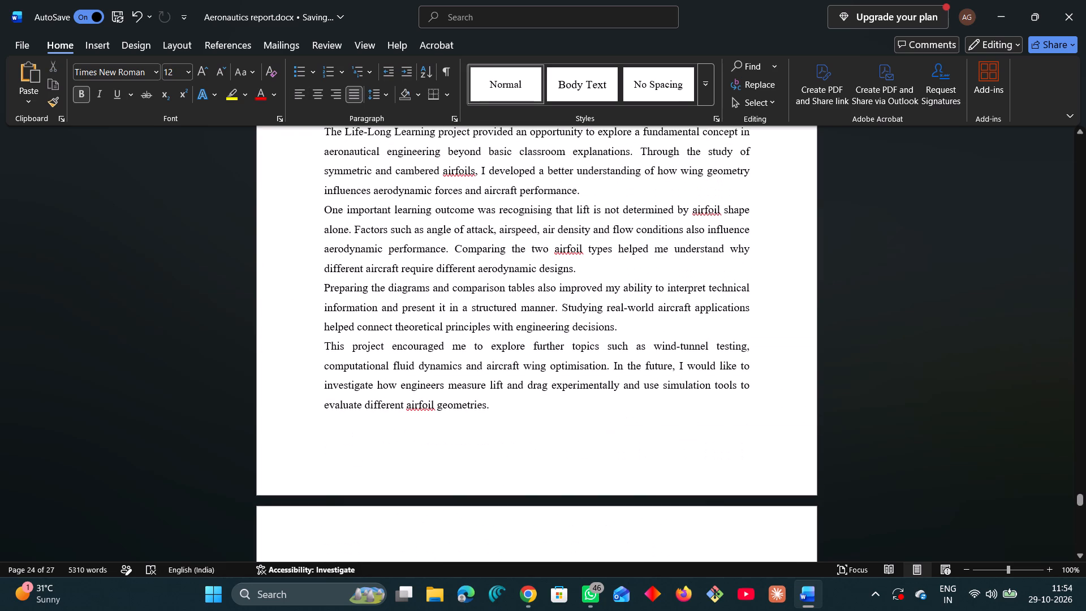
{"action": "right_click", "coordinate": [424, 408]}
{"action": "left_click", "coordinate": [374, 147]}
{"action": "scroll", "coordinate": [458, 308], "scroll_direction": "up", "scroll_amount": 2}
{"action": "right_click", "coordinate": [458, 240]}
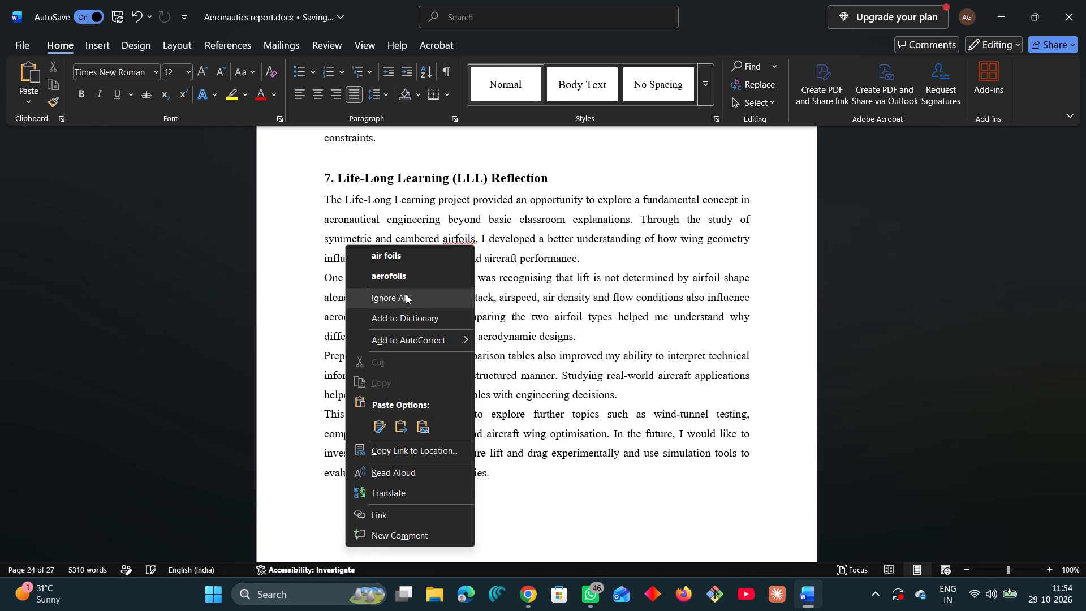
{"action": "left_click", "coordinate": [406, 294]}
Delete the leftover "Personalise this reflection before submission" instruction at the end of section 7, keeping one blank line above heading 8.
{"action": "scroll", "coordinate": [449, 311], "scroll_direction": "up", "scroll_amount": 7}
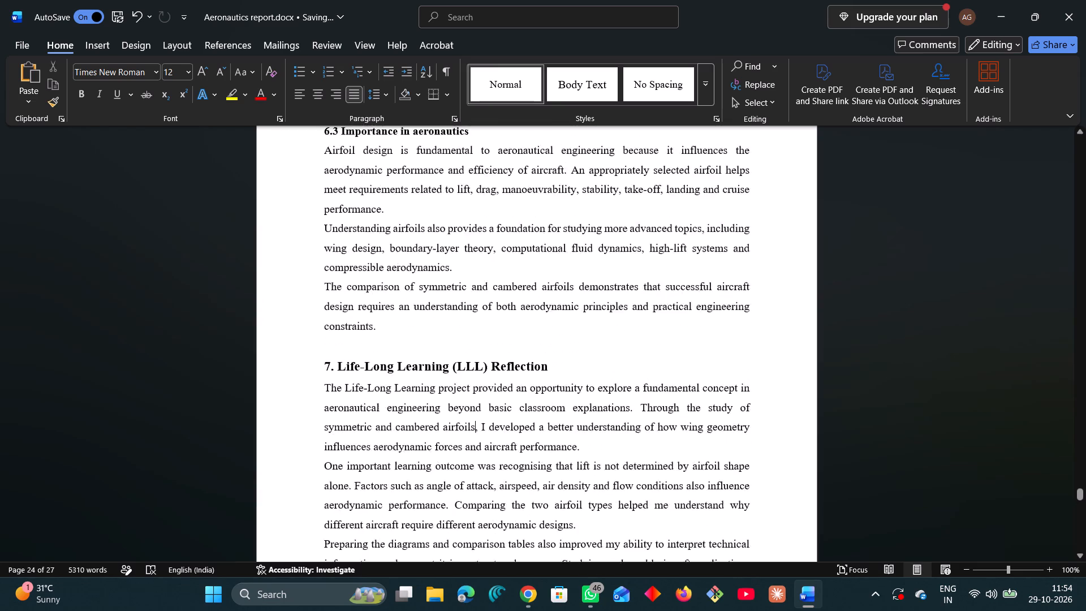
{"action": "scroll", "coordinate": [449, 311], "scroll_direction": "down", "scroll_amount": 7}
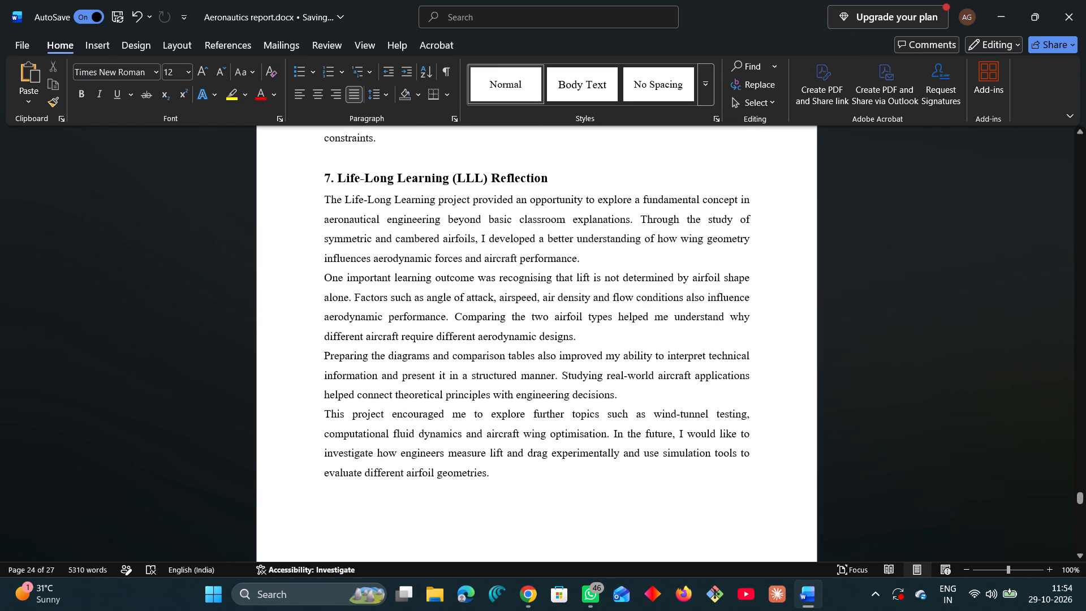
{"action": "scroll", "coordinate": [449, 314], "scroll_direction": "down", "scroll_amount": 5}
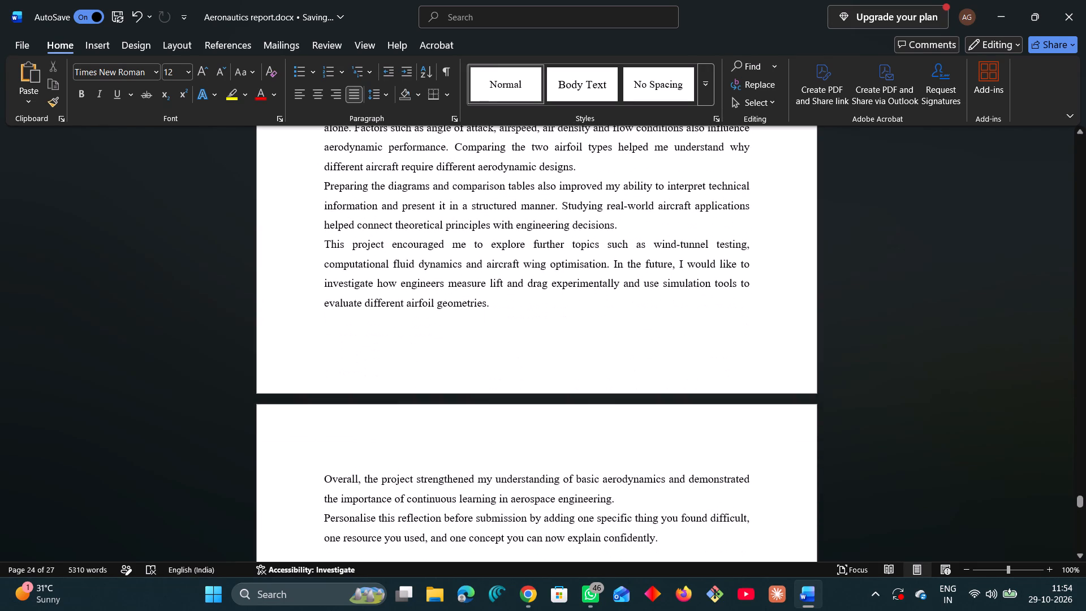
{"action": "scroll", "coordinate": [449, 316], "scroll_direction": "down", "scroll_amount": 1}
{"action": "scroll", "coordinate": [449, 316], "scroll_direction": "up", "scroll_amount": 3}
{"action": "scroll", "coordinate": [449, 316], "scroll_direction": "down", "scroll_amount": 3}
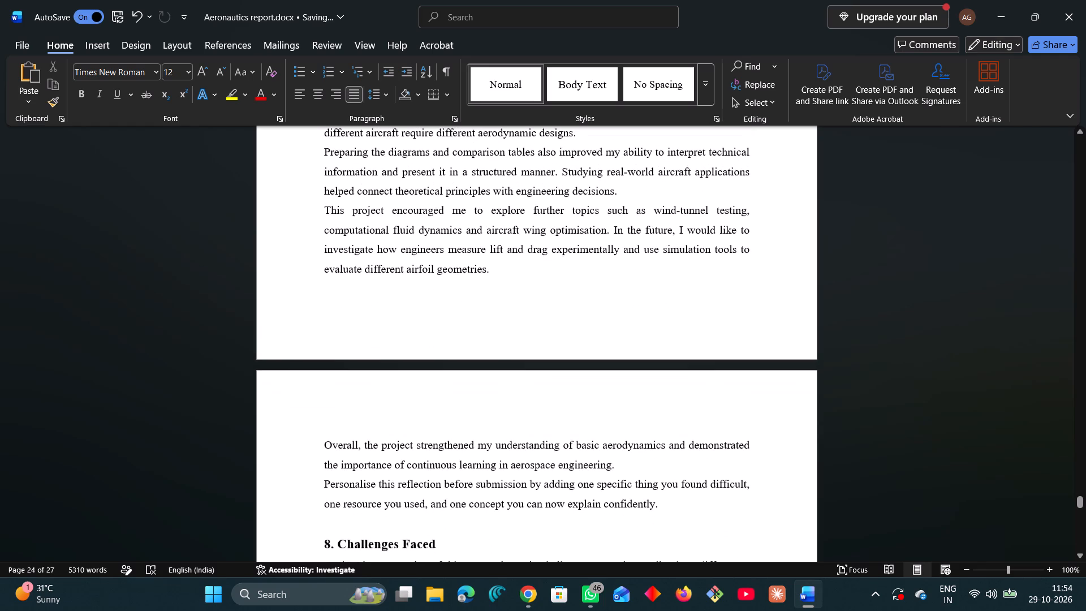
{"action": "left_click_drag", "start_coordinate": [673, 509], "coordinate": [326, 472]}
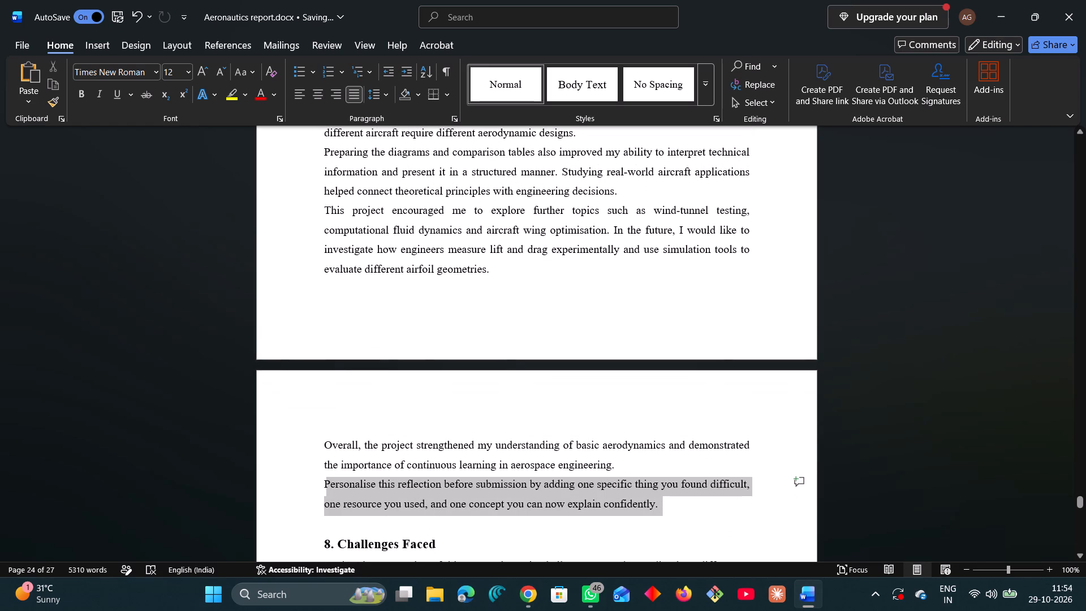
{"action": "left_click_drag", "start_coordinate": [326, 472], "coordinate": [320, 481]}
{"action": "key", "text": "BackSpace"}
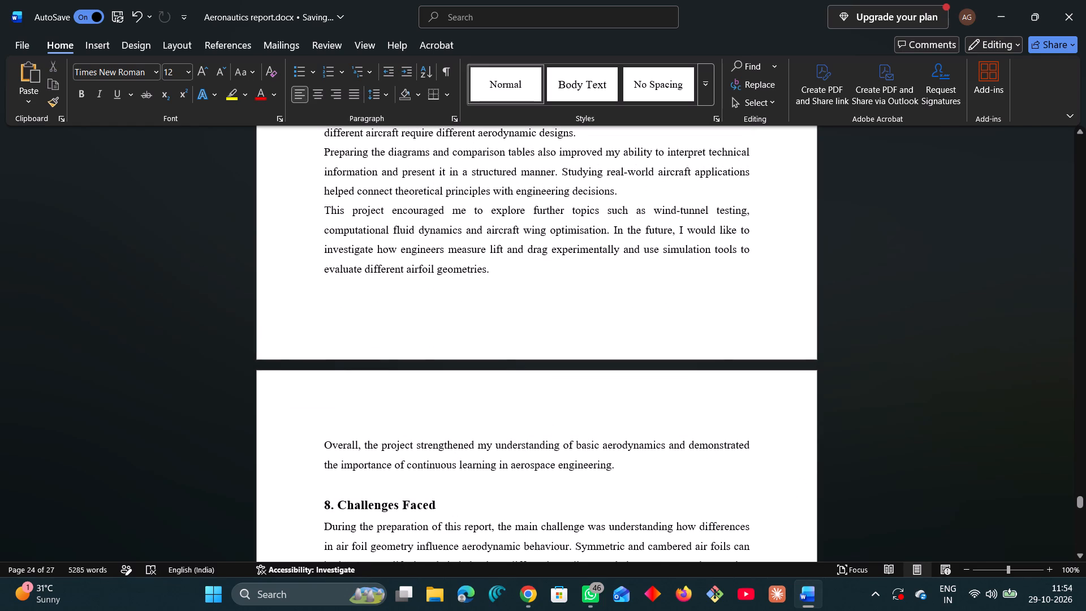
{"action": "key", "text": "BackSpace"}
{"action": "key", "text": "Return"}
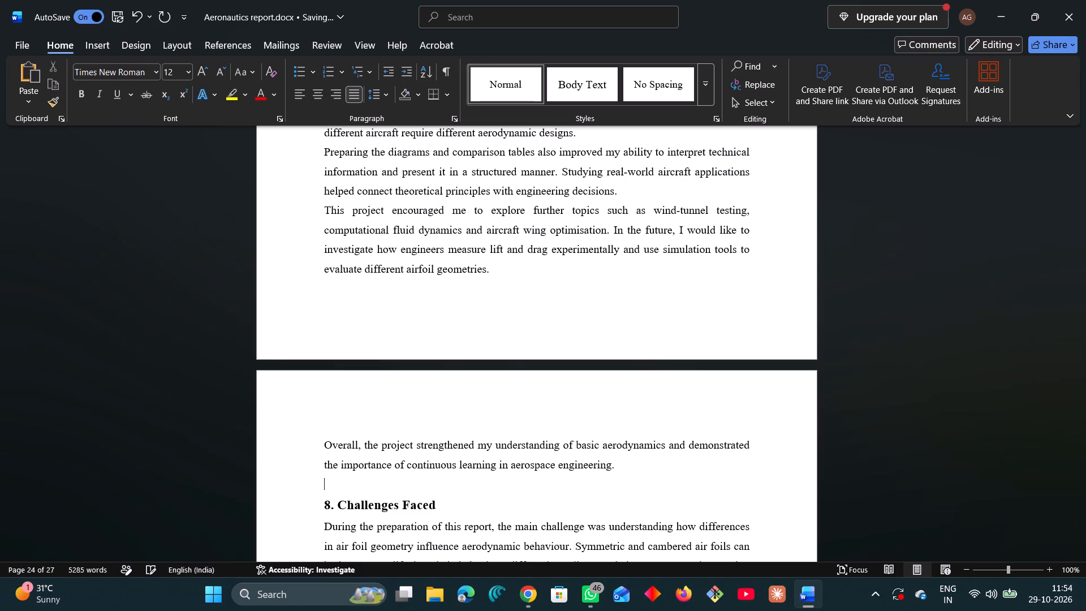
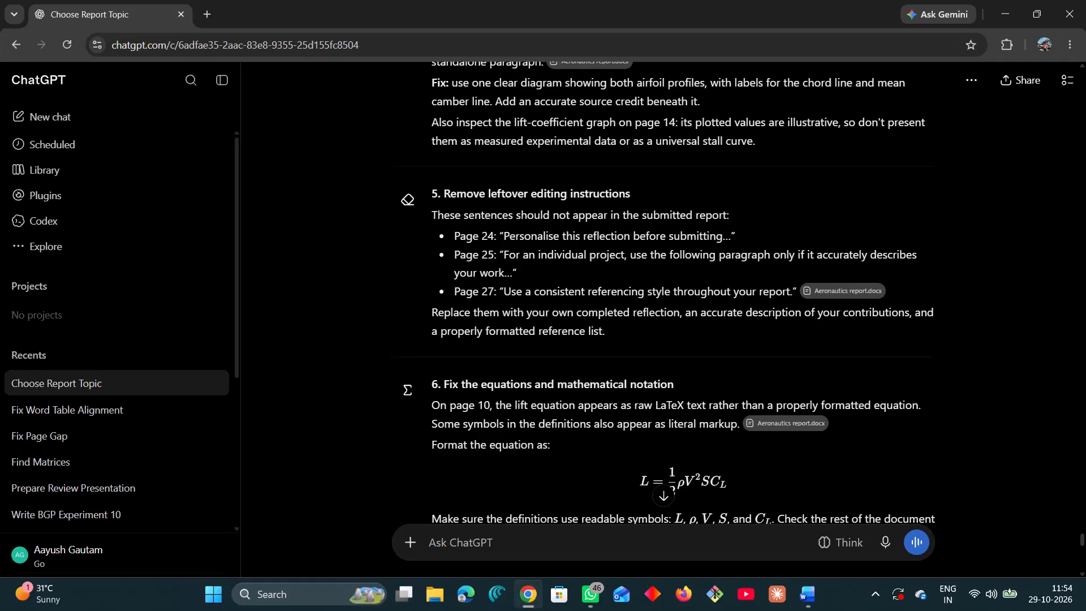
Switch to the Word report and delete the blank line between outcomes 1 and 2 in section 6.2 Key learning outcomes.
{"action": "key", "text": "alt+Tab"}
{"action": "key", "text": "alt+Tab"}
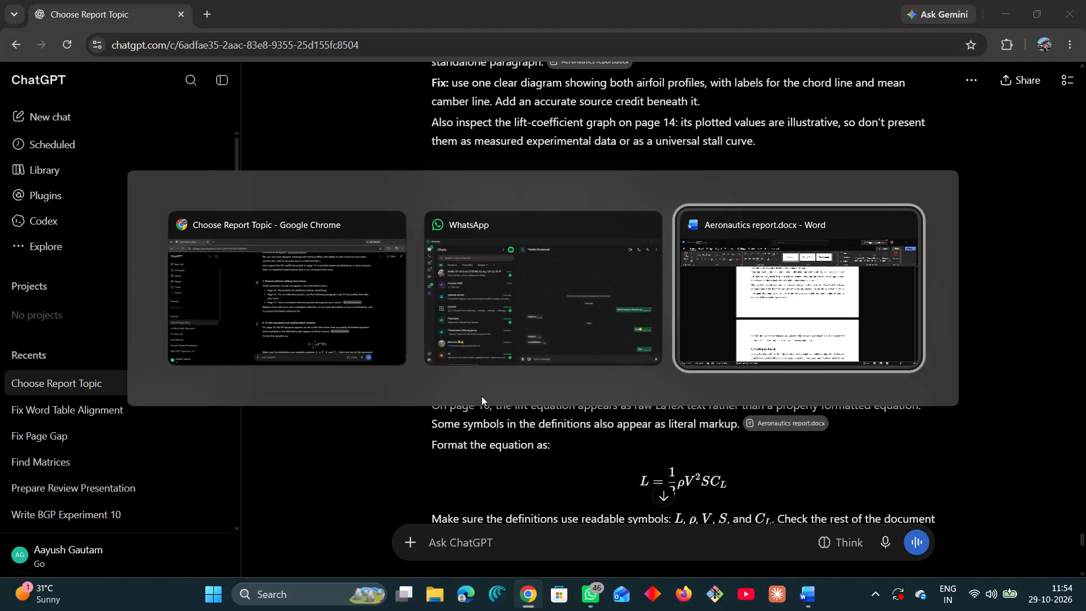
{"action": "scroll", "coordinate": [482, 393], "scroll_direction": "up", "scroll_amount": 8}
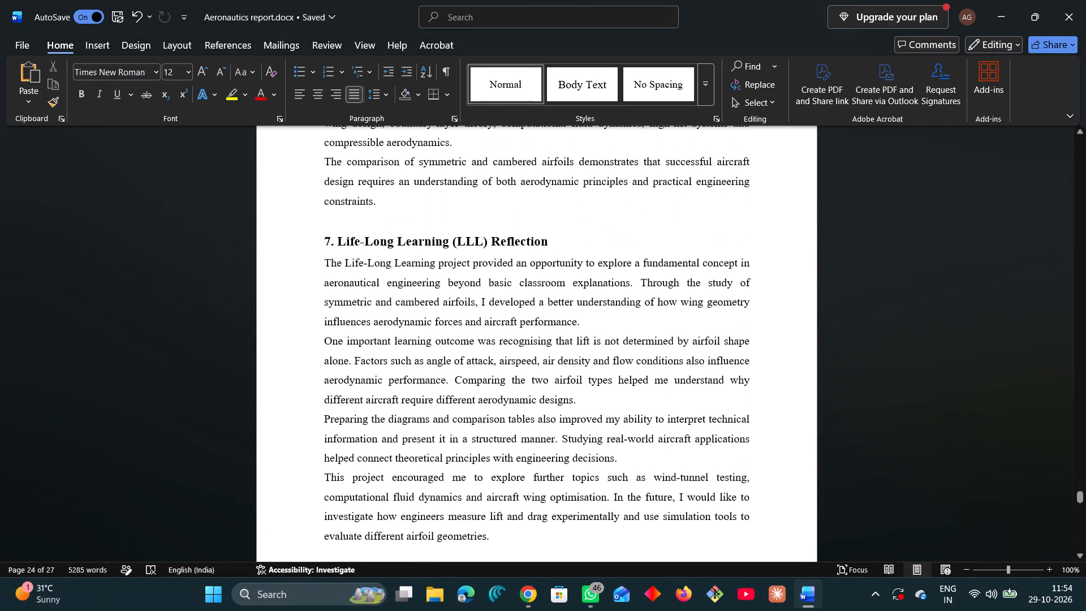
{"action": "scroll", "coordinate": [482, 394], "scroll_direction": "up", "scroll_amount": 5}
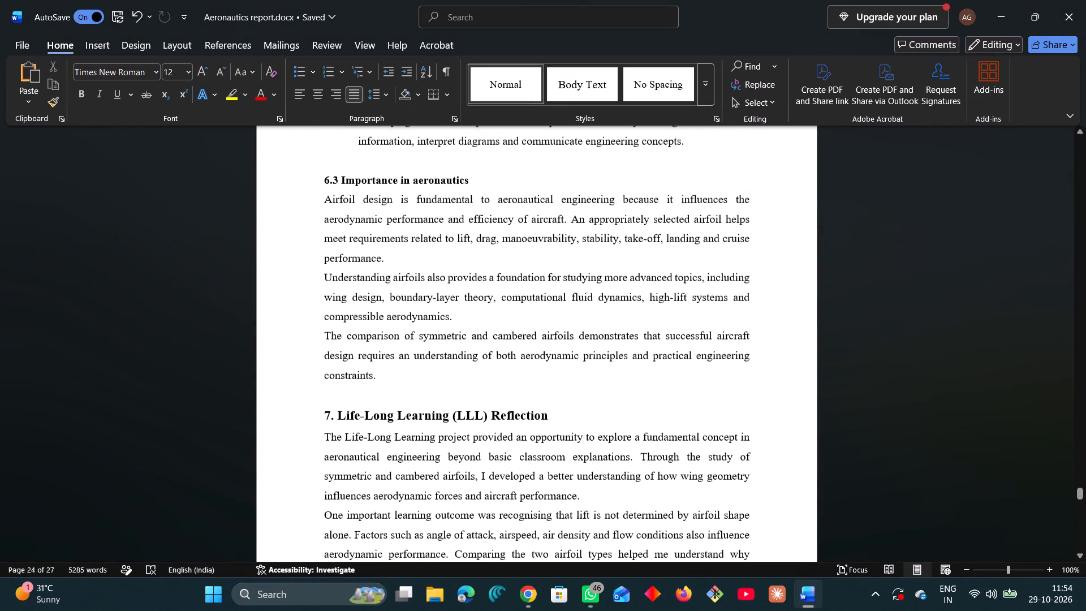
{"action": "scroll", "coordinate": [486, 401], "scroll_direction": "up", "scroll_amount": 15}
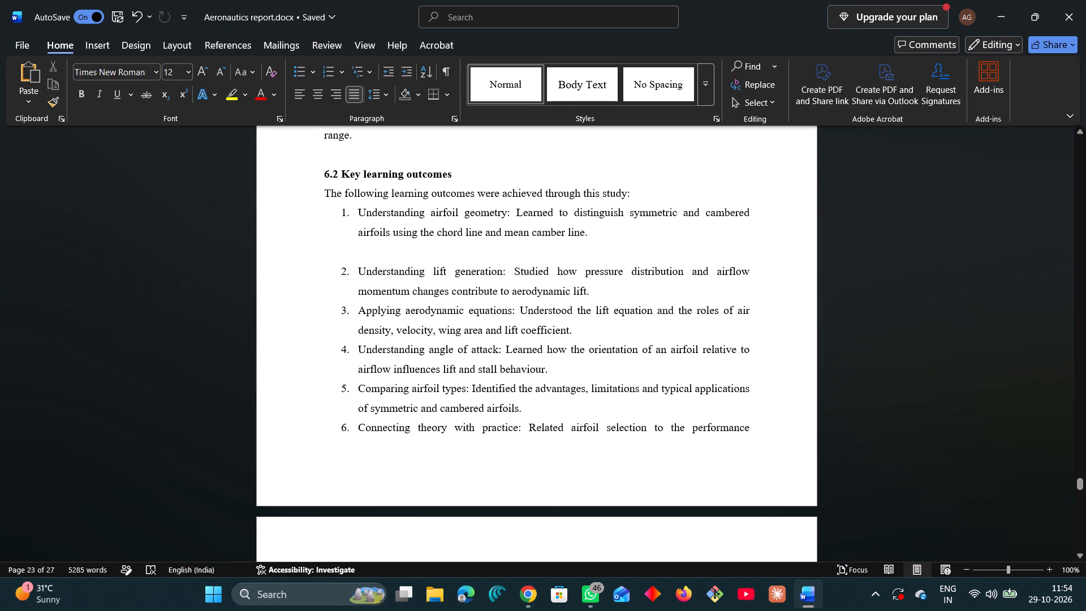
{"action": "left_click", "coordinate": [394, 257]}
{"action": "key", "text": "BackSpace"}
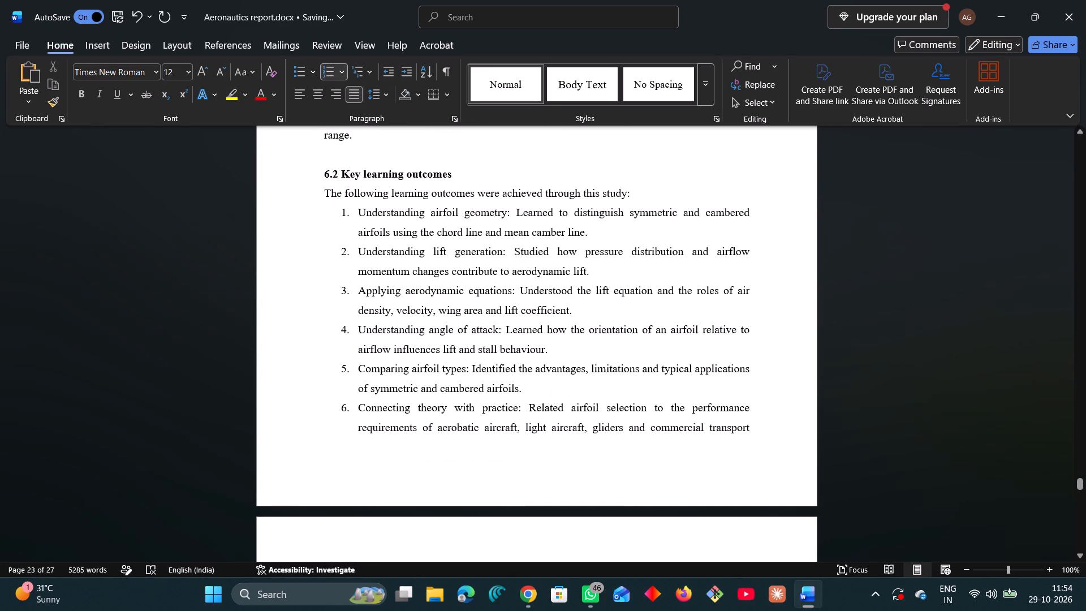
Delete one blank line below the closing paragraph of section 5.4, before the section 6 Conclusion page.
{"action": "scroll", "coordinate": [414, 228], "scroll_direction": "up", "scroll_amount": 8}
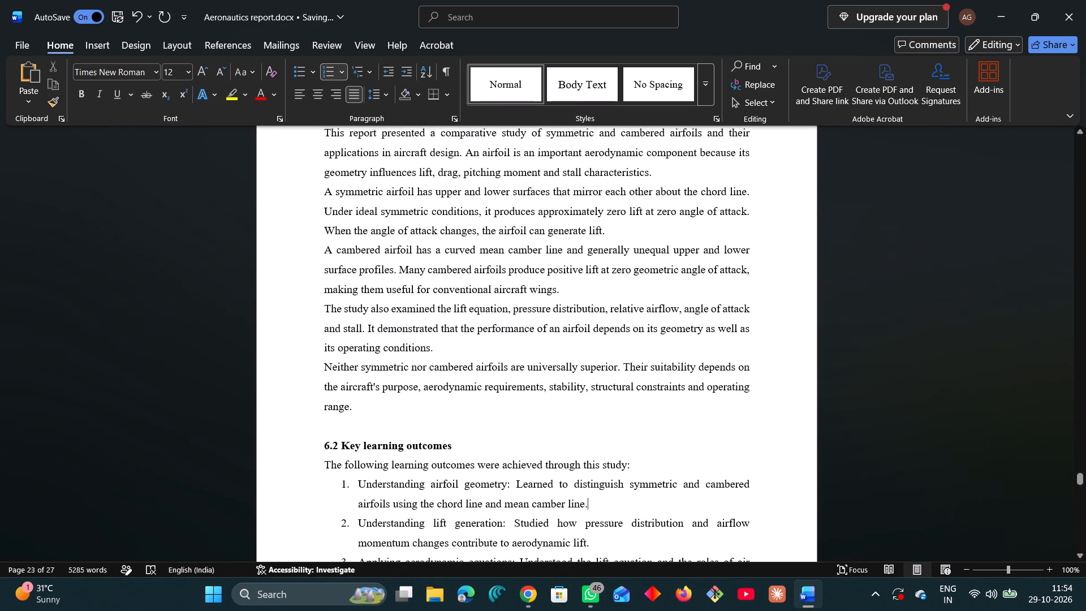
{"action": "scroll", "coordinate": [394, 394], "scroll_direction": "up", "scroll_amount": 4}
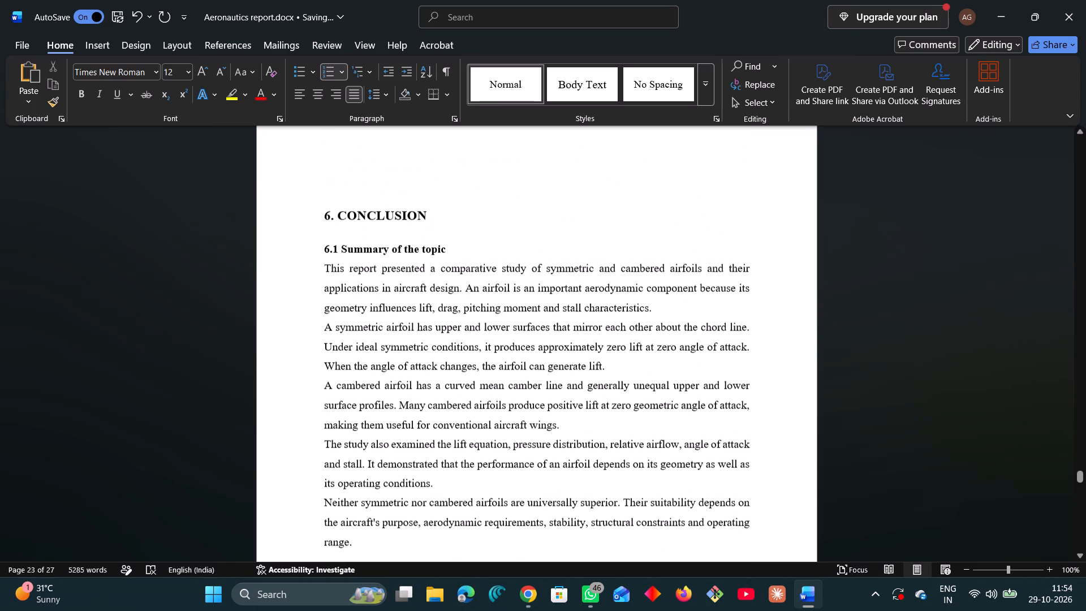
{"action": "scroll", "coordinate": [394, 394], "scroll_direction": "up", "scroll_amount": 3}
{"action": "left_click", "coordinate": [346, 292]}
{"action": "key", "text": "BackSpace"}
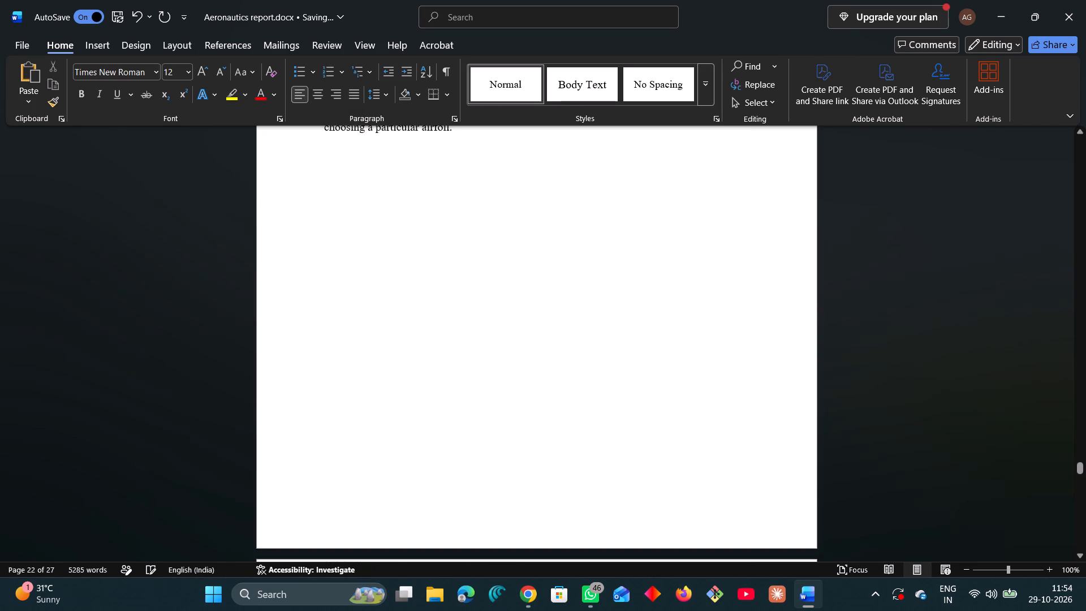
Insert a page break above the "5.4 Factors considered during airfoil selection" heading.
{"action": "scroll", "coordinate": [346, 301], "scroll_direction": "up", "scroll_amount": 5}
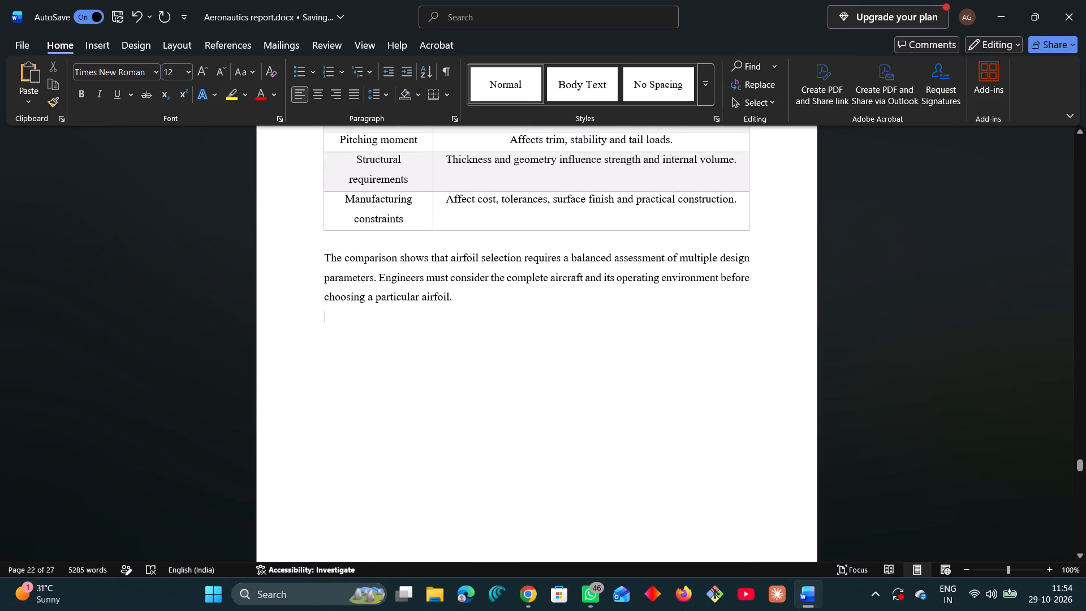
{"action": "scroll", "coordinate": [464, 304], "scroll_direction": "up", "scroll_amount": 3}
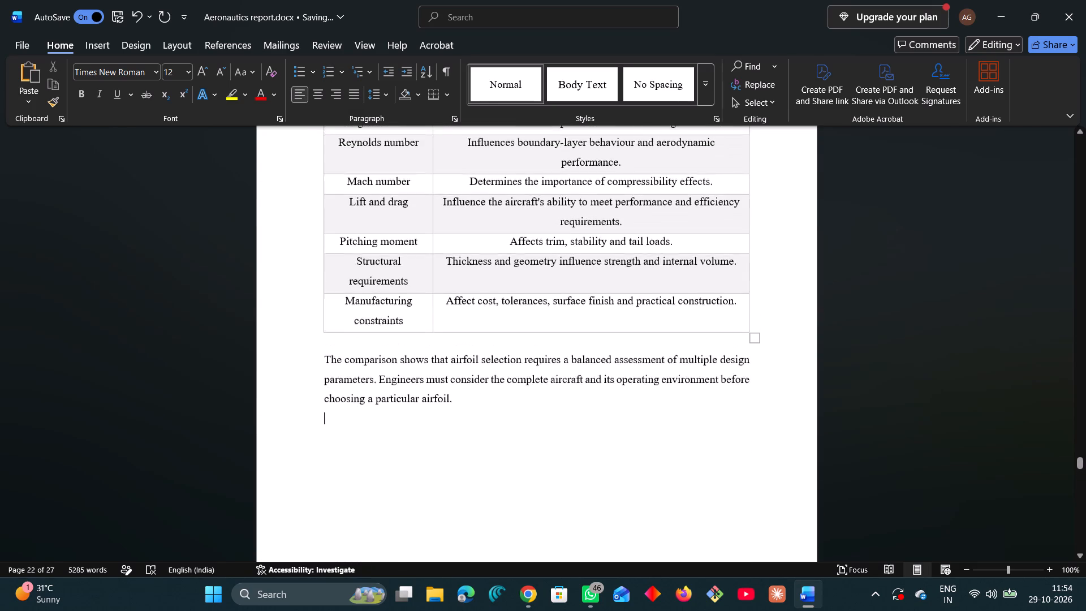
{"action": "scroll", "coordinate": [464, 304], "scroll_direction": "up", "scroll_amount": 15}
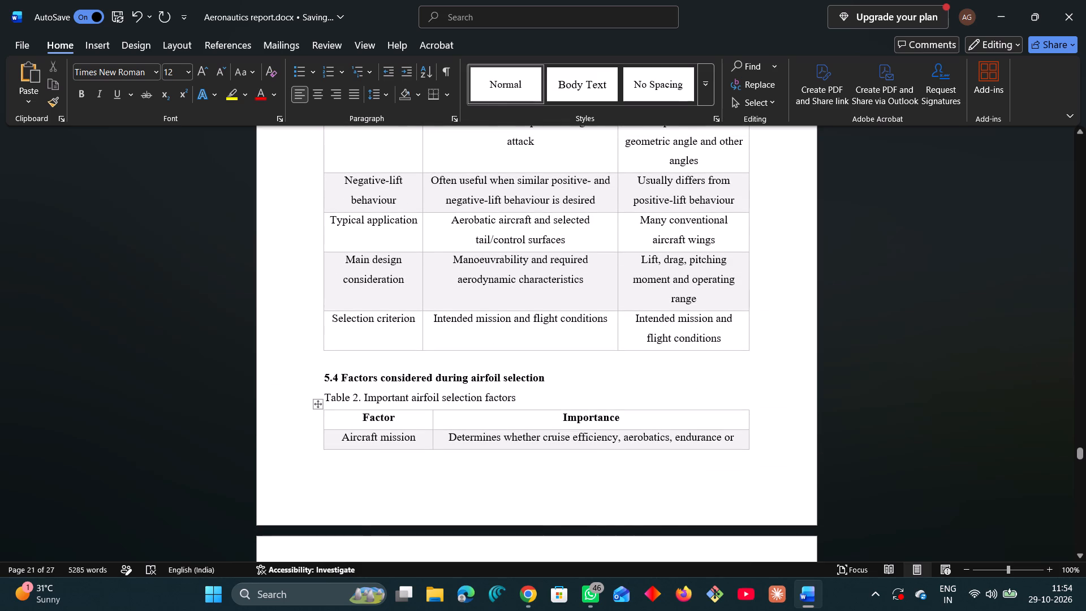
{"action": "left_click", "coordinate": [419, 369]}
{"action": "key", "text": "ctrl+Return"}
Delete all blank lines between limitation 4 and the "5.3 Comparative analysis" heading.
{"action": "scroll", "coordinate": [419, 362], "scroll_direction": "up", "scroll_amount": 1}
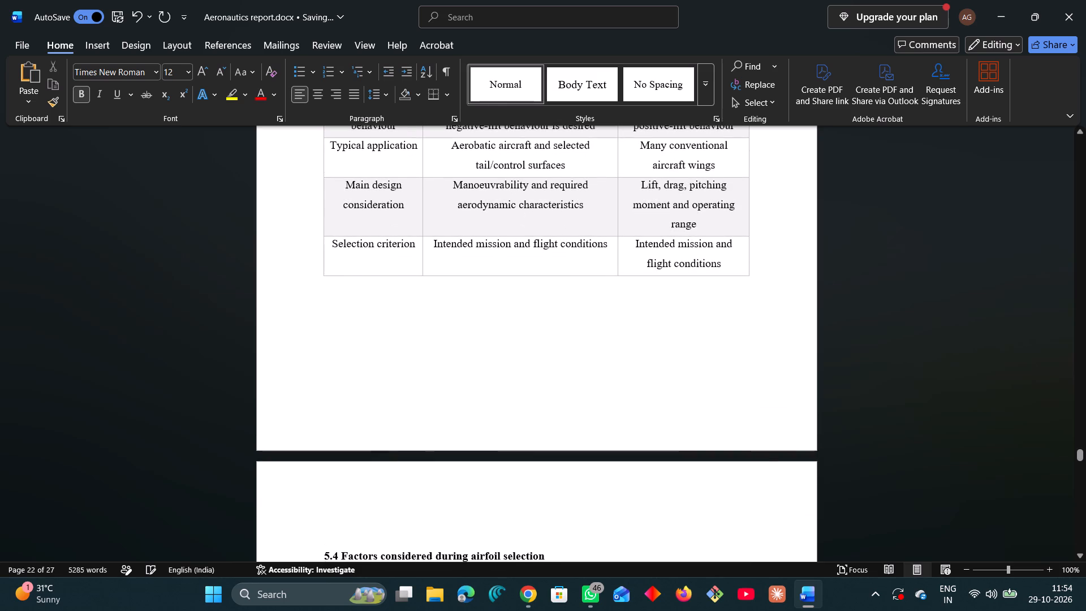
{"action": "scroll", "coordinate": [419, 362], "scroll_direction": "up", "scroll_amount": 6}
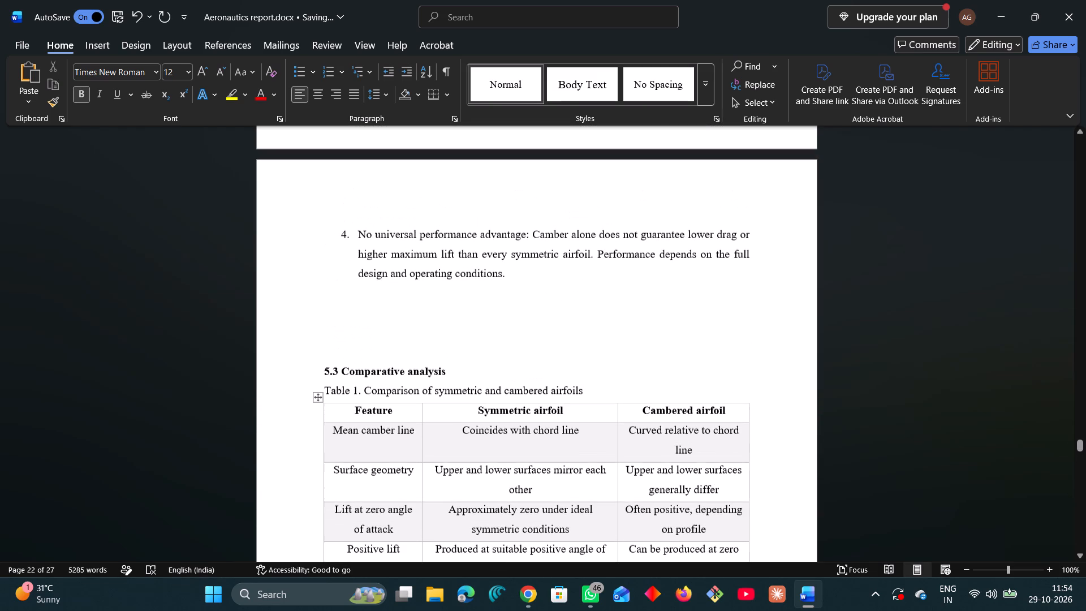
{"action": "left_click", "coordinate": [384, 356]}
{"action": "key", "text": "BackSpace"}
{"action": "key", "text": "BackSpace"}
{"action": "key", "text": "BackSpace"}
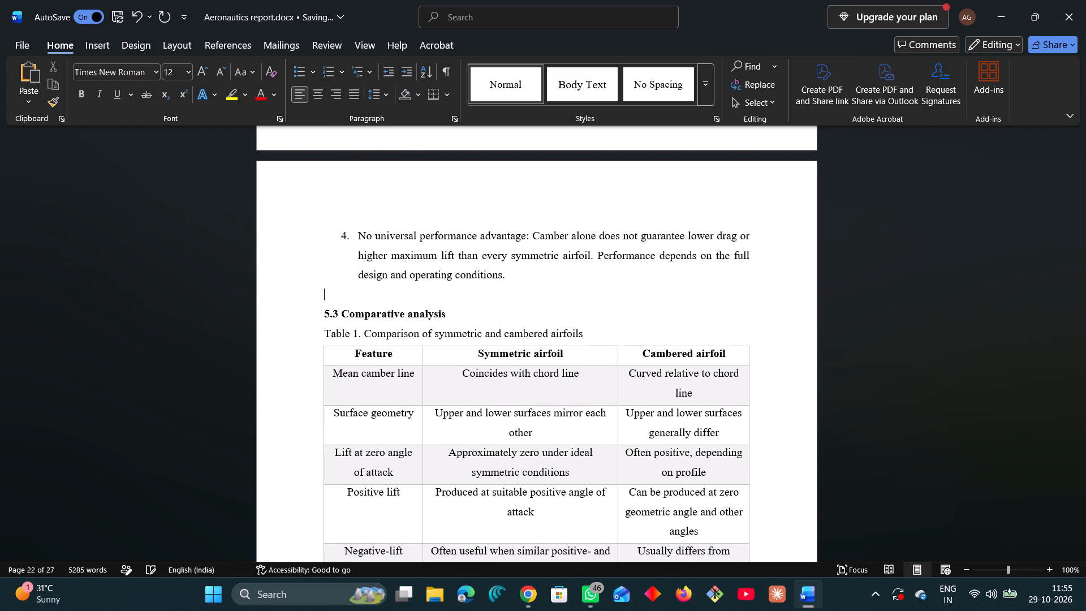
{"action": "key", "text": "BackSpace"}
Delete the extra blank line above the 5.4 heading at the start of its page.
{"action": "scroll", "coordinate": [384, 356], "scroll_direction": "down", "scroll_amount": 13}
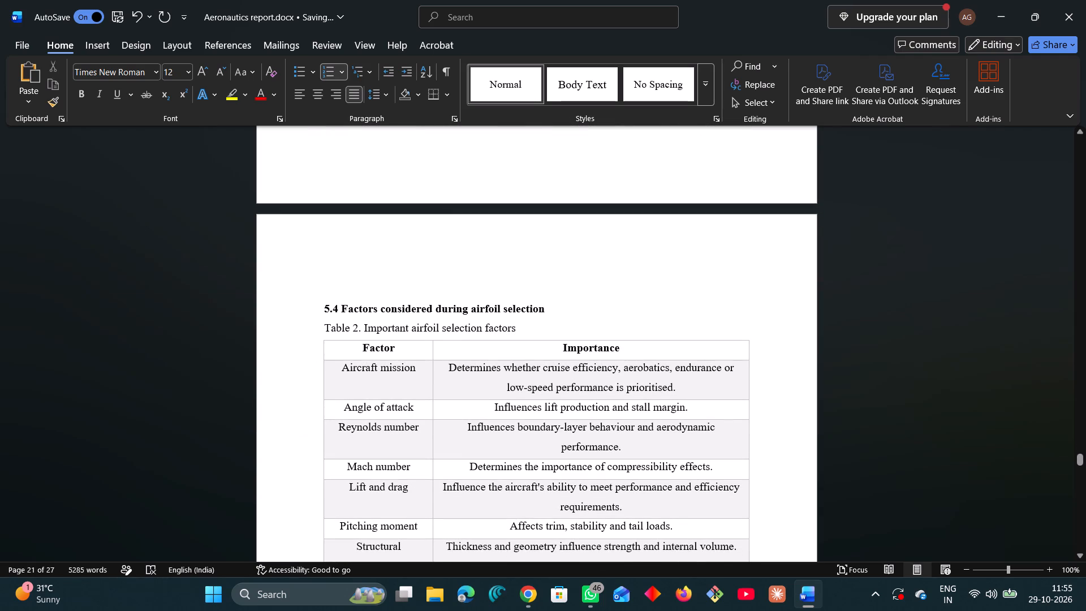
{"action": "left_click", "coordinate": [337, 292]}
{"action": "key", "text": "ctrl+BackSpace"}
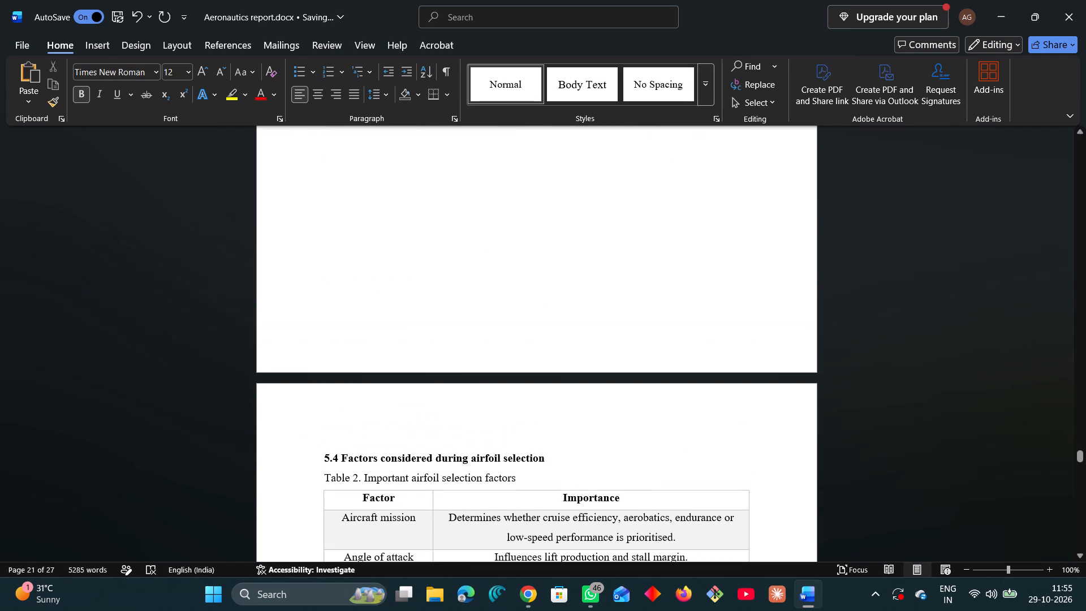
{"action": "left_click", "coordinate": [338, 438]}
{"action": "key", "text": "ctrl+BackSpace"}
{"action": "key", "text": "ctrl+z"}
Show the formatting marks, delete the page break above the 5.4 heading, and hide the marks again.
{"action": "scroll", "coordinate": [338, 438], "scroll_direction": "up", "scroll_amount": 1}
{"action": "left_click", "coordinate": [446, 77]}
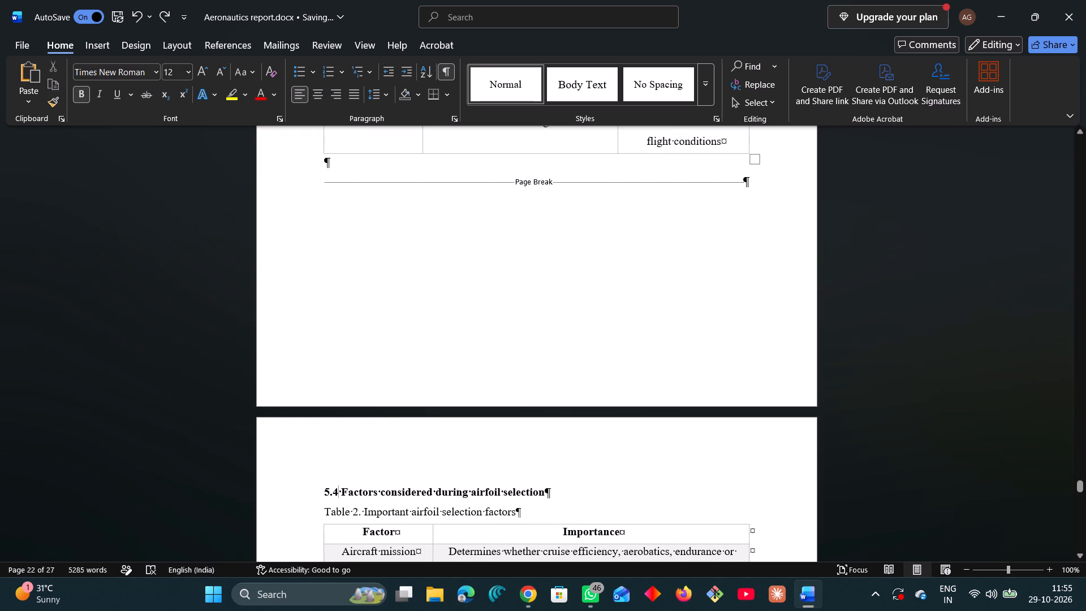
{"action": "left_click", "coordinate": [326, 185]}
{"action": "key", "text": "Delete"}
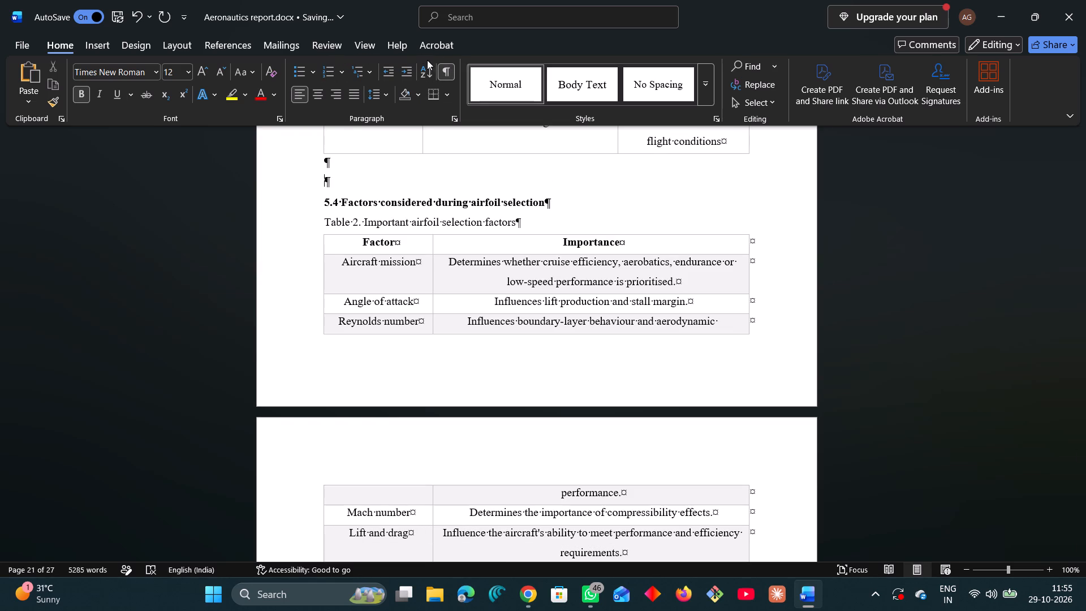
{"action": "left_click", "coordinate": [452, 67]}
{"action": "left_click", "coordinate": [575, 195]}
{"action": "scroll", "coordinate": [578, 206], "scroll_direction": "up", "scroll_amount": 6}
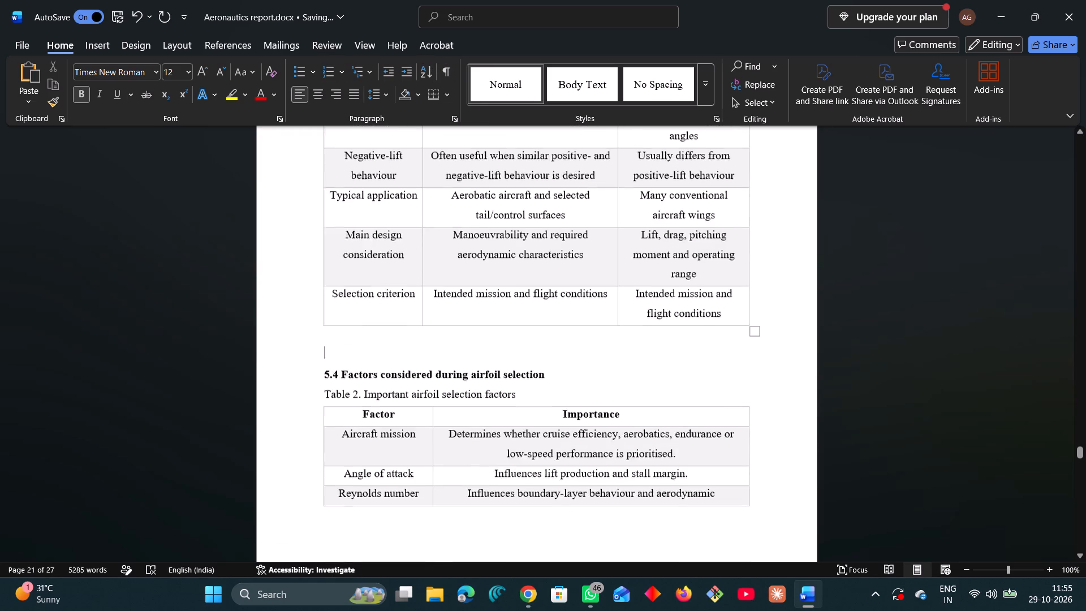
{"action": "scroll", "coordinate": [574, 207], "scroll_direction": "up", "scroll_amount": 18}
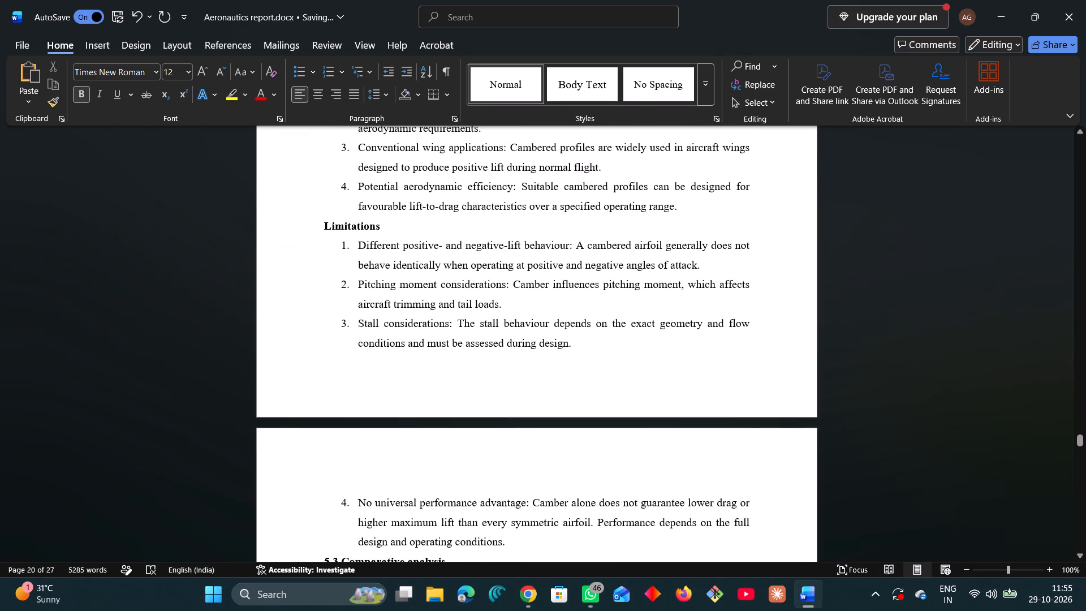
{"action": "scroll", "coordinate": [567, 238], "scroll_direction": "up", "scroll_amount": 13}
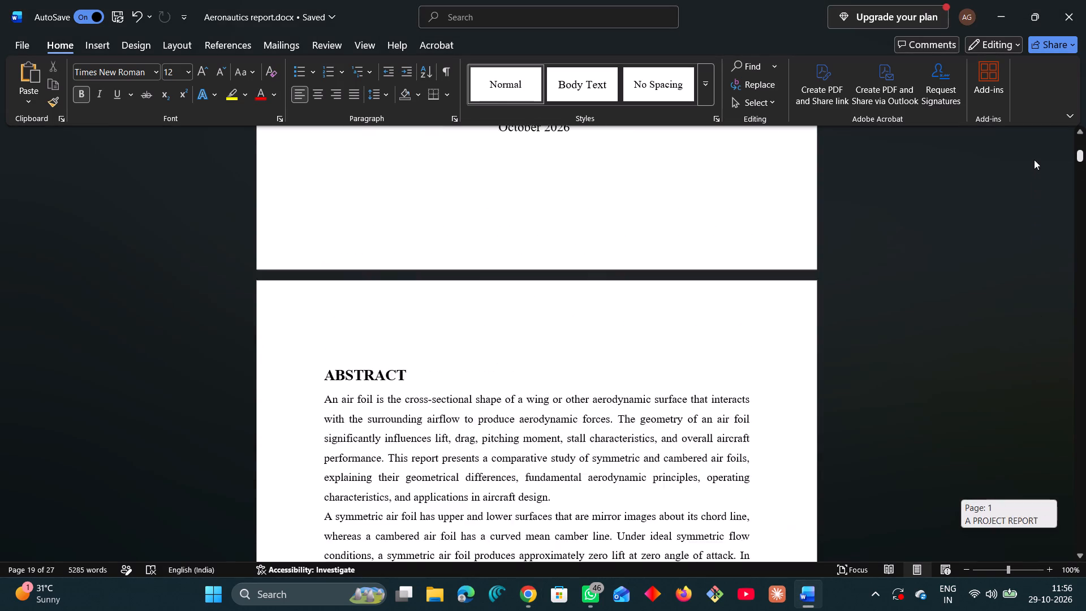
{"action": "left_click_drag", "start_coordinate": [1034, 160], "coordinate": [1034, 157]}
{"action": "scroll", "coordinate": [714, 386], "scroll_direction": "down", "scroll_amount": 13}
{"action": "scroll", "coordinate": [686, 391], "scroll_direction": "down", "scroll_amount": 13}
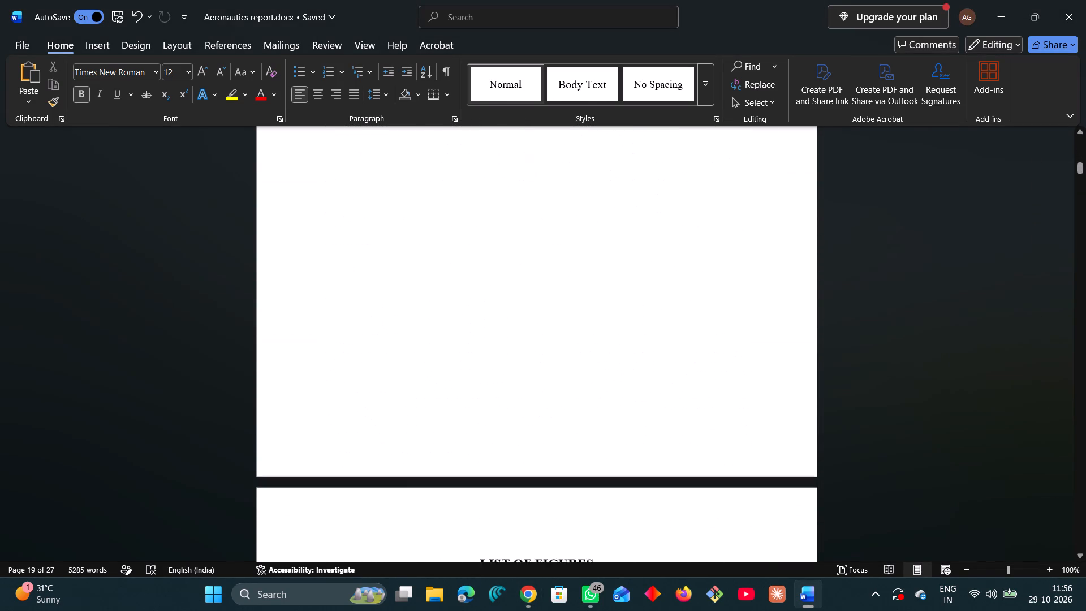
{"action": "scroll", "coordinate": [686, 391], "scroll_direction": "down", "scroll_amount": 13}
{"action": "scroll", "coordinate": [686, 391], "scroll_direction": "down", "scroll_amount": 20}
{"action": "scroll", "coordinate": [686, 391], "scroll_direction": "down", "scroll_amount": 4}
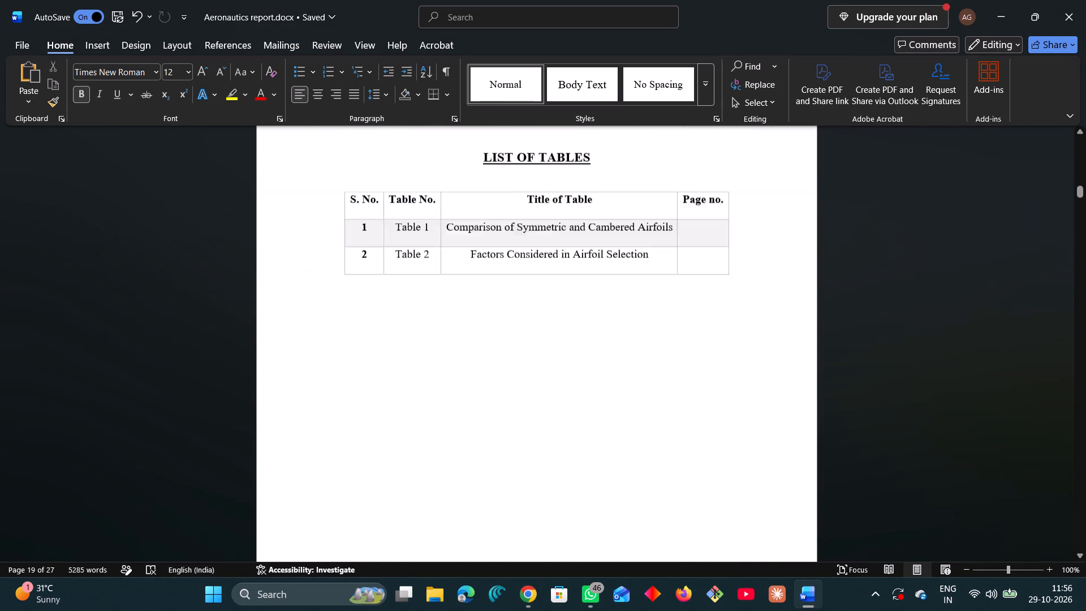
{"action": "scroll", "coordinate": [686, 391], "scroll_direction": "down", "scroll_amount": 20}
{"action": "scroll", "coordinate": [685, 391], "scroll_direction": "down", "scroll_amount": 9}
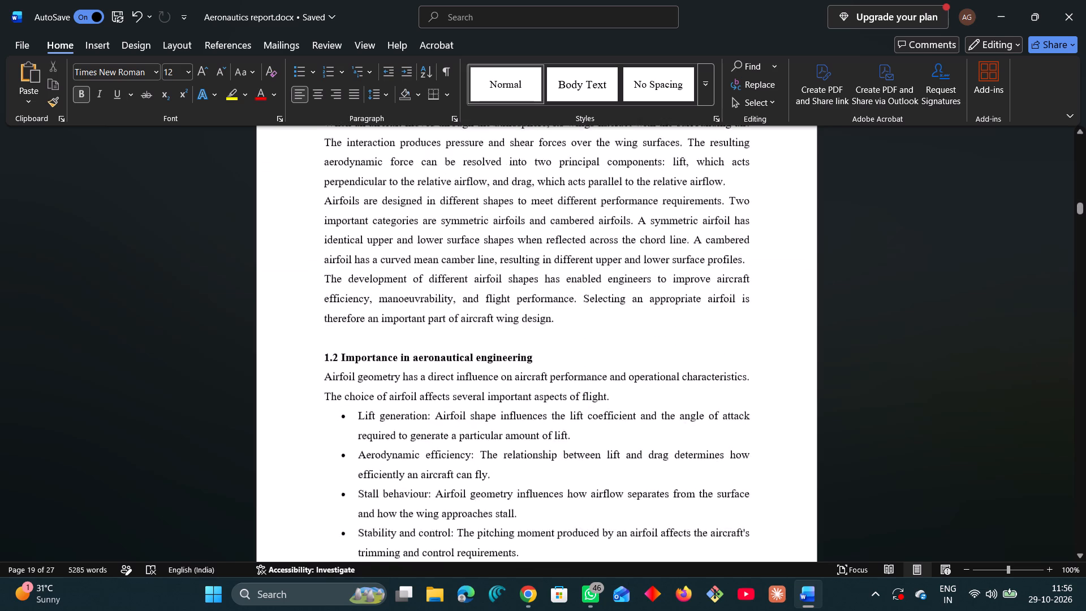
{"action": "scroll", "coordinate": [685, 391], "scroll_direction": "down", "scroll_amount": 20}
{"action": "scroll", "coordinate": [685, 391], "scroll_direction": "down", "scroll_amount": 7}
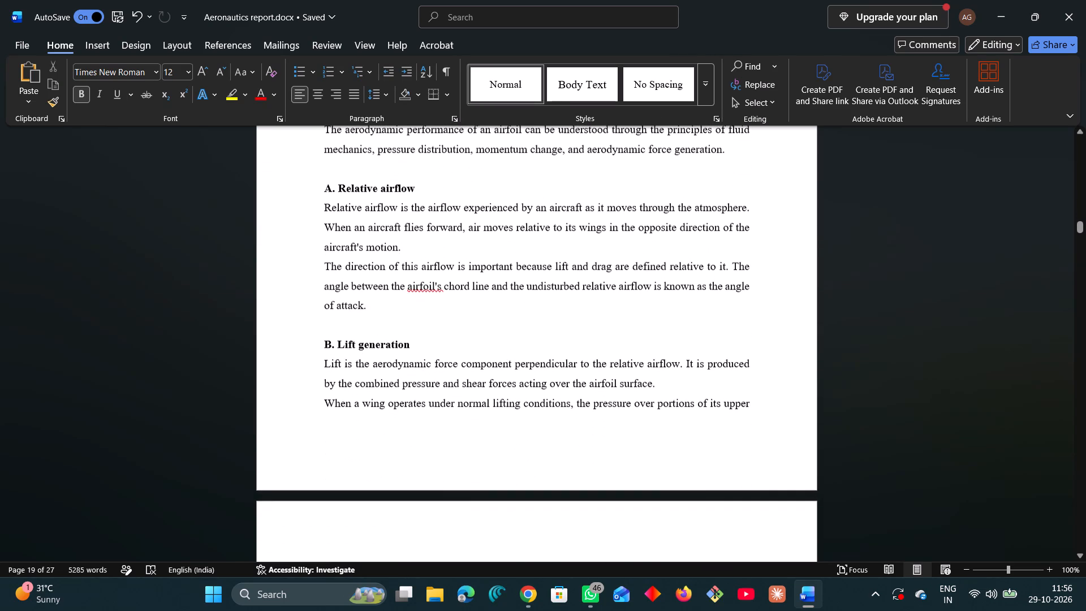
{"action": "right_click", "coordinate": [411, 287]}
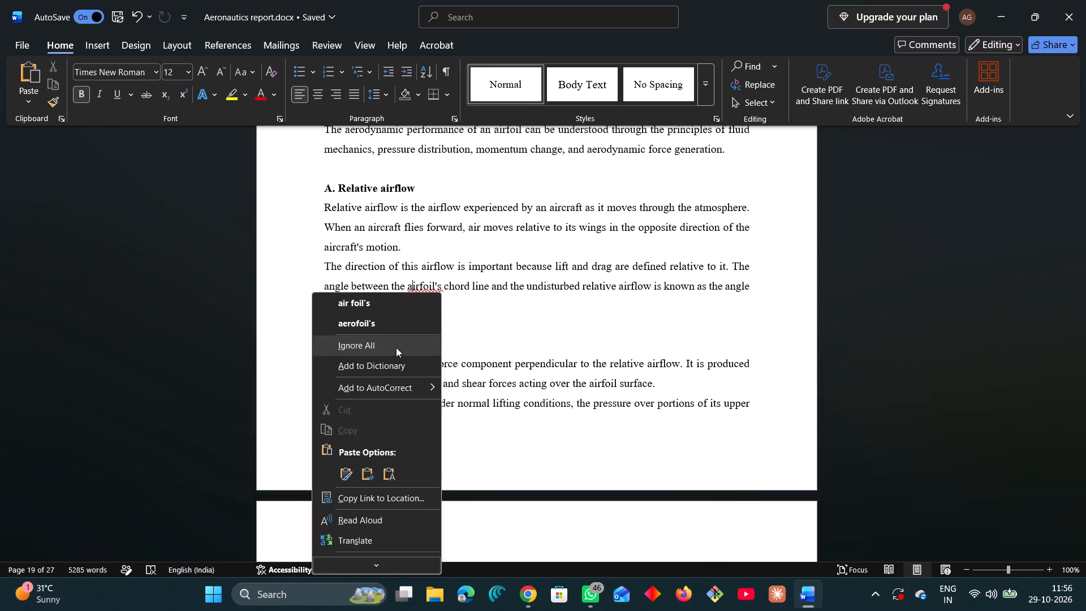
{"action": "left_click", "coordinate": [395, 348]}
Apply the suggested correction "drags" to the flagged word in the "Profile drag" item under "C. Drag generation".
{"action": "scroll", "coordinate": [507, 345], "scroll_direction": "down", "scroll_amount": 10}
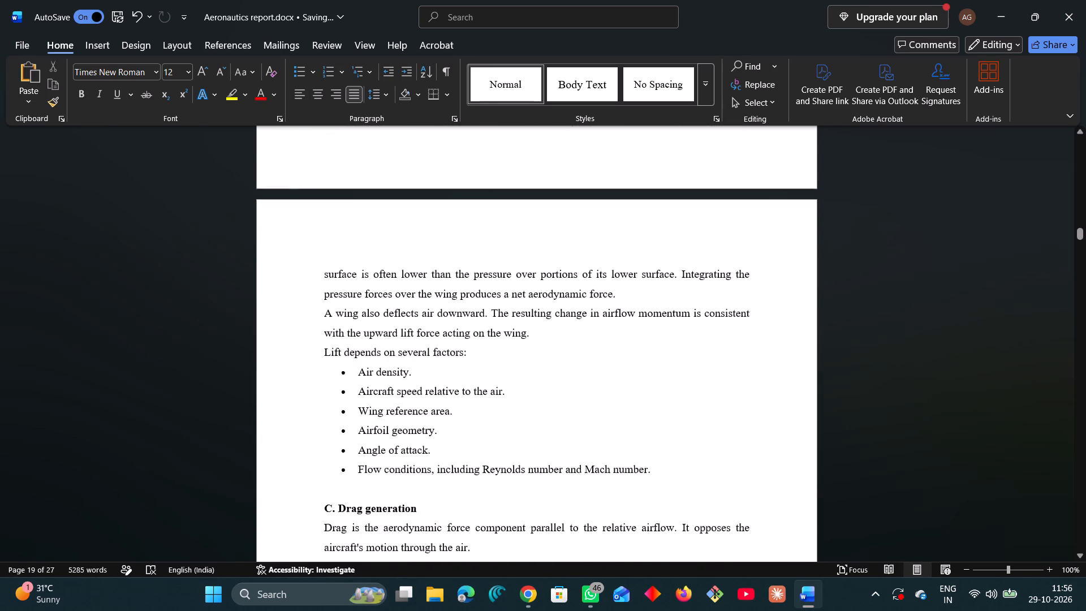
{"action": "scroll", "coordinate": [508, 345], "scroll_direction": "down", "scroll_amount": 8}
{"action": "scroll", "coordinate": [508, 345], "scroll_direction": "up", "scroll_amount": 7}
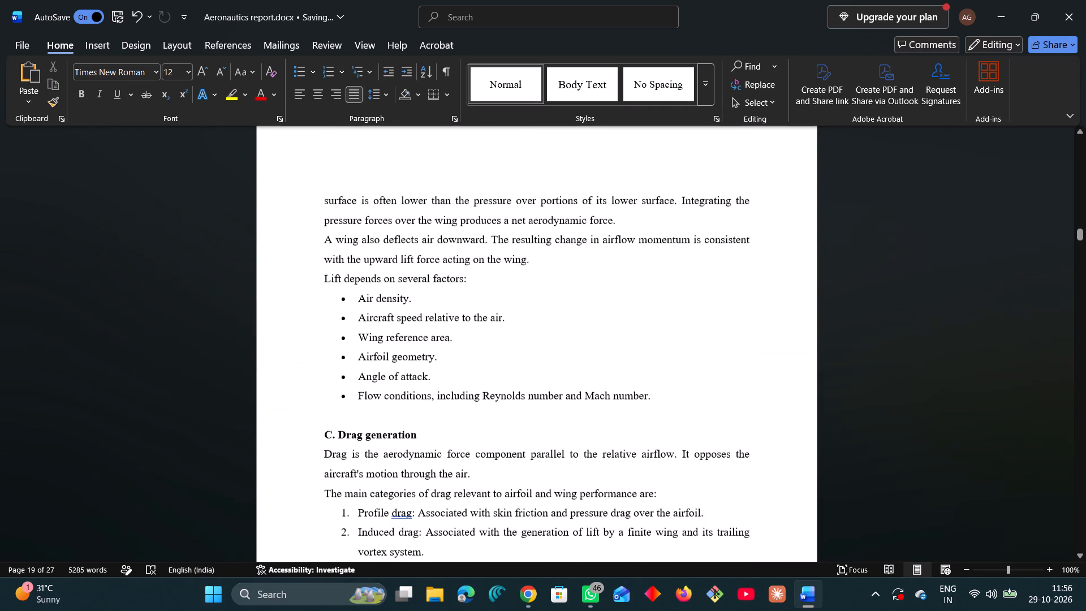
{"action": "scroll", "coordinate": [508, 345], "scroll_direction": "down", "scroll_amount": 6}
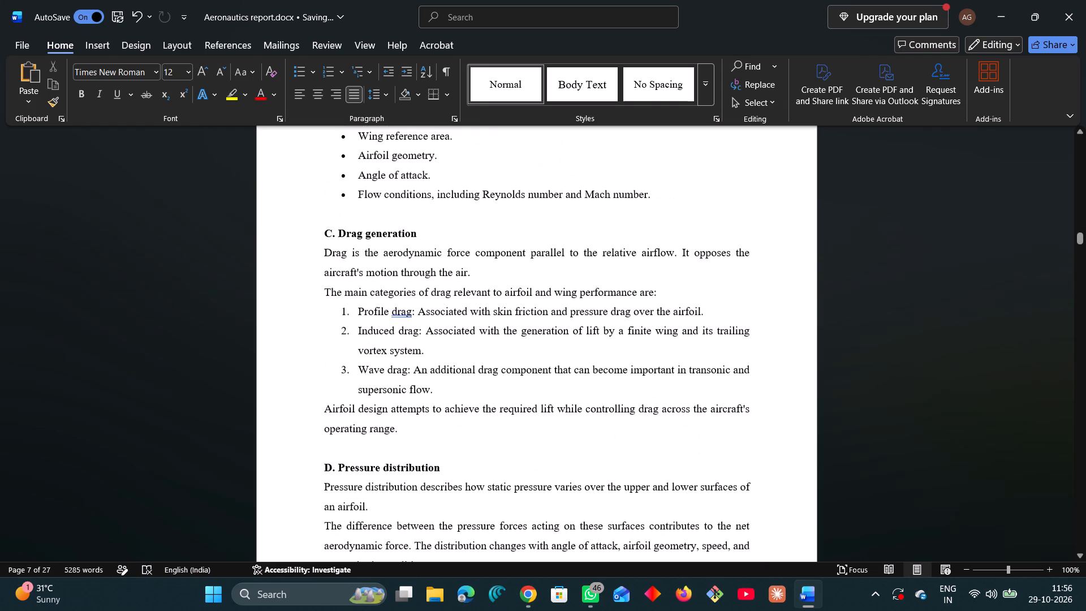
{"action": "right_click", "coordinate": [405, 308]}
{"action": "left_click", "coordinate": [345, 61]}
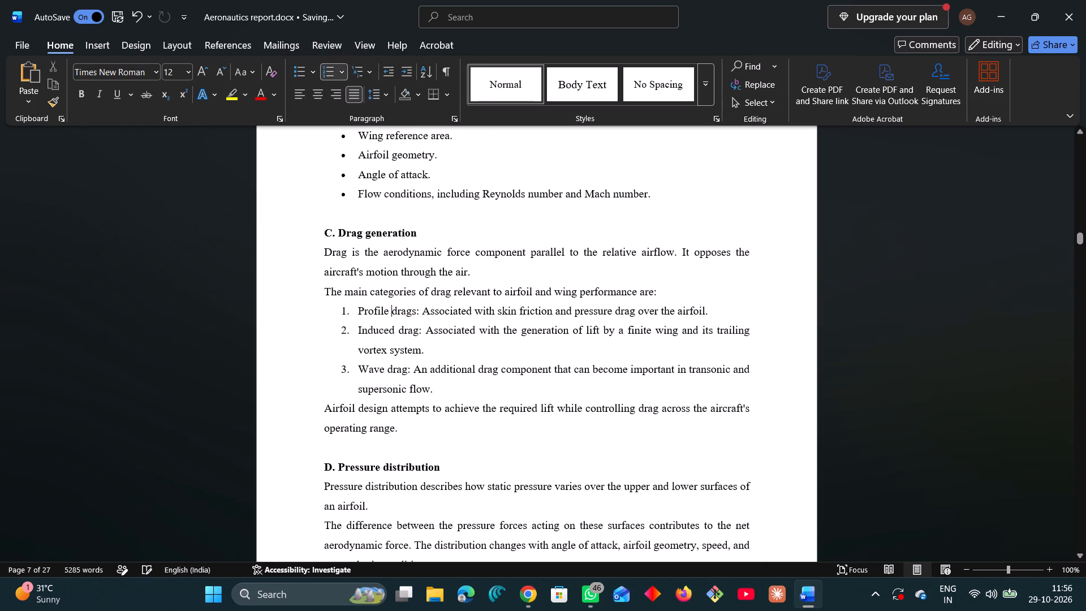
Delete the leftover text from "Source: author-created or redrawn technical illustration" through "mean camber line." in the Figure 1 caption on page 10.
{"action": "scroll", "coordinate": [469, 326], "scroll_direction": "down", "scroll_amount": 14}
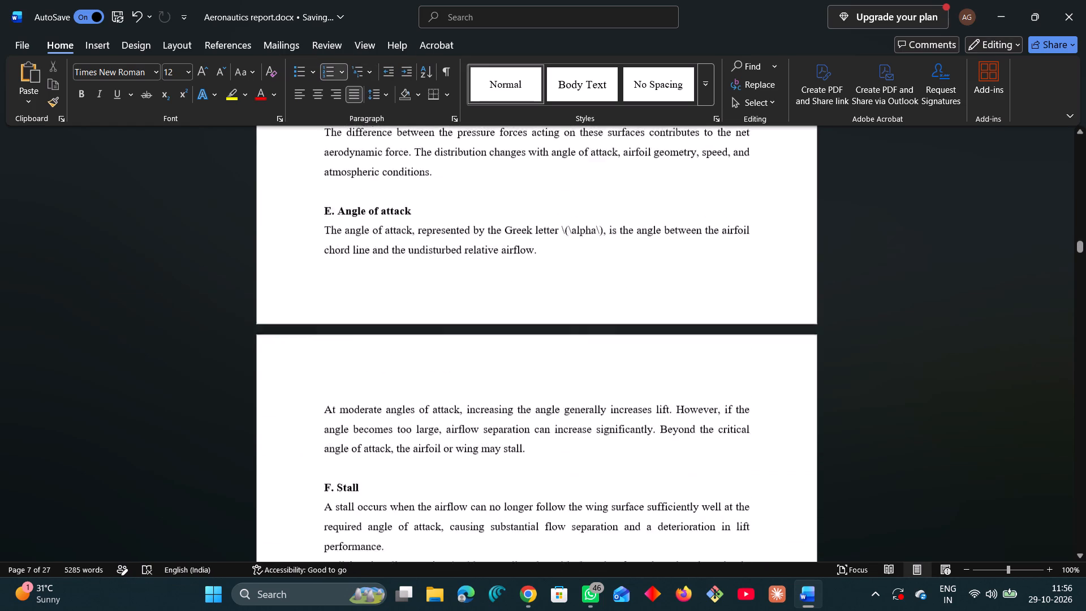
{"action": "scroll", "coordinate": [471, 333], "scroll_direction": "down", "scroll_amount": 15}
{"action": "scroll", "coordinate": [472, 334], "scroll_direction": "down", "scroll_amount": 13}
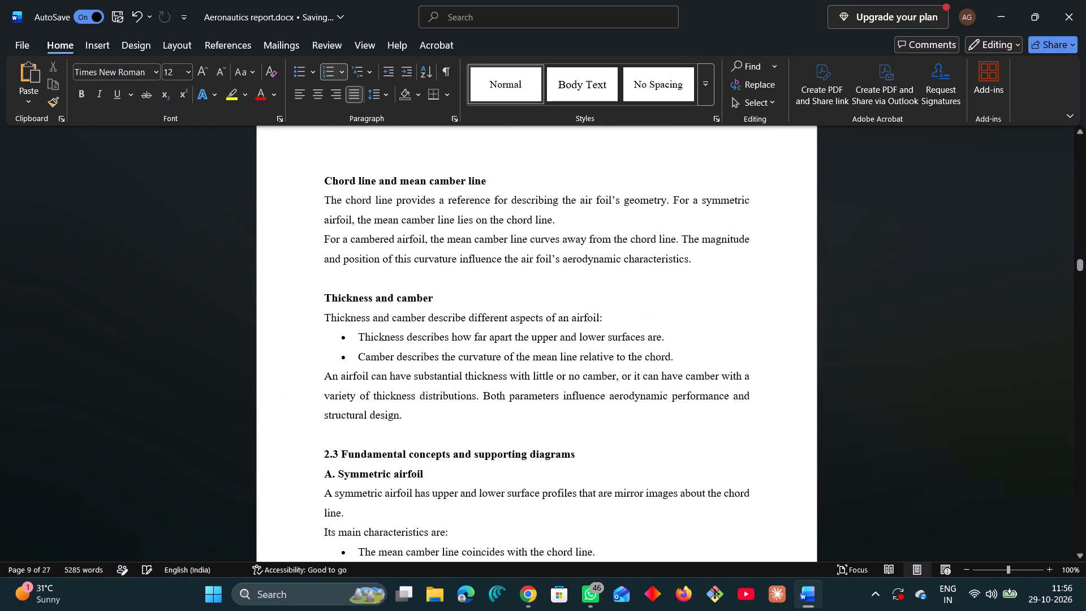
{"action": "scroll", "coordinate": [472, 335], "scroll_direction": "down", "scroll_amount": 8}
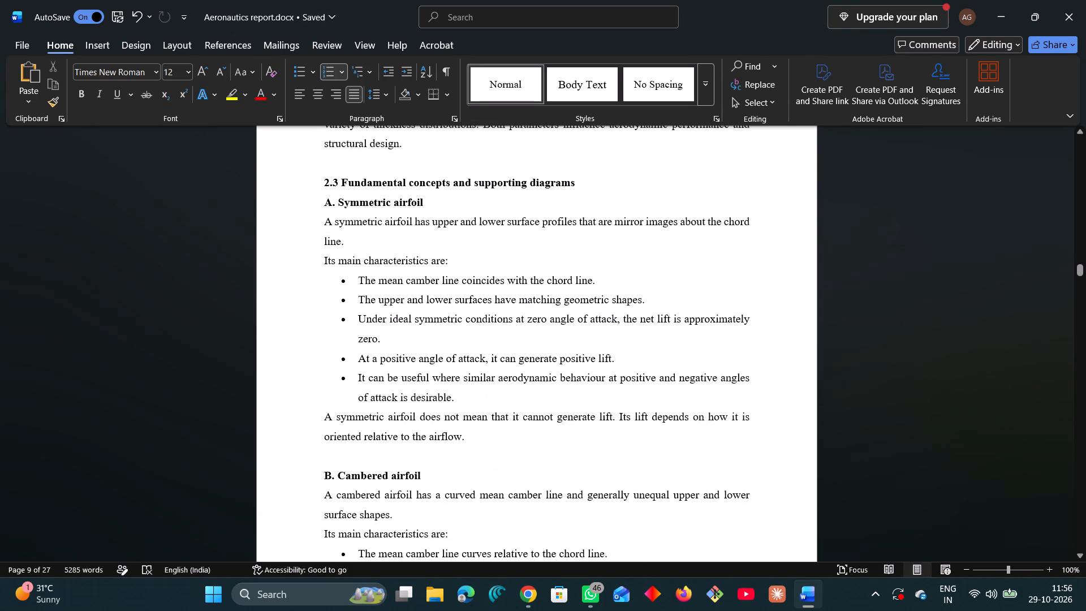
{"action": "scroll", "coordinate": [472, 335], "scroll_direction": "down", "scroll_amount": 8}
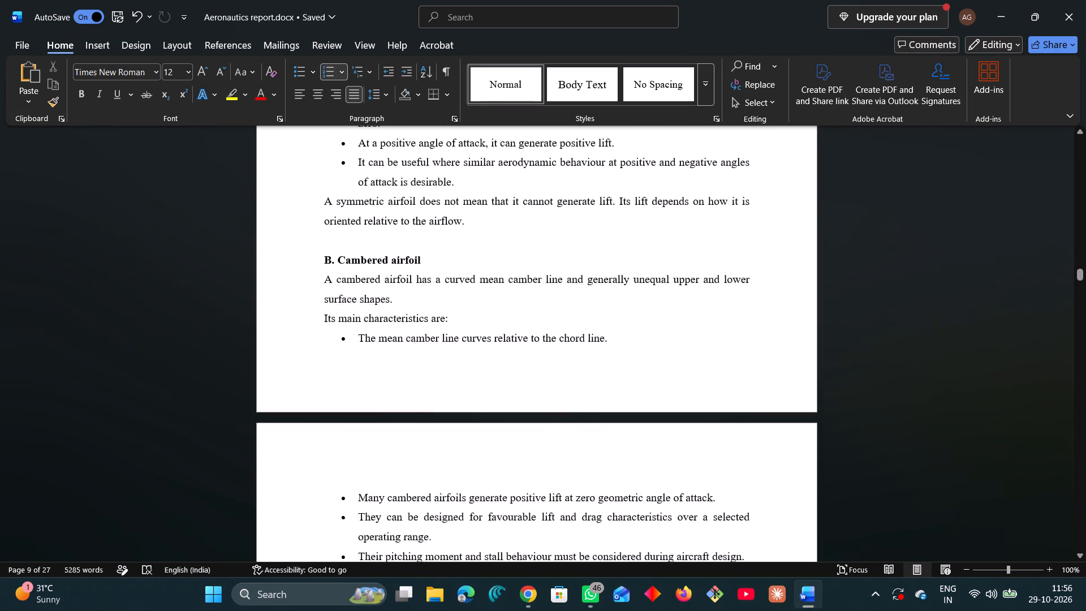
{"action": "scroll", "coordinate": [472, 335], "scroll_direction": "down", "scroll_amount": 10}
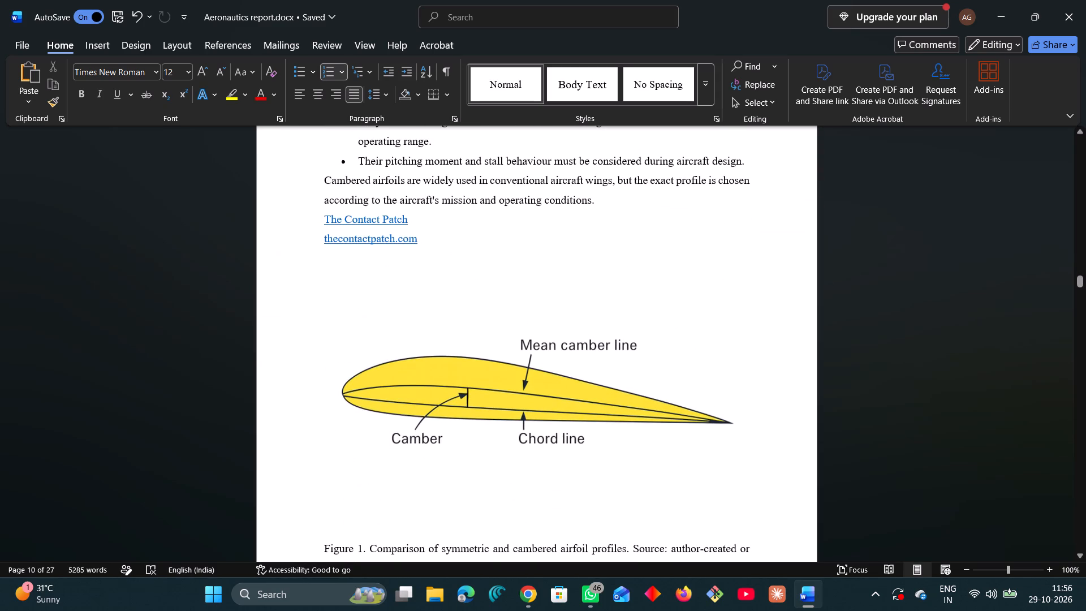
{"action": "scroll", "coordinate": [593, 216], "scroll_direction": "down", "scroll_amount": 6}
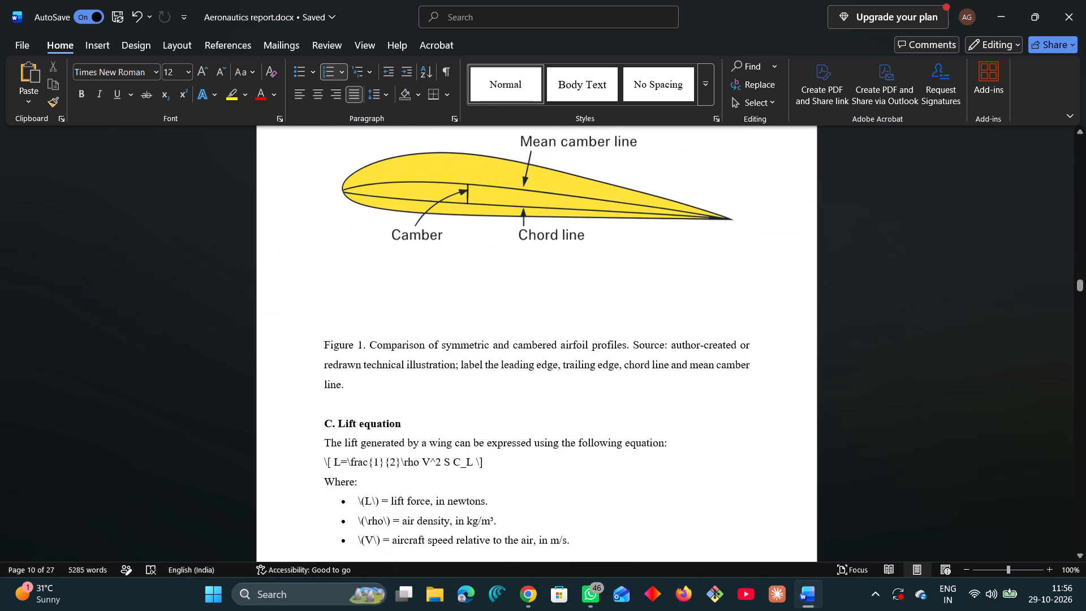
{"action": "scroll", "coordinate": [595, 266], "scroll_direction": "down", "scroll_amount": 1}
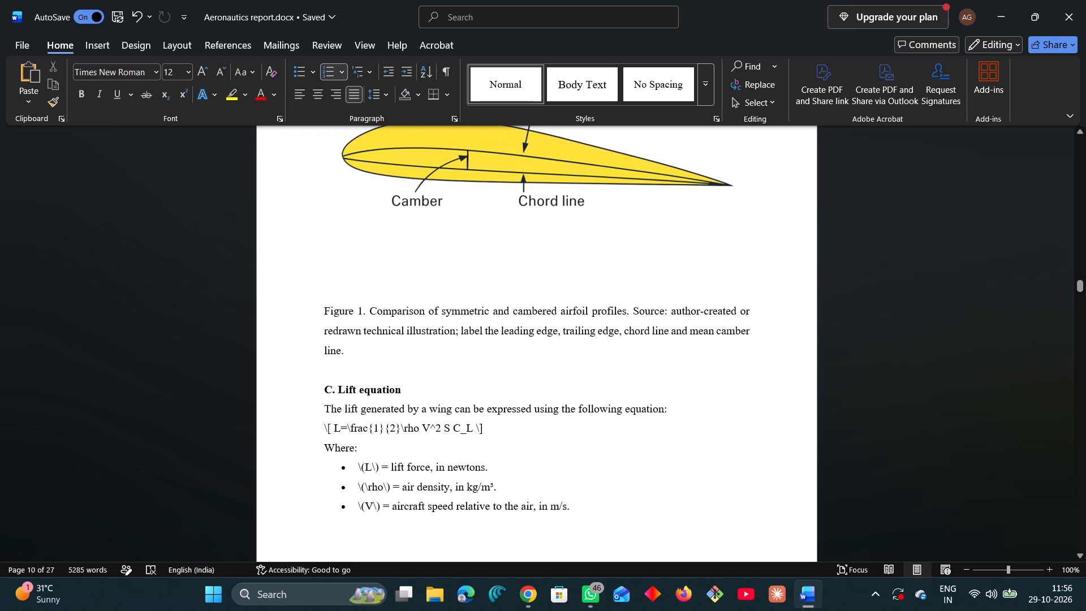
{"action": "left_click_drag", "start_coordinate": [635, 309], "coordinate": [656, 359]}
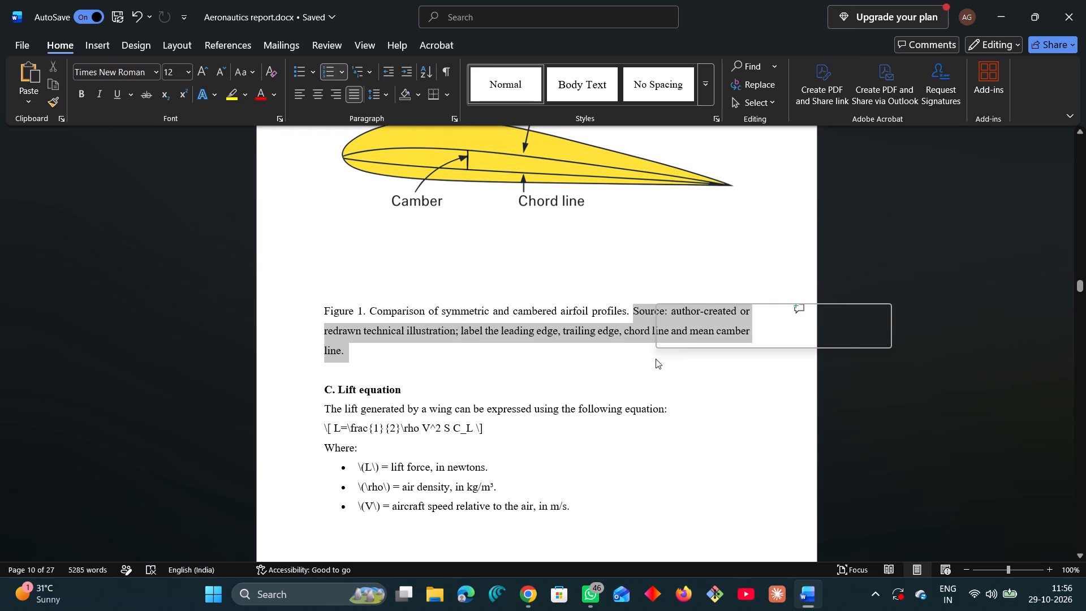
{"action": "key", "text": "BackSpace"}
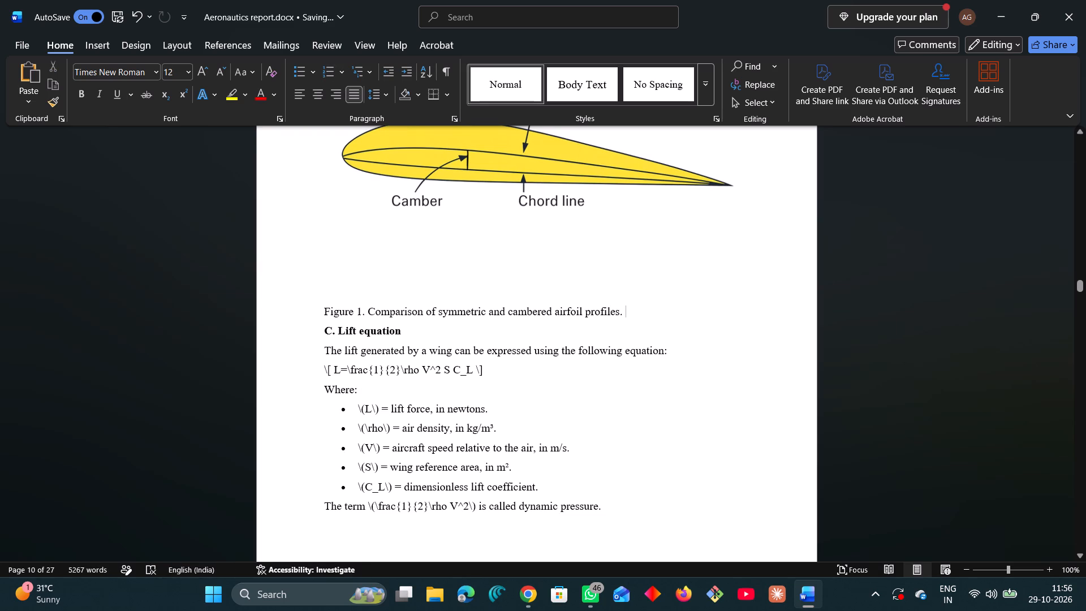
Centre and italicise the Figure 1 caption, and add a blank line between it and the "C. Lift equation" heading.
{"action": "left_click_drag", "start_coordinate": [321, 311], "coordinate": [626, 308]}
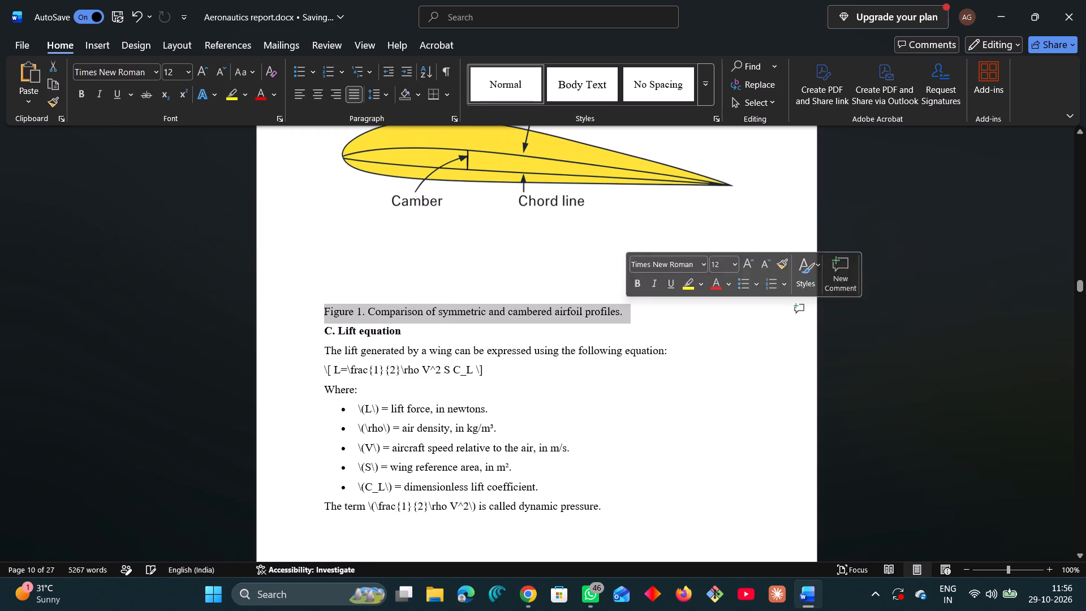
{"action": "left_click", "coordinate": [319, 94]}
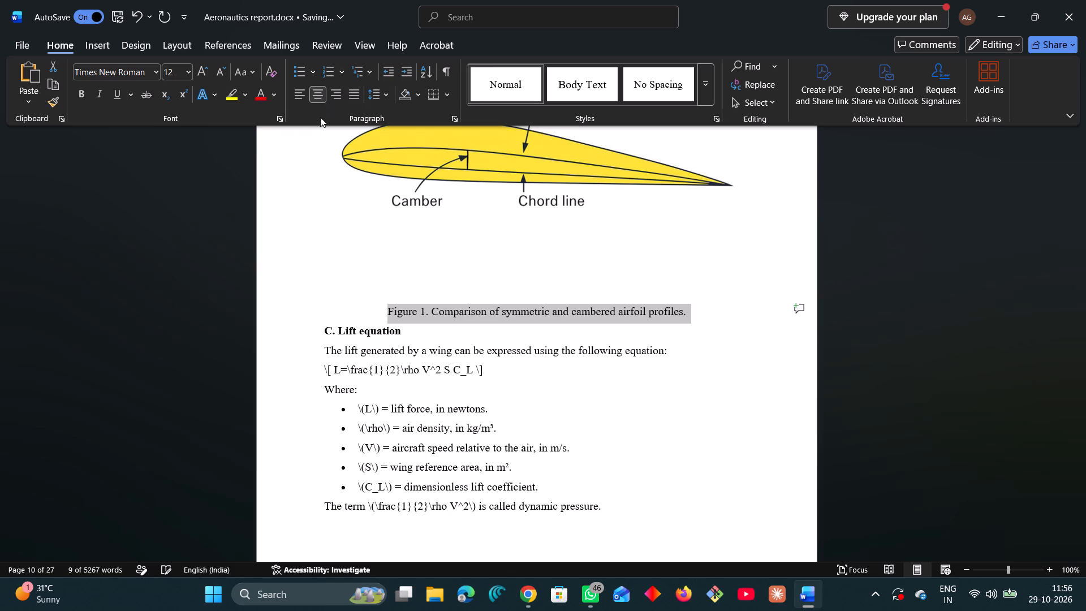
{"action": "left_click", "coordinate": [104, 94]}
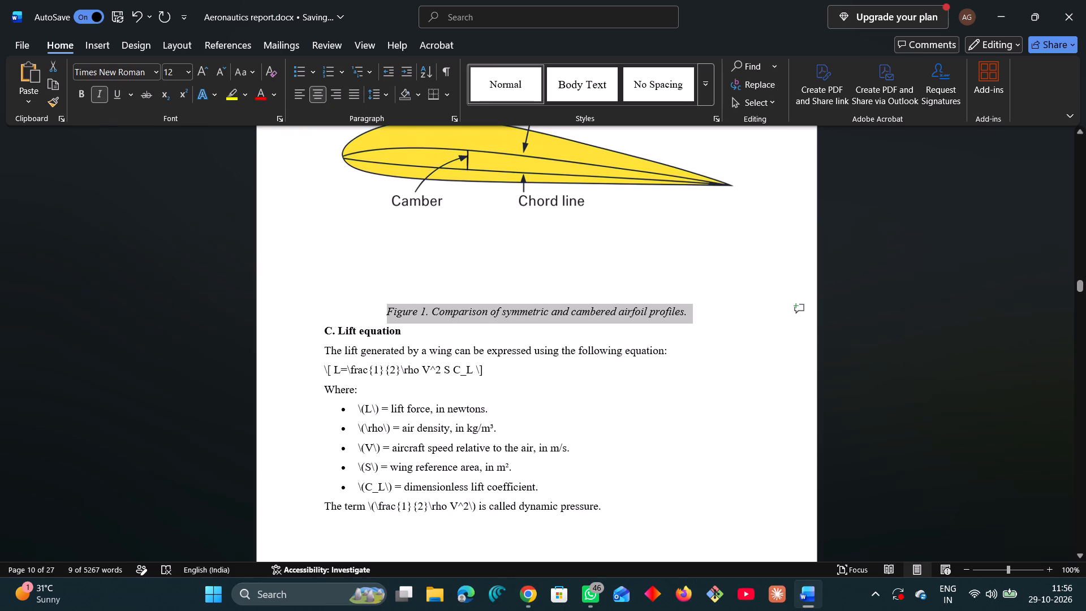
{"action": "left_click", "coordinate": [384, 260]}
{"action": "left_click", "coordinate": [716, 319]}
{"action": "key", "text": "Return"}
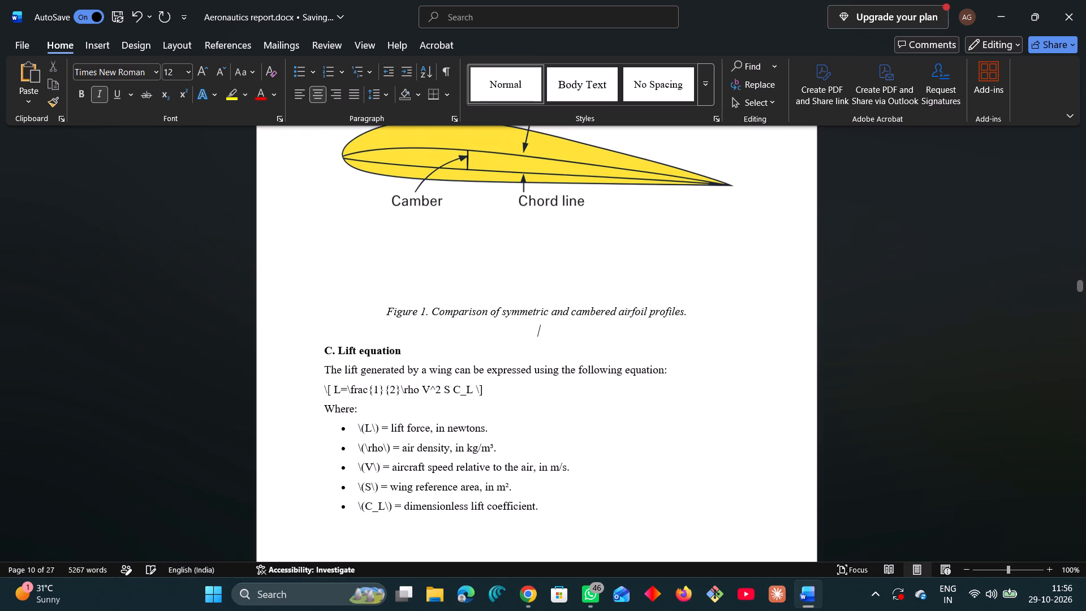
Replace the raw LaTeX lift equation under "C. Lift equation" with the copied formatted equation L = ½ρV²SC_L.
{"action": "key", "text": "alt+Tab"}
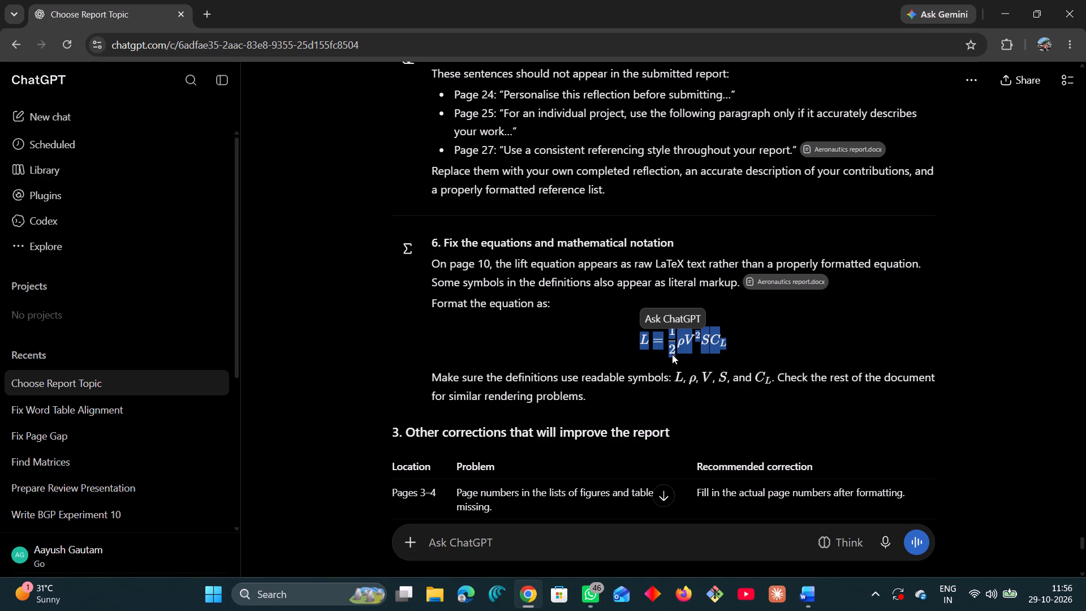
{"action": "key", "text": "alt+Tab"}
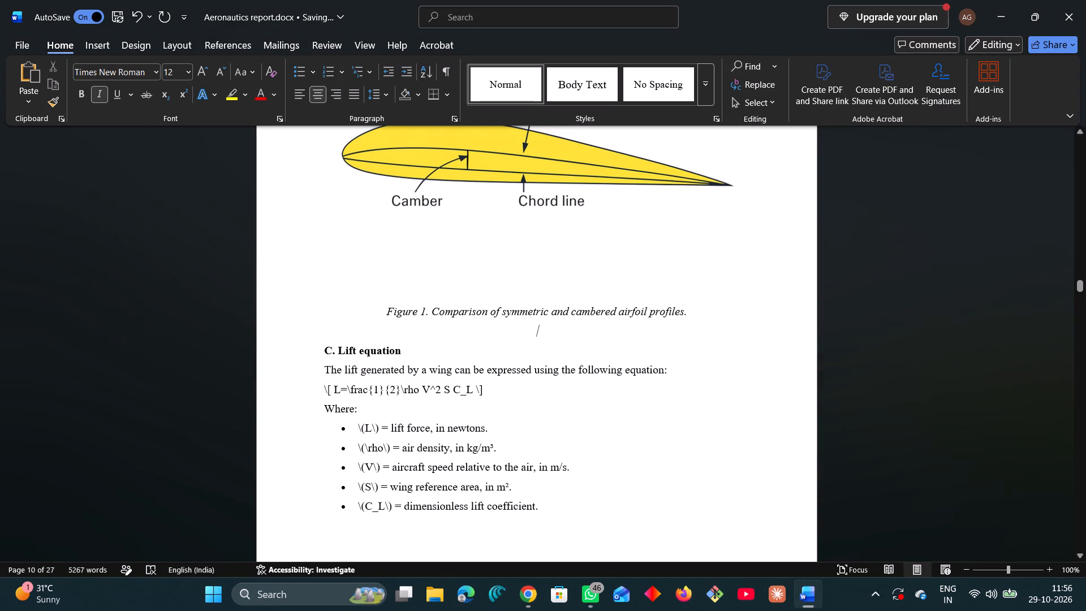
{"action": "left_click_drag", "start_coordinate": [503, 395], "coordinate": [319, 387]}
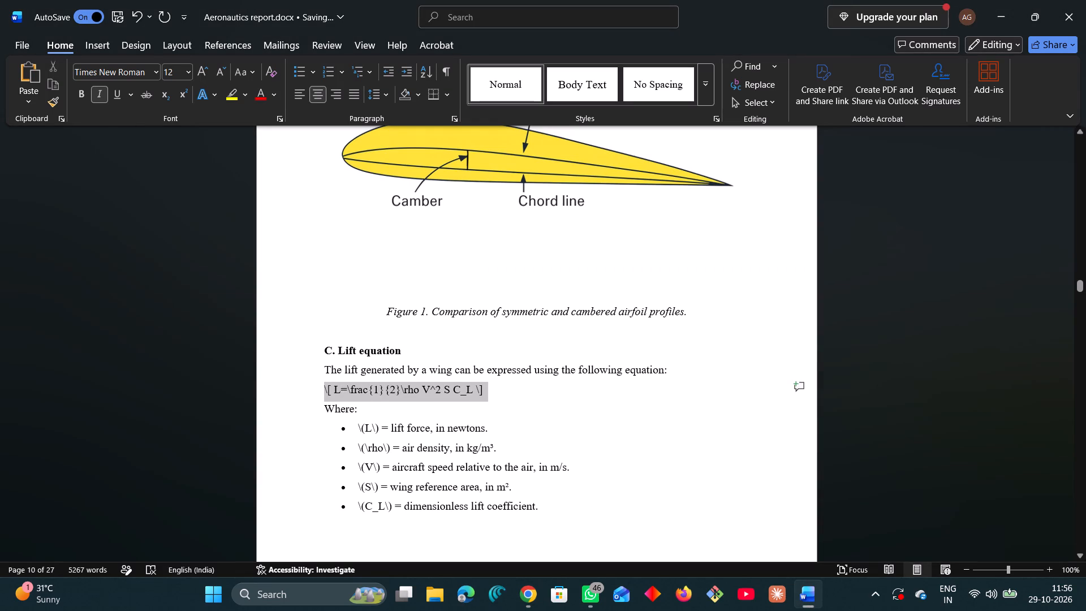
{"action": "left_click_drag", "start_coordinate": [319, 387], "coordinate": [314, 386]}
{"action": "key", "text": "ctrl+v"}
{"action": "left_click", "coordinate": [460, 406]}
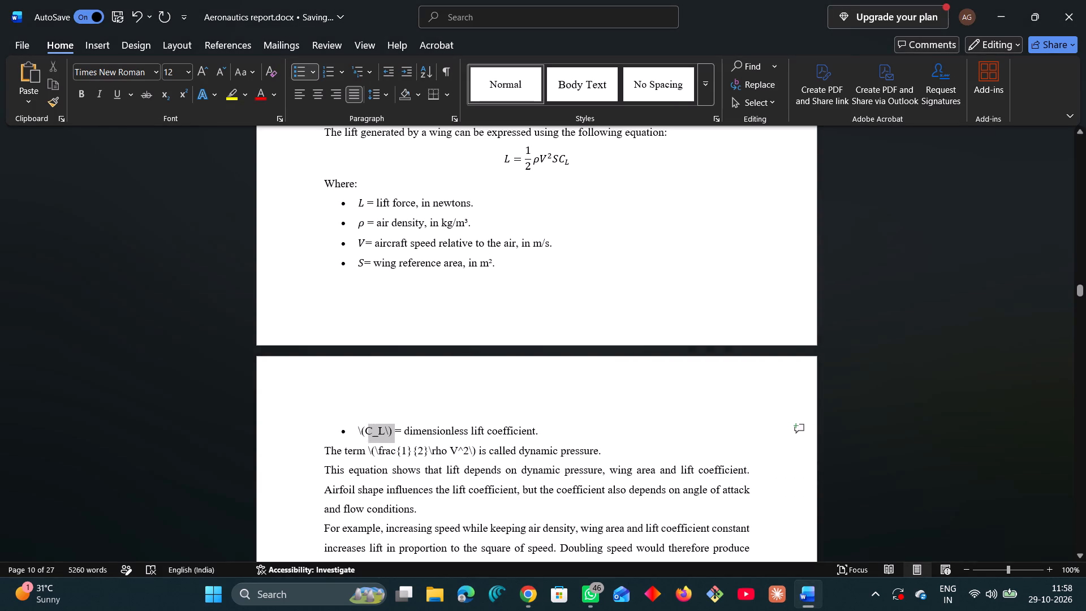
{"action": "left_click_drag", "start_coordinate": [367, 428], "coordinate": [361, 427]}
{"action": "key", "text": "ctrl+v"}
{"action": "left_click", "coordinate": [422, 405]}
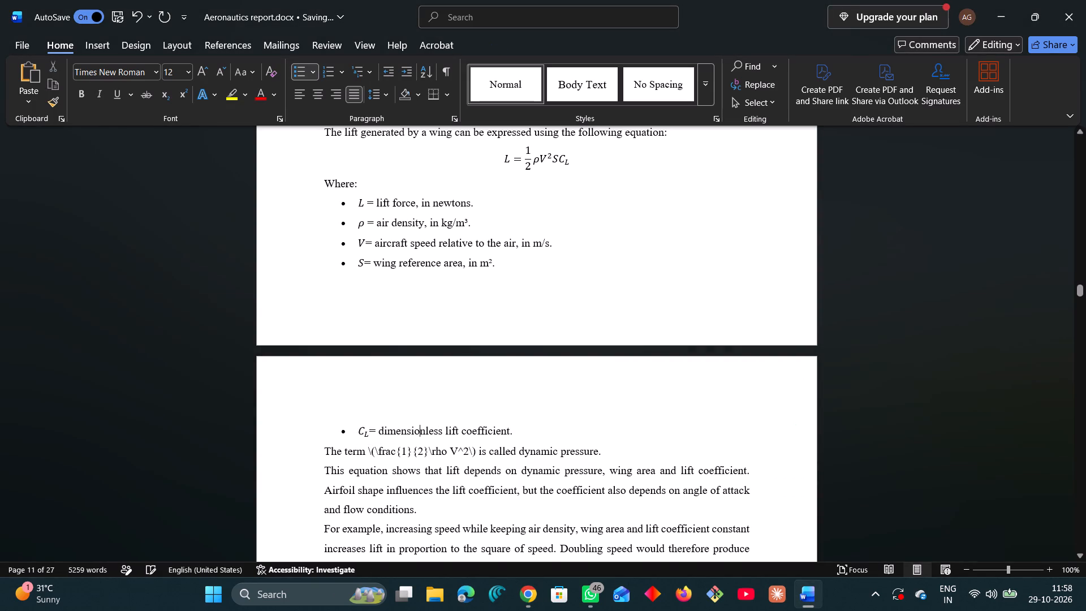
Examine the report from the end of the lift equation section through section 3.2, checking equations, the Figure 2 caption and nearby pictures.
{"action": "scroll", "coordinate": [422, 405], "scroll_direction": "down", "scroll_amount": 4}
{"action": "scroll", "coordinate": [422, 405], "scroll_direction": "up", "scroll_amount": 7}
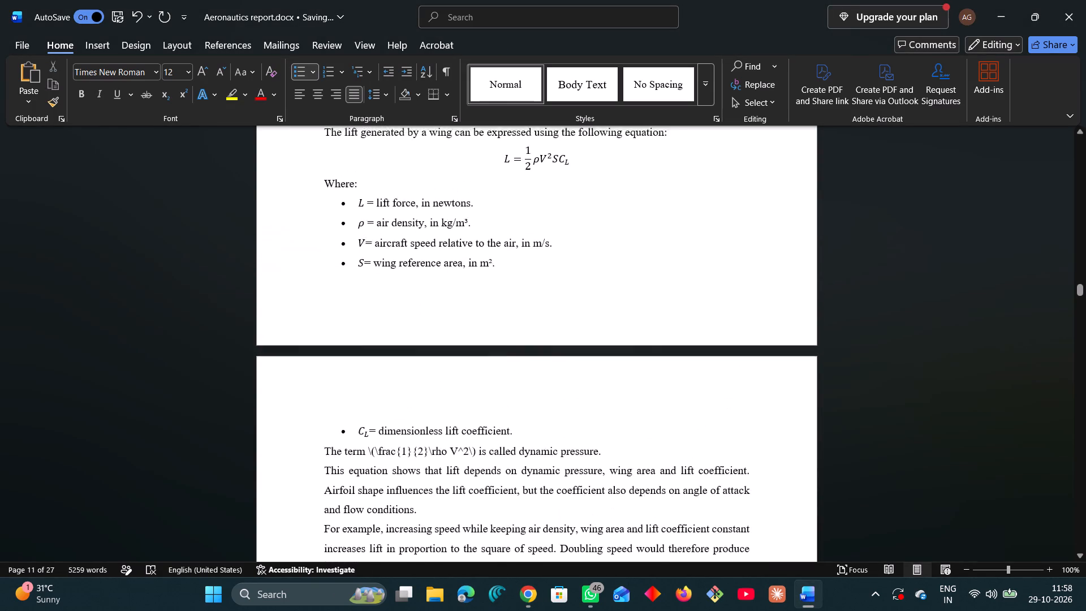
{"action": "scroll", "coordinate": [422, 405], "scroll_direction": "up", "scroll_amount": 2}
{"action": "scroll", "coordinate": [422, 405], "scroll_direction": "down", "scroll_amount": 14}
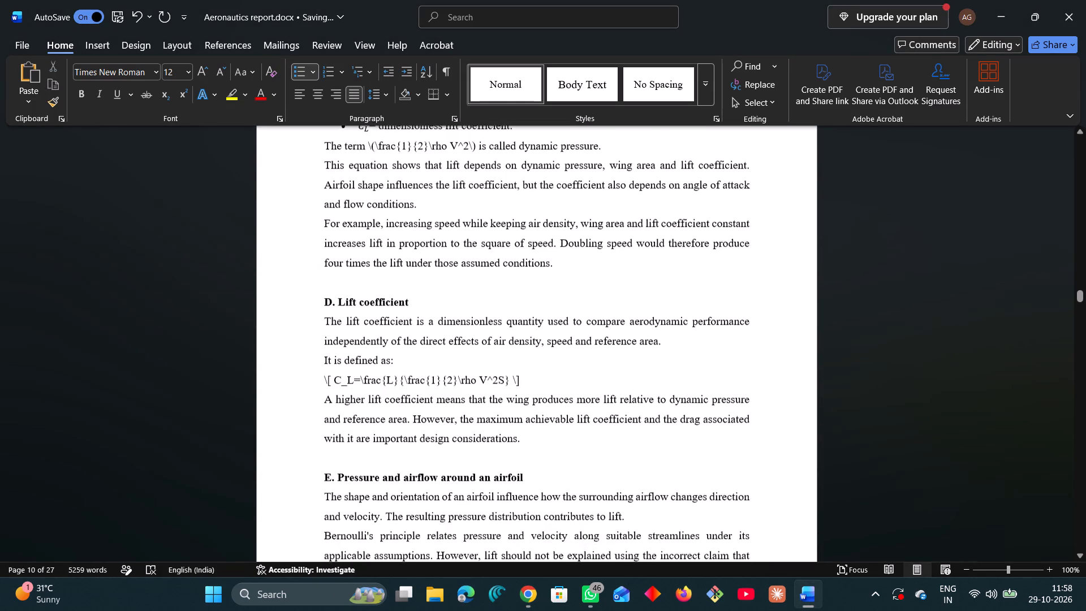
{"action": "scroll", "coordinate": [423, 406], "scroll_direction": "down", "scroll_amount": 11}
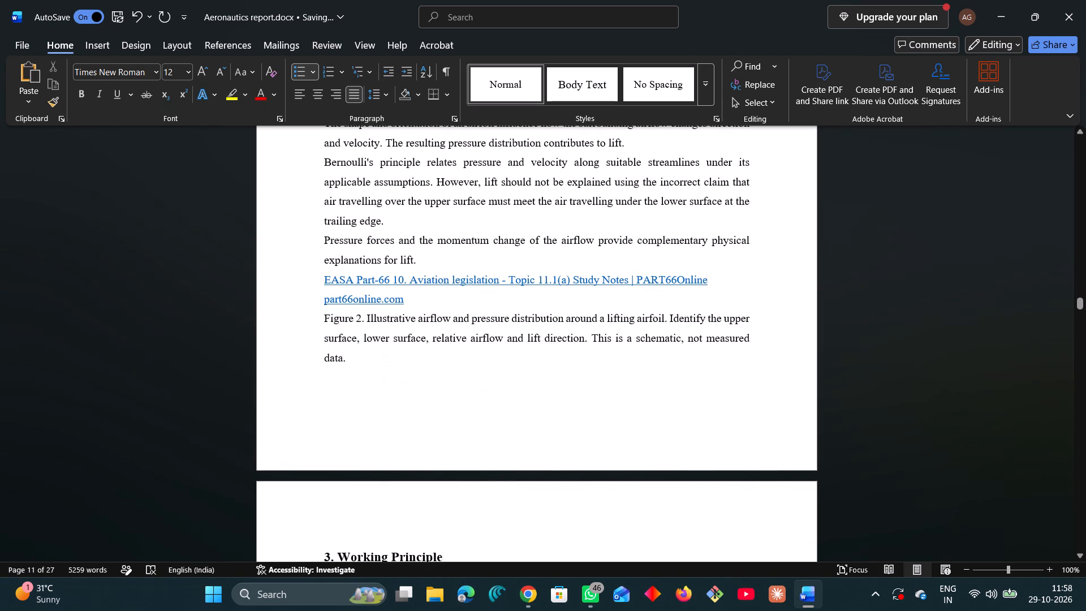
{"action": "scroll", "coordinate": [393, 329], "scroll_direction": "down", "scroll_amount": 4}
{"action": "scroll", "coordinate": [393, 329], "scroll_direction": "up", "scroll_amount": 8}
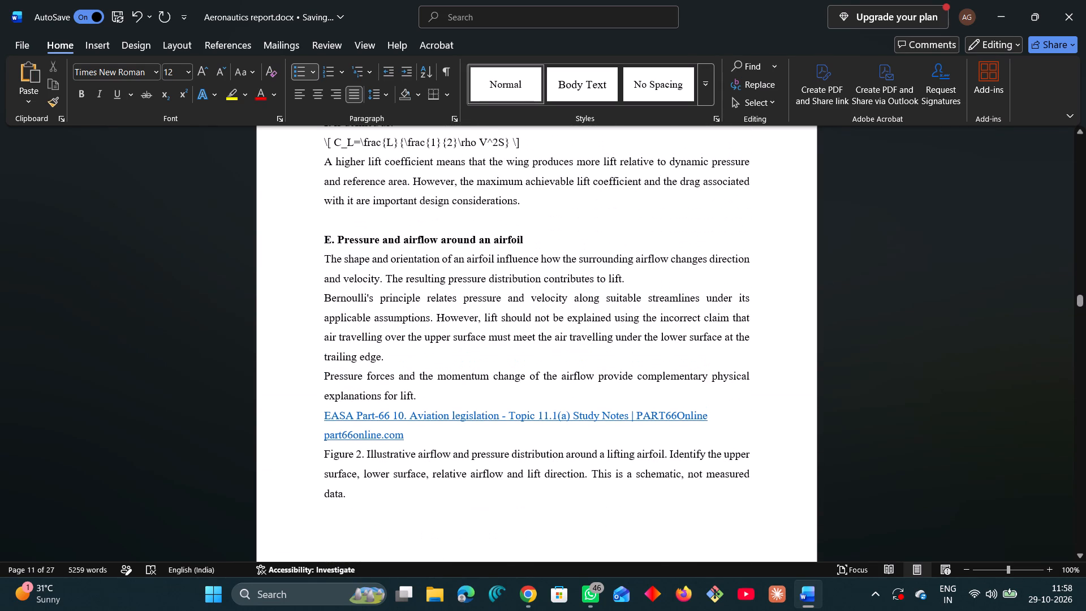
{"action": "scroll", "coordinate": [393, 329], "scroll_direction": "down", "scroll_amount": 9}
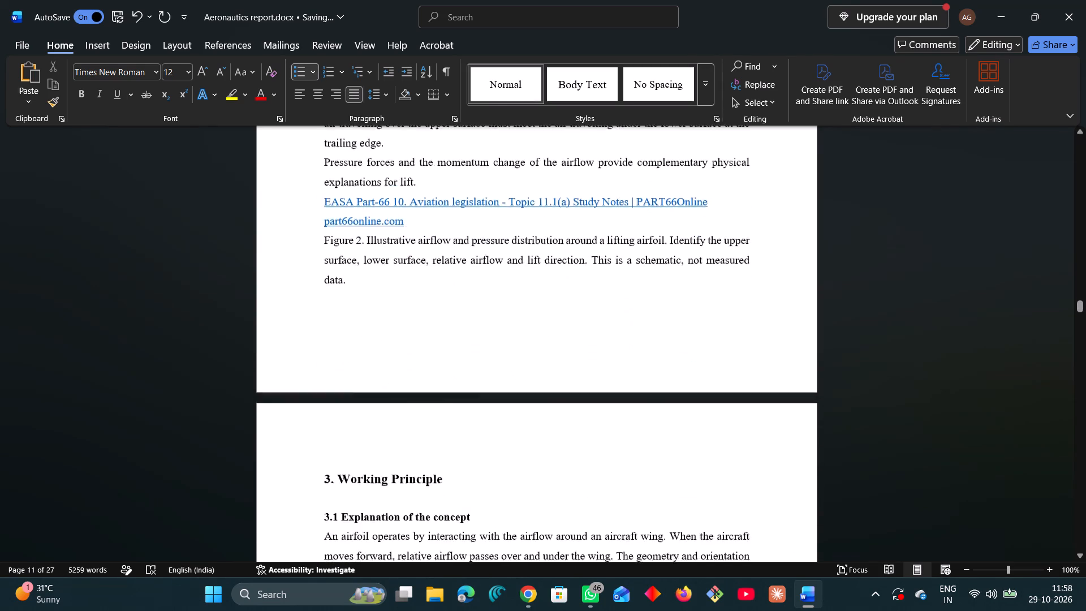
{"action": "scroll", "coordinate": [394, 329], "scroll_direction": "down", "scroll_amount": 19}
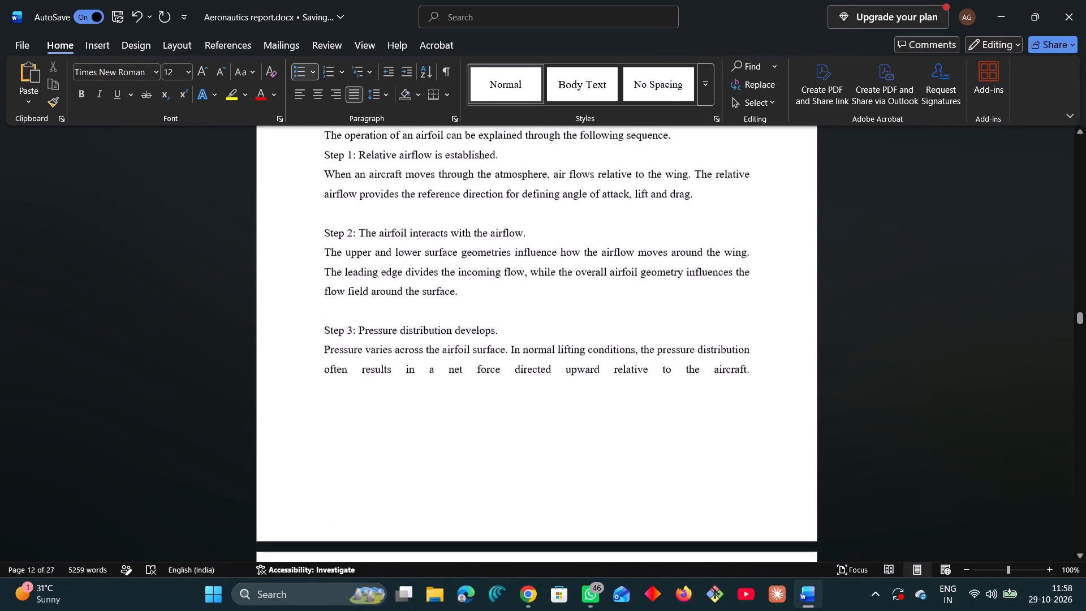
{"action": "scroll", "coordinate": [394, 329], "scroll_direction": "down", "scroll_amount": 10}
{"action": "scroll", "coordinate": [394, 329], "scroll_direction": "up", "scroll_amount": 9}
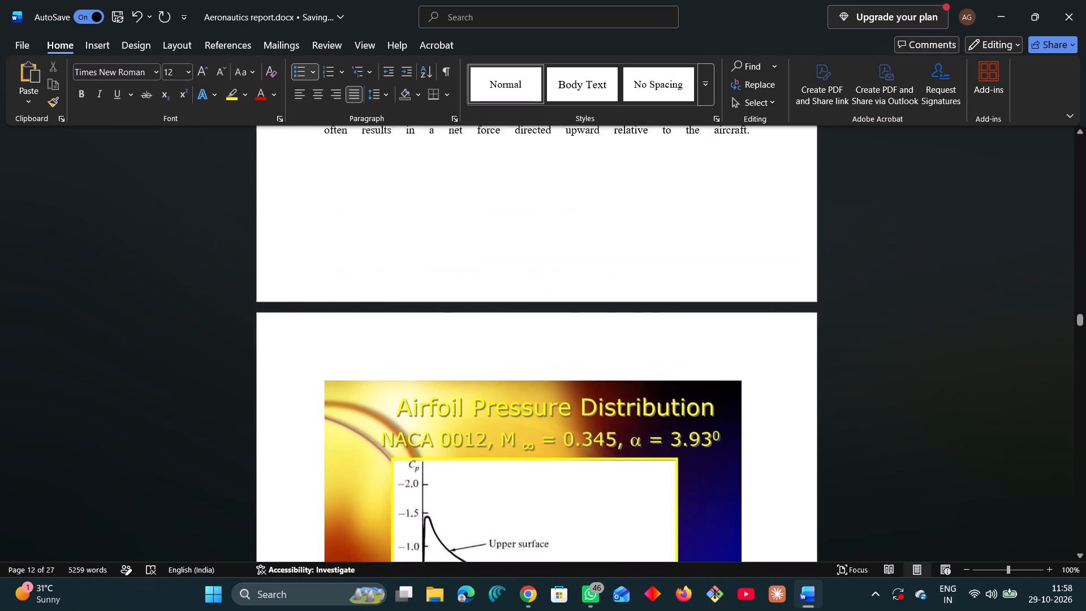
{"action": "scroll", "coordinate": [394, 329], "scroll_direction": "up", "scroll_amount": 20}
{"action": "scroll", "coordinate": [394, 329], "scroll_direction": "up", "scroll_amount": 5}
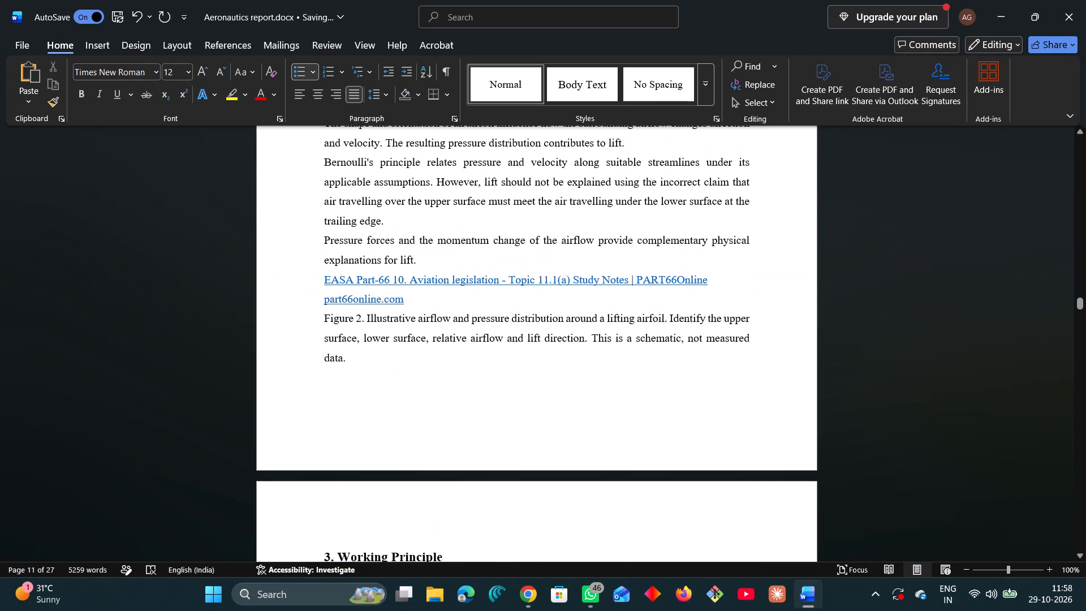
Move the Airfoil Pressure Distribution picture from between Step 3 and Step 4 to directly above the Figure 2 caption.
{"action": "scroll", "coordinate": [394, 329], "scroll_direction": "down", "scroll_amount": 20}
{"action": "scroll", "coordinate": [394, 329], "scroll_direction": "down", "scroll_amount": 7}
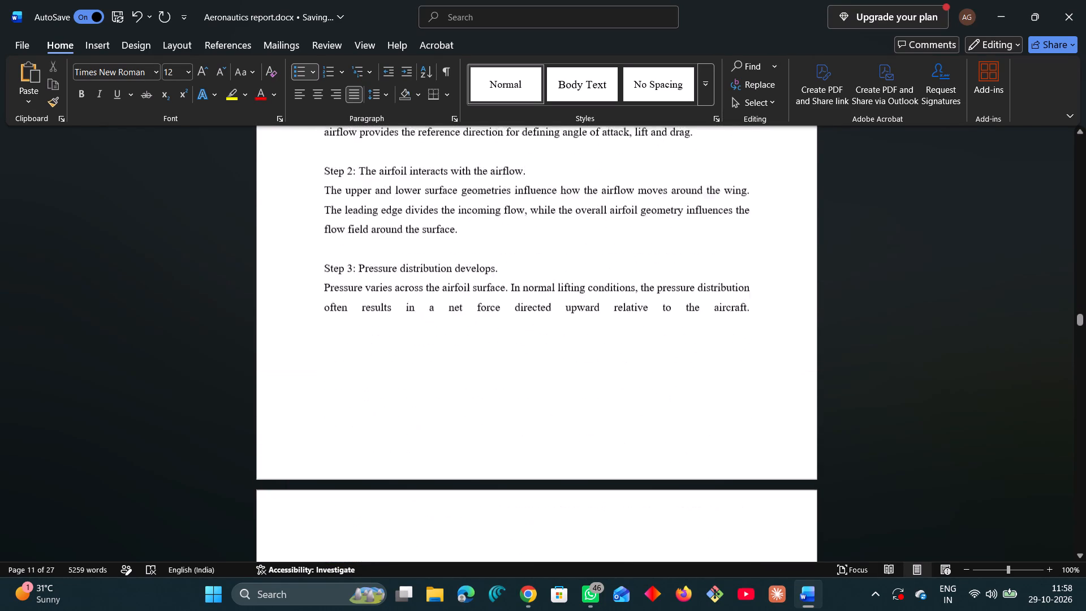
{"action": "scroll", "coordinate": [395, 330], "scroll_direction": "down", "scroll_amount": 8}
{"action": "right_click", "coordinate": [436, 322]}
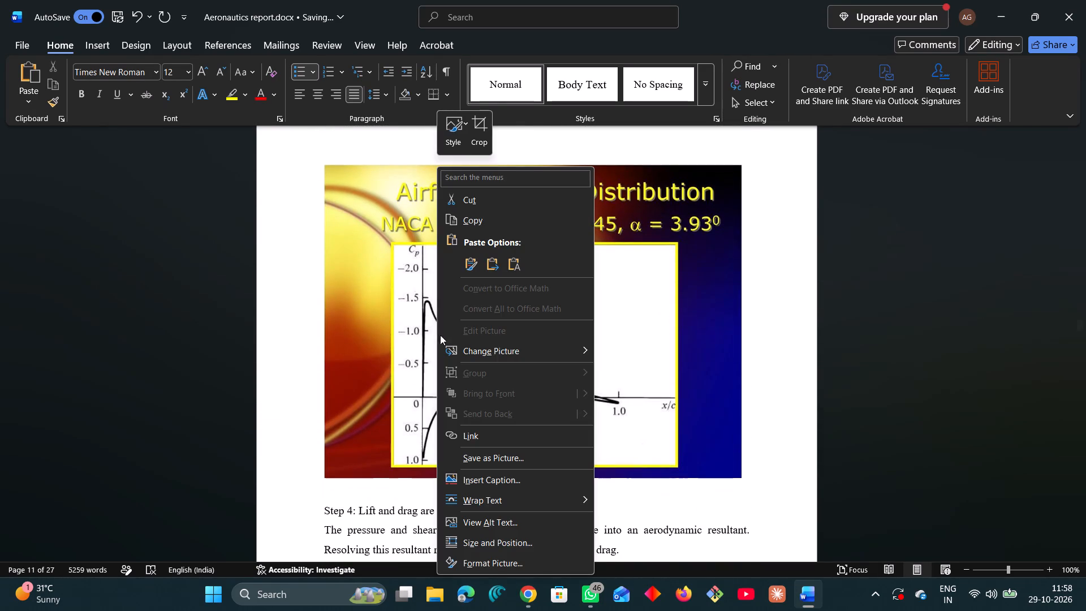
{"action": "left_click", "coordinate": [501, 200]}
{"action": "scroll", "coordinate": [510, 300], "scroll_direction": "up", "scroll_amount": 9}
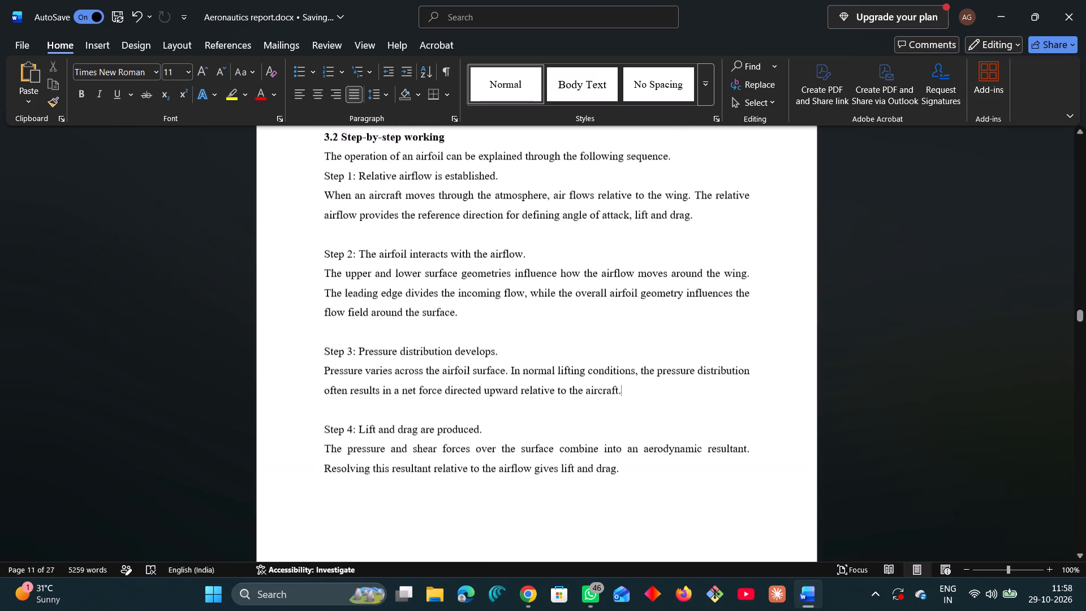
{"action": "scroll", "coordinate": [493, 319], "scroll_direction": "up", "scroll_amount": 19}
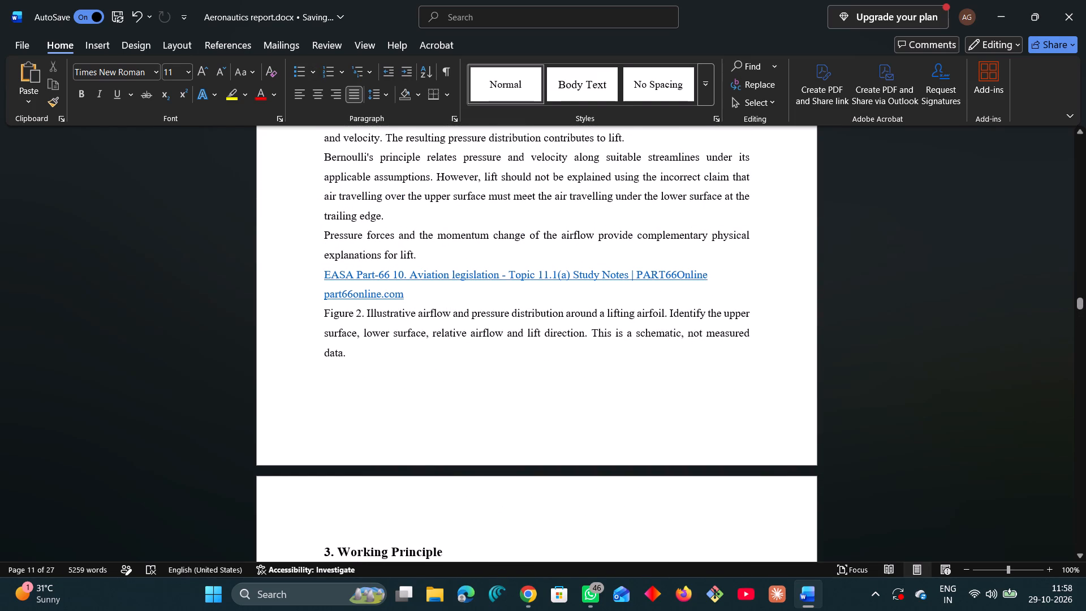
{"action": "left_click", "coordinate": [442, 290]}
{"action": "key", "text": "ctrl+v"}
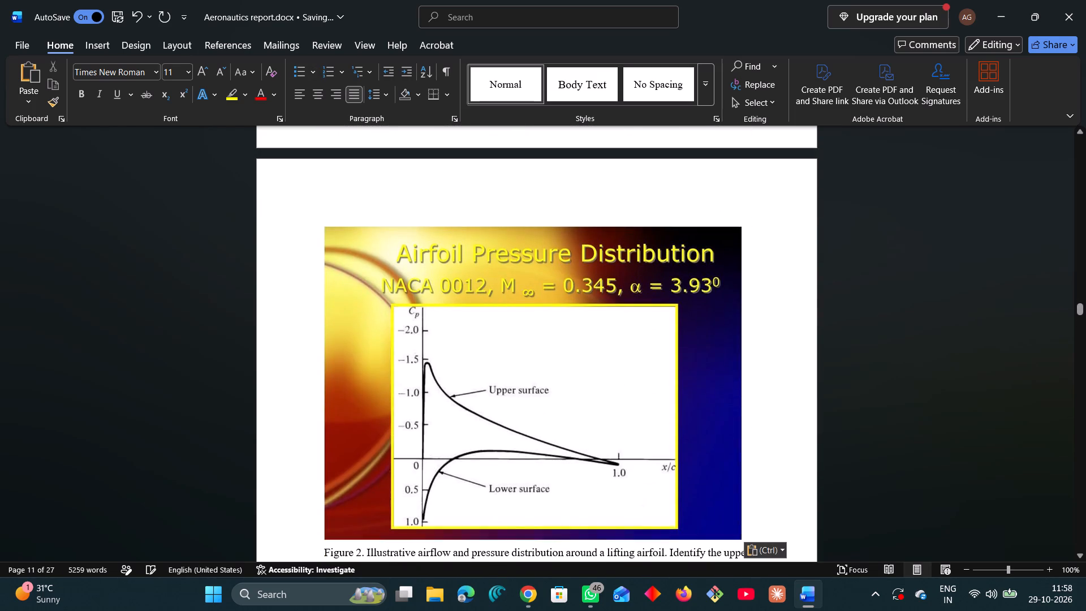
{"action": "scroll", "coordinate": [449, 304], "scroll_direction": "up", "scroll_amount": 3}
Delete the instruction text from "Identify the upper surface" to "not measured data." in the Figure 2 caption.
{"action": "scroll", "coordinate": [449, 304], "scroll_direction": "down", "scroll_amount": 10}
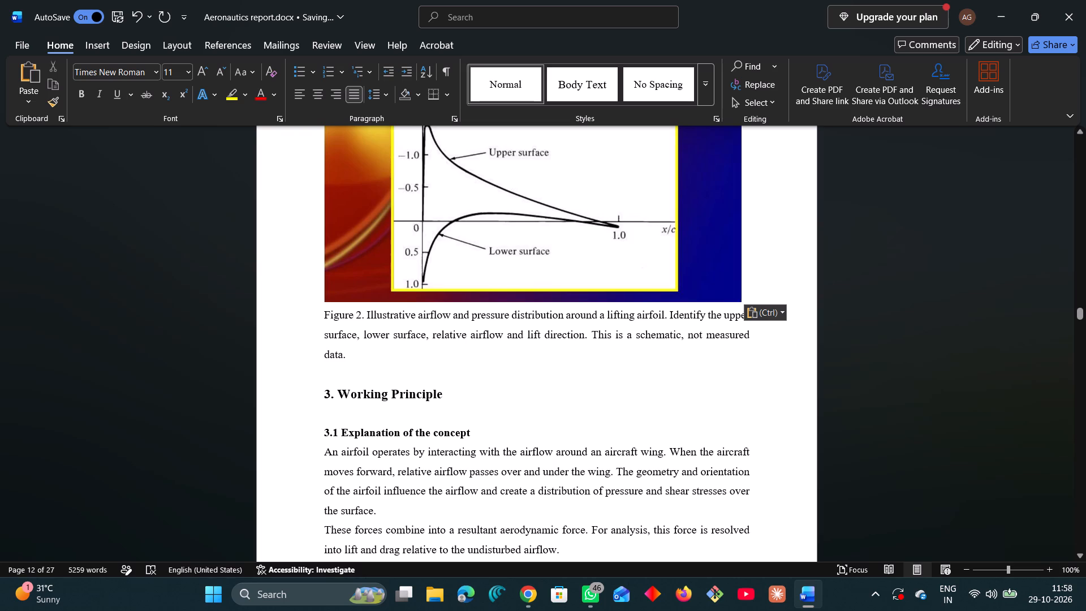
{"action": "left_click_drag", "start_coordinate": [670, 317], "coordinate": [700, 351]}
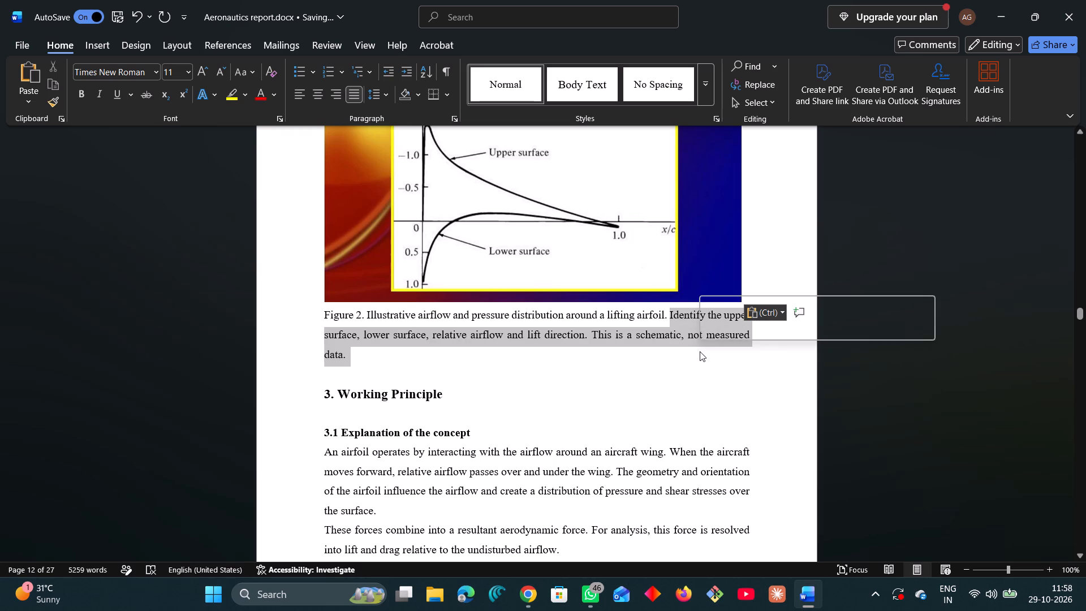
{"action": "key", "text": "BackSpace"}
Centre and italicise the Figure 2 caption, and add a blank line between it and the Working Principle heading.
{"action": "left_click_drag", "start_coordinate": [323, 311], "coordinate": [343, 313]}
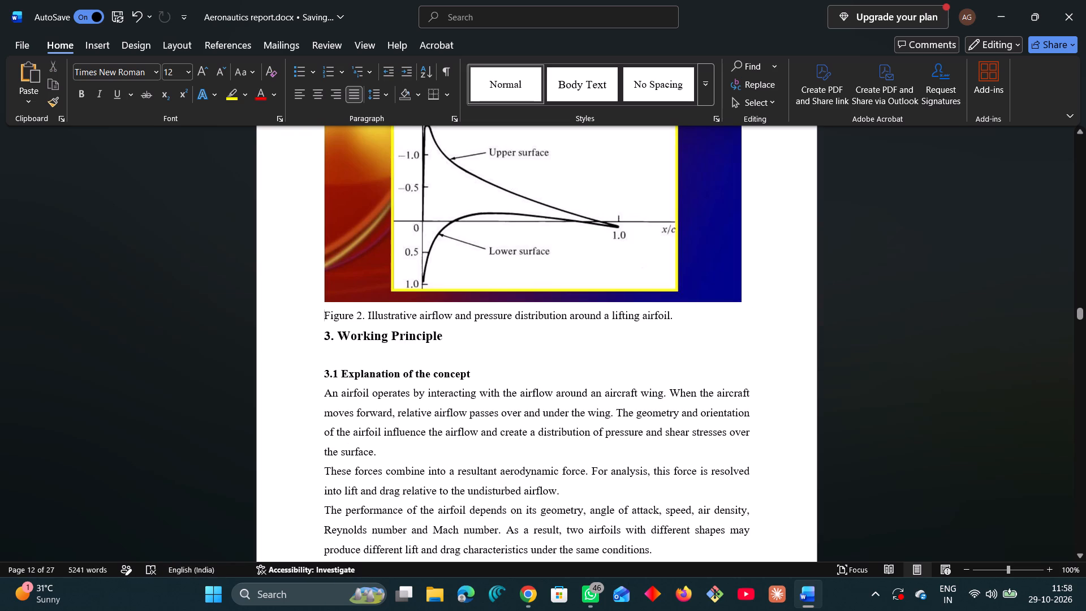
{"action": "left_click_drag", "start_coordinate": [343, 313], "coordinate": [673, 316]}
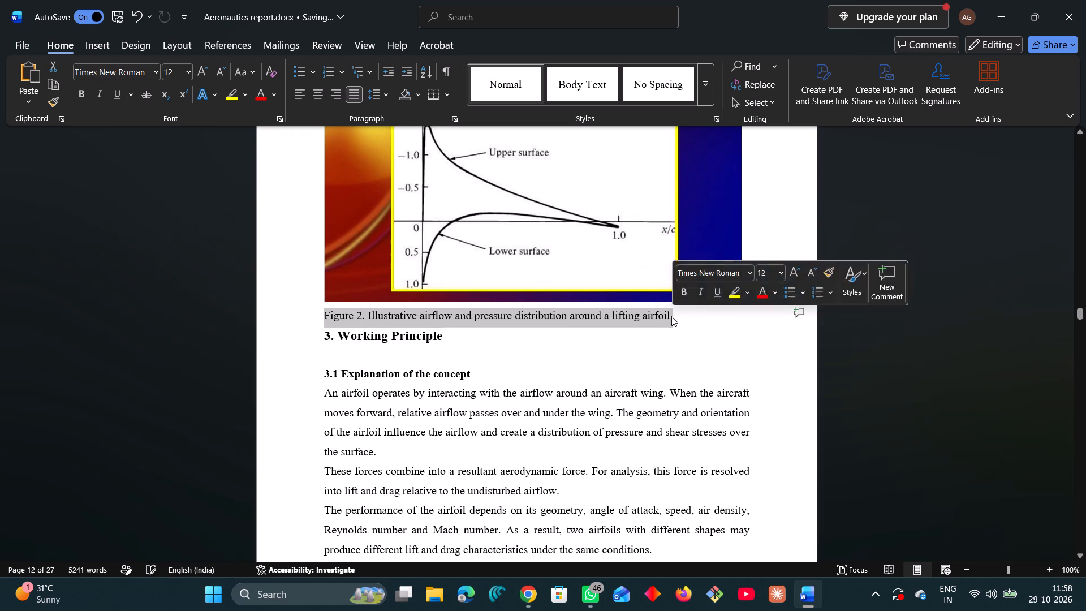
{"action": "left_click", "coordinate": [316, 96]}
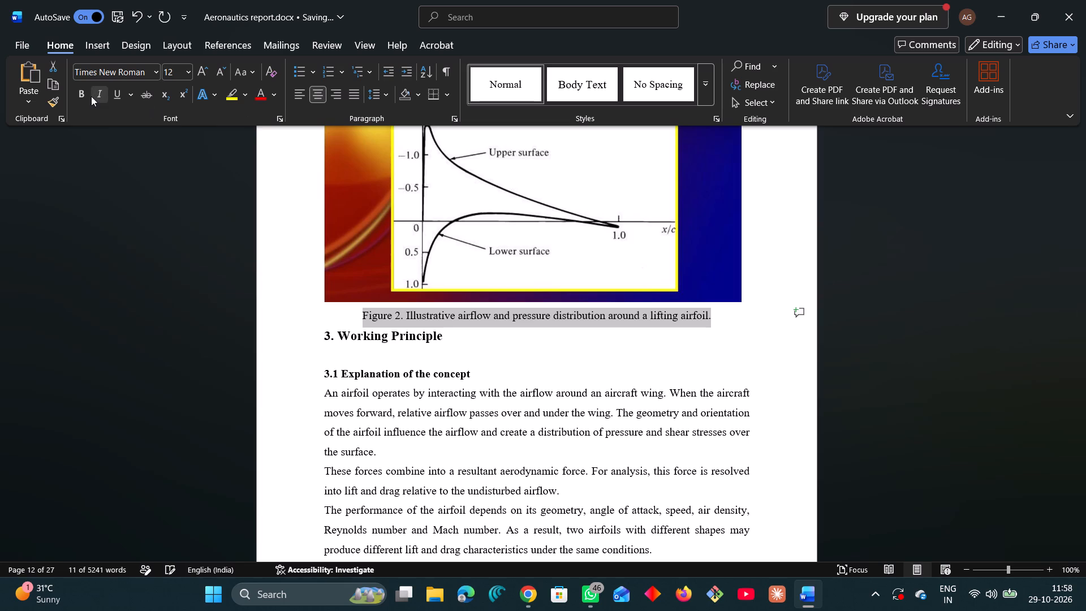
{"action": "left_click", "coordinate": [93, 96]}
{"action": "left_click", "coordinate": [759, 348]}
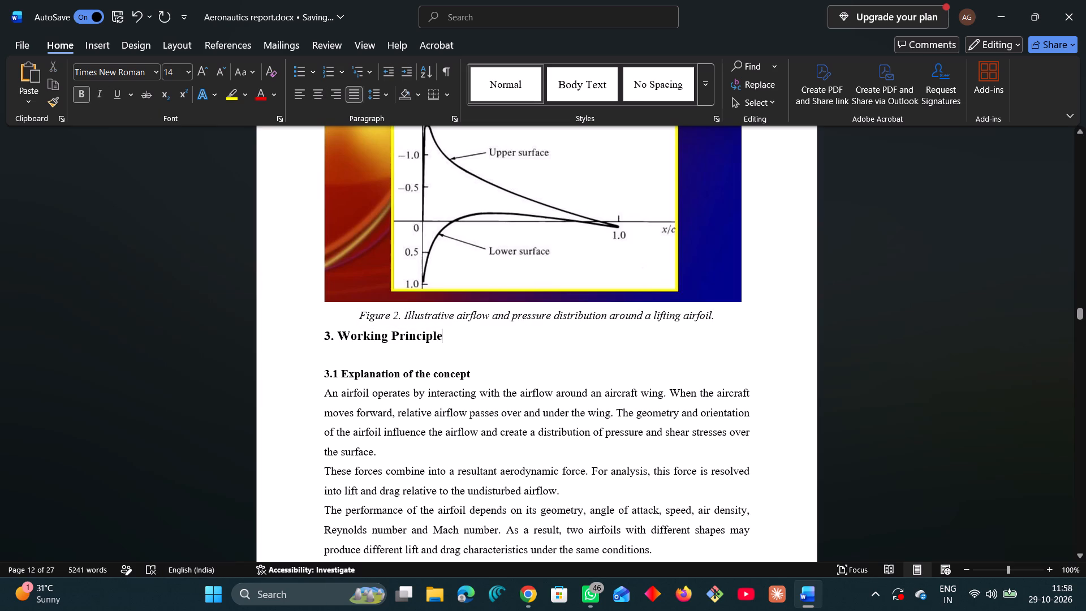
{"action": "left_click", "coordinate": [719, 316]}
{"action": "key", "text": "Return"}
Delete the "3.3 Neat labelled diagram" heading together with its whole bulleted list, from Leading edge to Upper and lower surfaces.
{"action": "scroll", "coordinate": [413, 375], "scroll_direction": "down", "scroll_amount": 4}
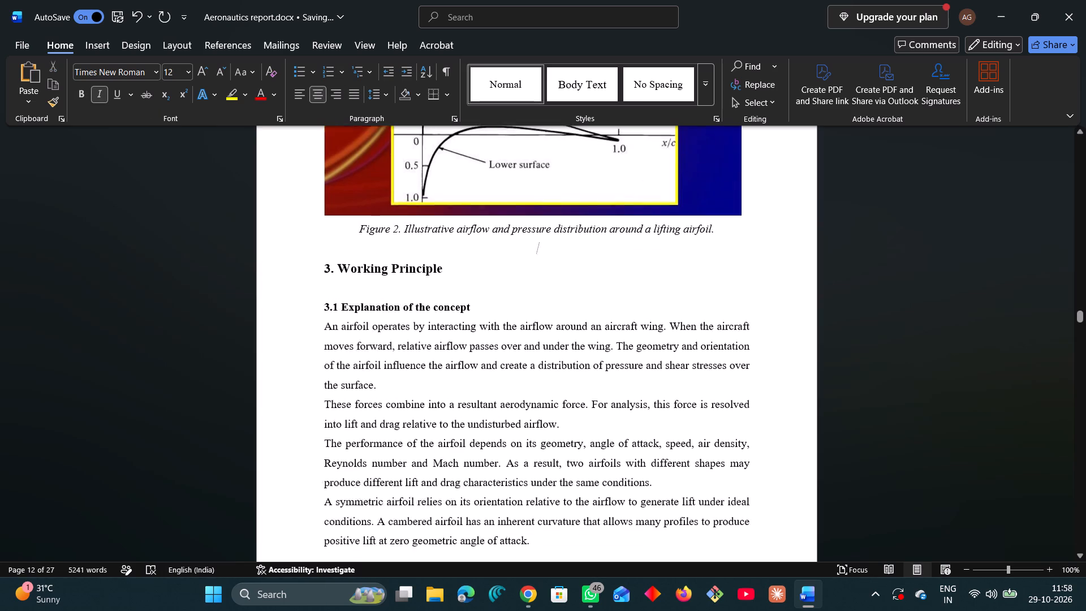
{"action": "scroll", "coordinate": [413, 375], "scroll_direction": "down", "scroll_amount": 19}
{"action": "scroll", "coordinate": [417, 378], "scroll_direction": "down", "scroll_amount": 6}
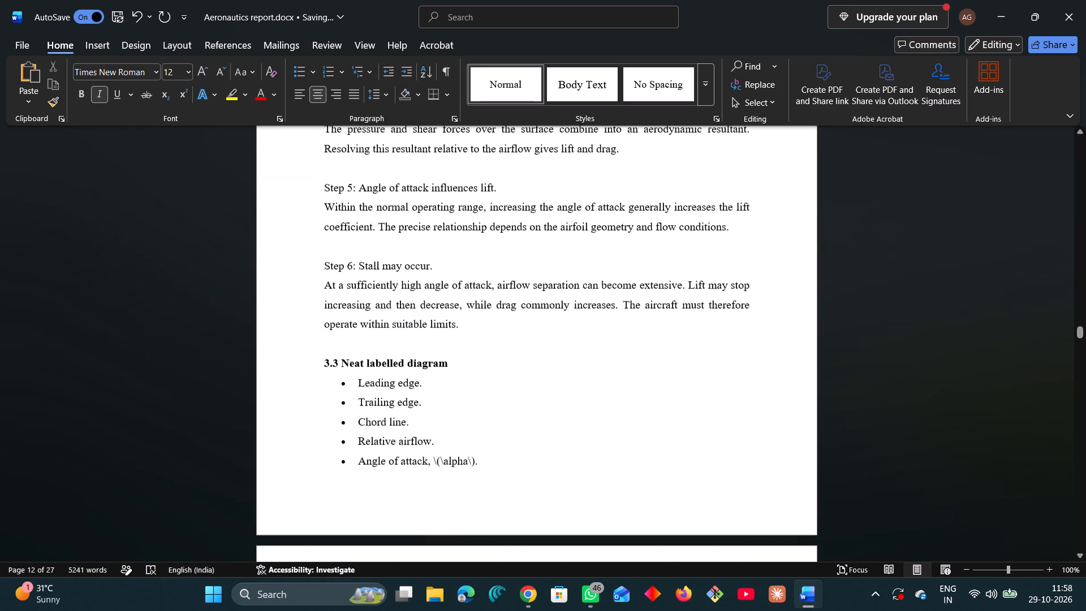
{"action": "scroll", "coordinate": [417, 379], "scroll_direction": "down", "scroll_amount": 6}
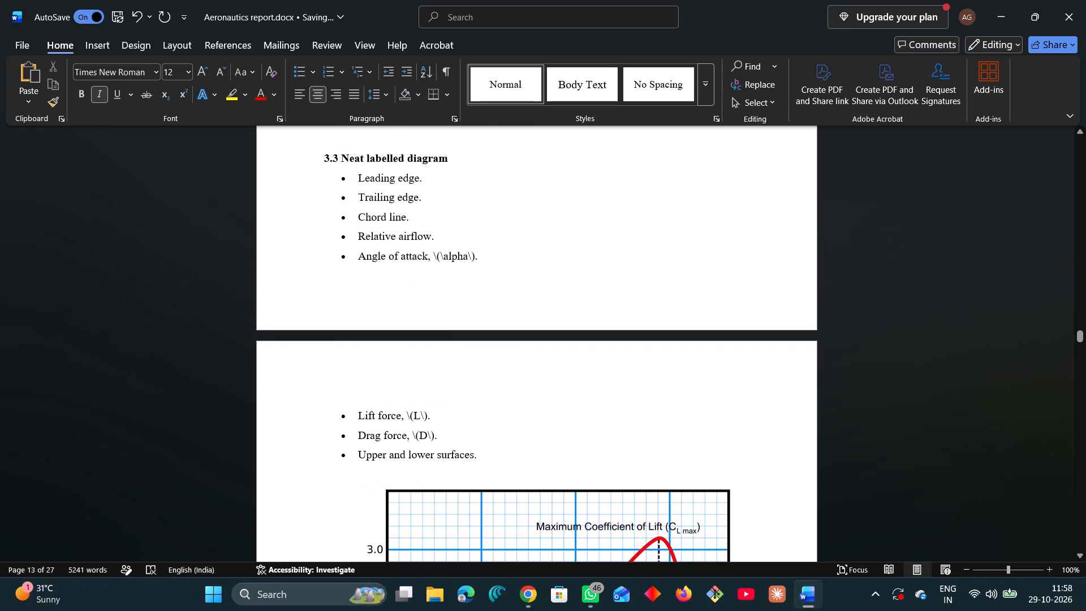
{"action": "scroll", "coordinate": [418, 379], "scroll_direction": "down", "scroll_amount": 1}
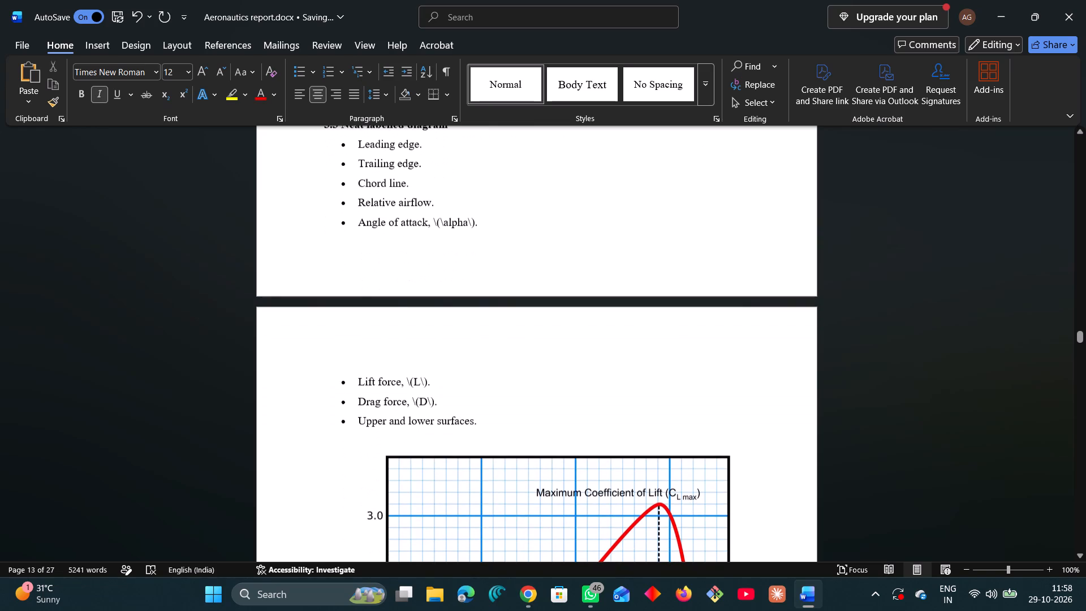
{"action": "scroll", "coordinate": [418, 379], "scroll_direction": "down", "scroll_amount": 9}
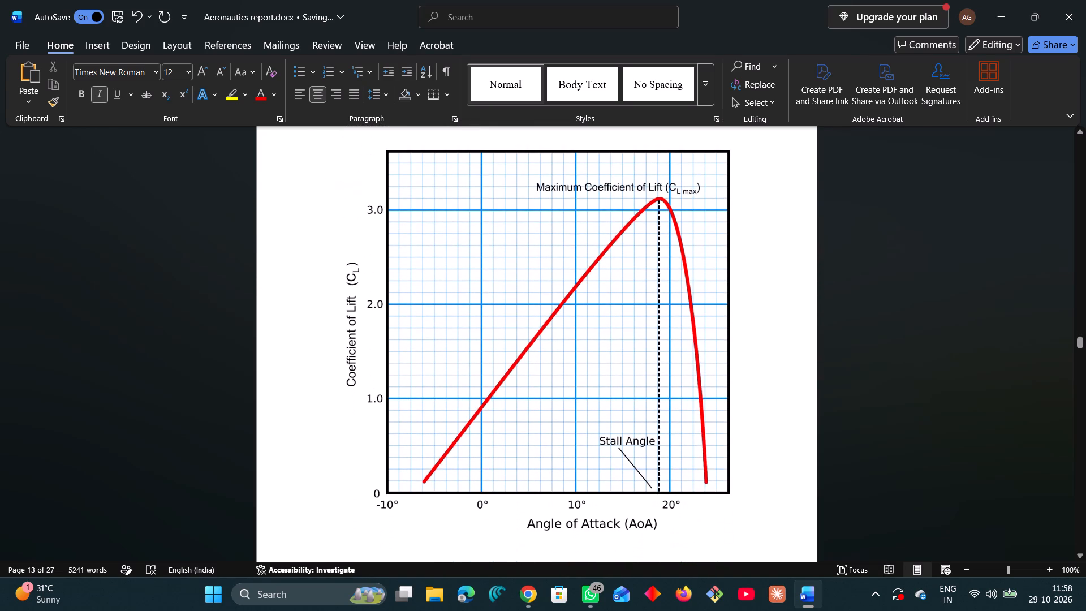
{"action": "scroll", "coordinate": [420, 378], "scroll_direction": "up", "scroll_amount": 10}
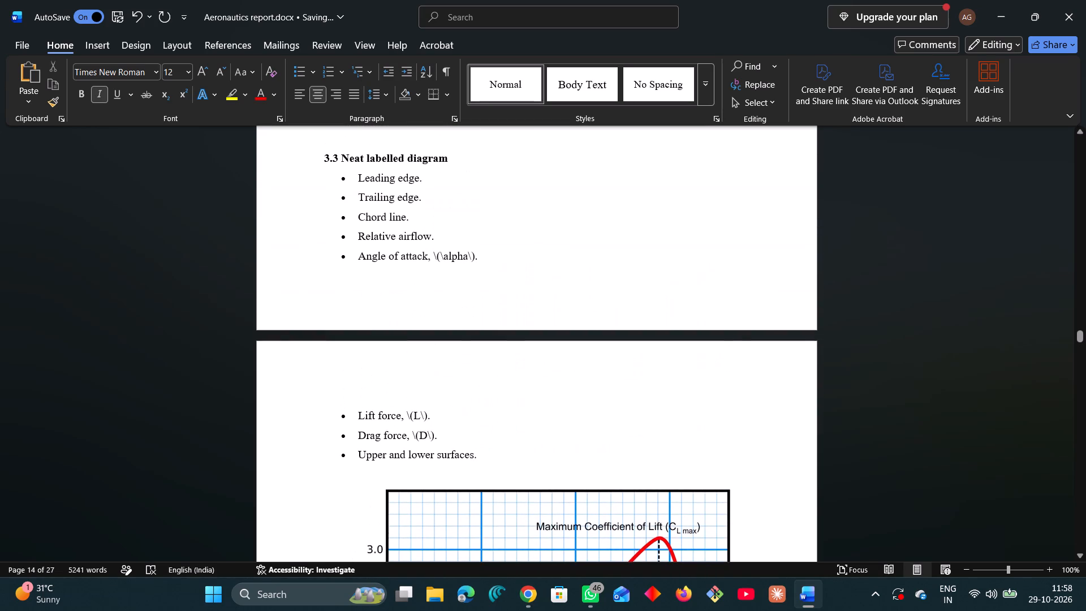
{"action": "left_click_drag", "start_coordinate": [488, 459], "coordinate": [317, 160]}
{"action": "key", "text": "BackSpace"}
{"action": "scroll", "coordinate": [404, 273], "scroll_direction": "up", "scroll_amount": 12}
{"action": "scroll", "coordinate": [430, 328], "scroll_direction": "up", "scroll_amount": 1}
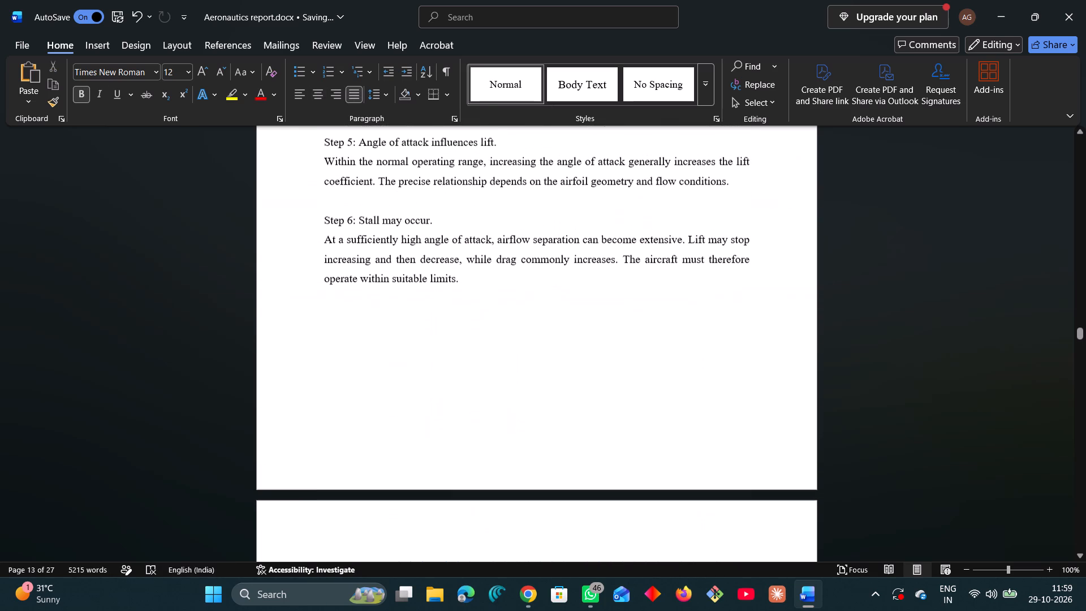
{"action": "scroll", "coordinate": [430, 332], "scroll_direction": "down", "scroll_amount": 7}
{"action": "scroll", "coordinate": [430, 333], "scroll_direction": "up", "scroll_amount": 5}
{"action": "left_click", "coordinate": [370, 364]}
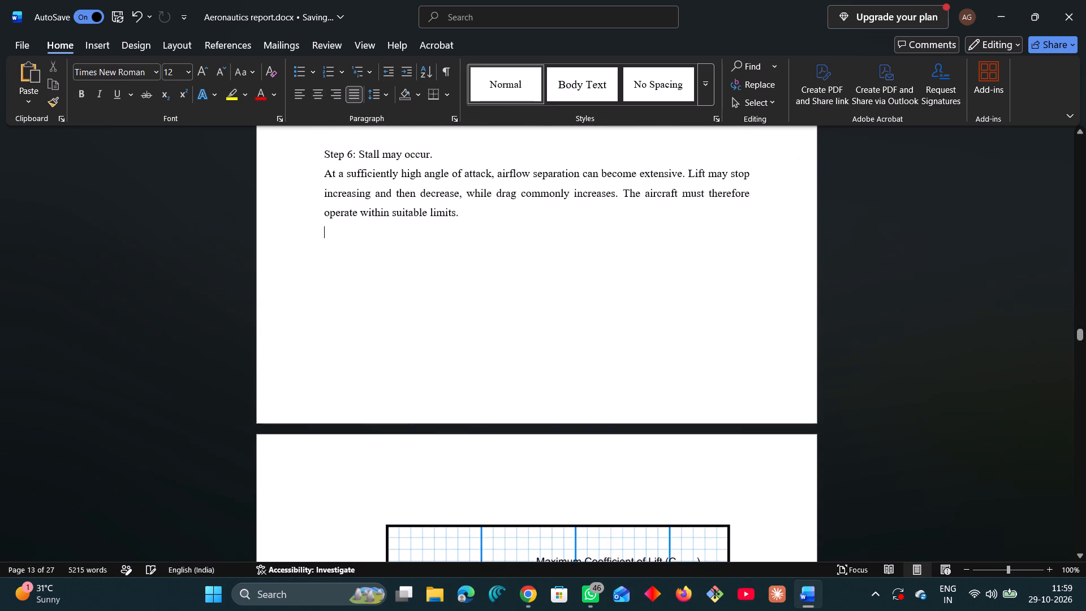
Delete the text from "Source: author-created or redrawn illustration" to "parallel to it." in the Figure 3 caption.
{"action": "scroll", "coordinate": [370, 364], "scroll_direction": "down", "scroll_amount": 19}
{"action": "scroll", "coordinate": [388, 340], "scroll_direction": "down", "scroll_amount": 3}
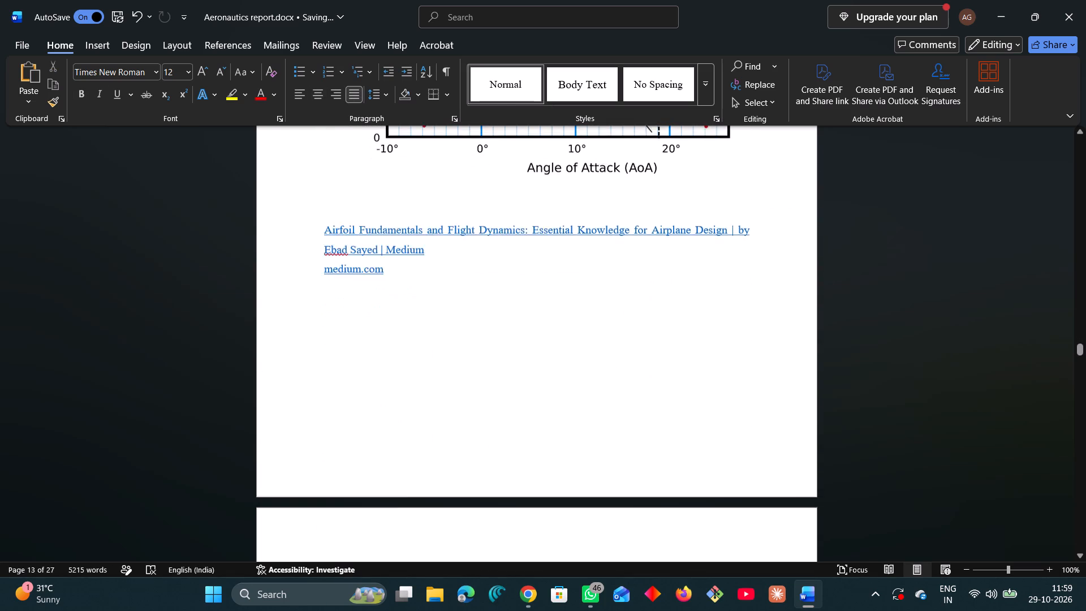
{"action": "scroll", "coordinate": [388, 340], "scroll_direction": "down", "scroll_amount": 14}
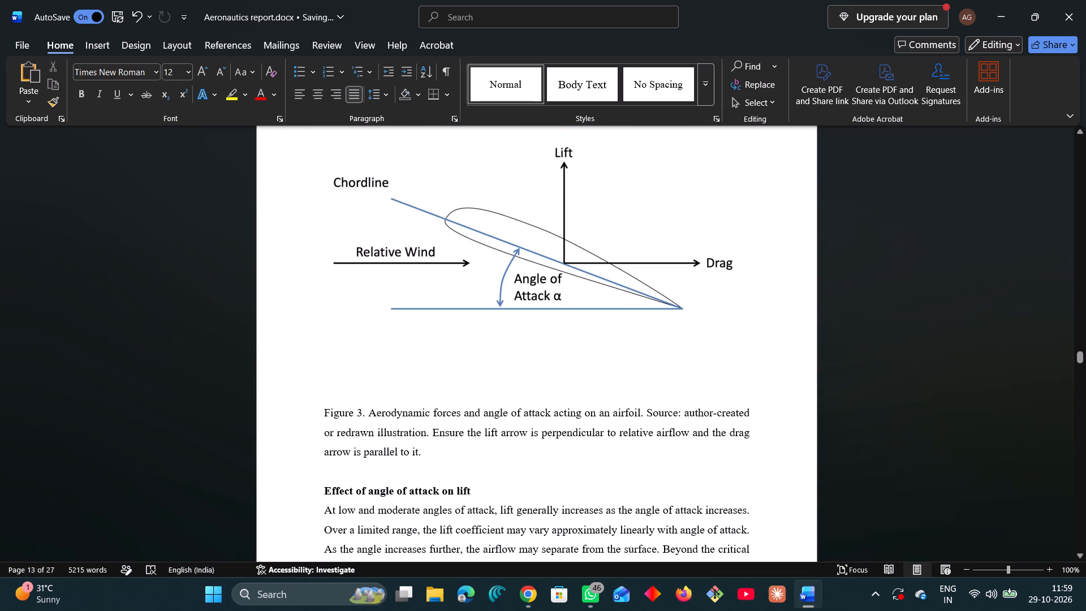
{"action": "left_click_drag", "start_coordinate": [647, 411], "coordinate": [636, 461]}
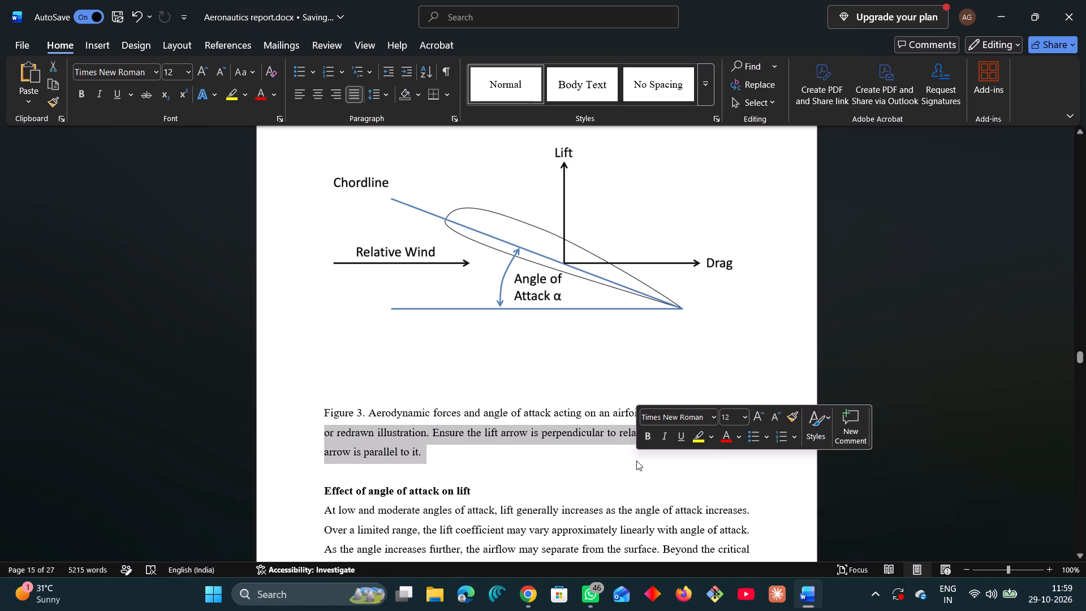
{"action": "key", "text": "BackSpace"}
Centre and italicise the Figure 3 caption, and add a blank line before the "Effect of angle of attack on lift" heading.
{"action": "left_click_drag", "start_coordinate": [322, 414], "coordinate": [324, 414]}
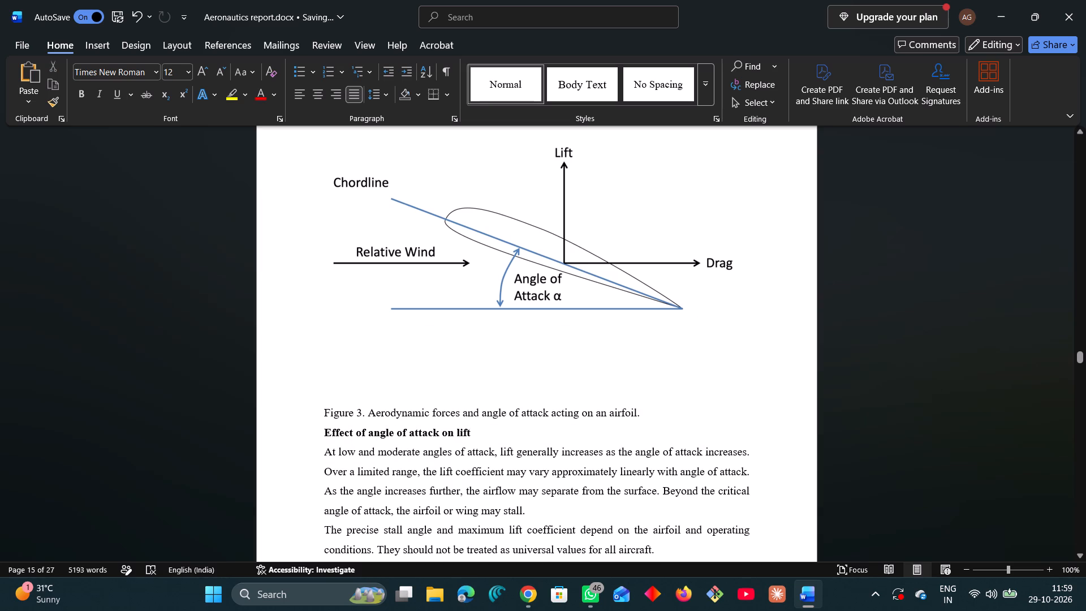
{"action": "left_click_drag", "start_coordinate": [324, 414], "coordinate": [657, 412]}
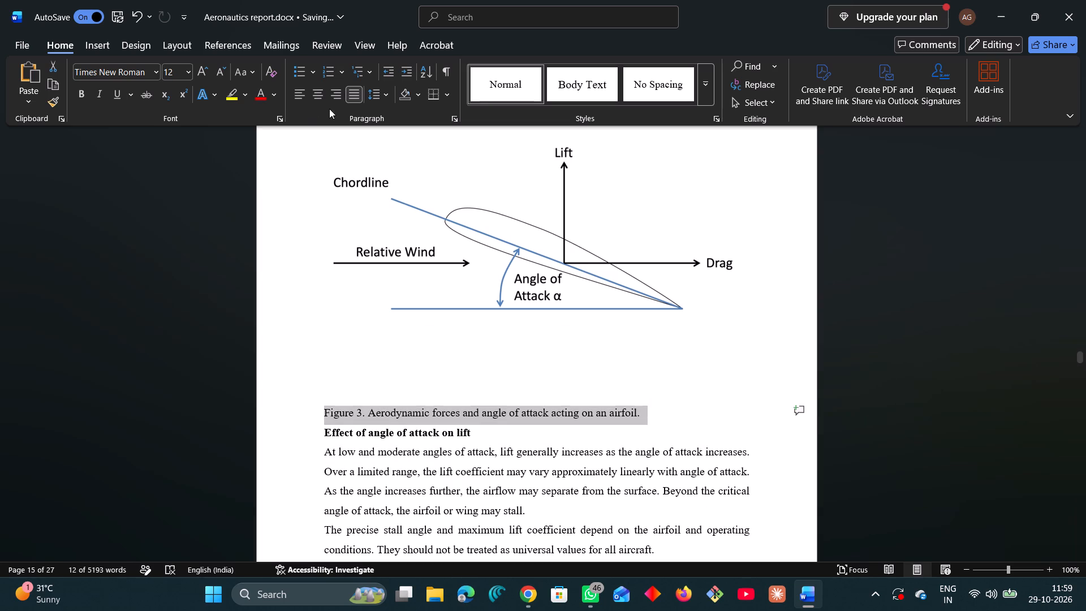
{"action": "left_click", "coordinate": [314, 102]}
{"action": "left_click", "coordinate": [97, 91]}
{"action": "left_click", "coordinate": [467, 348]}
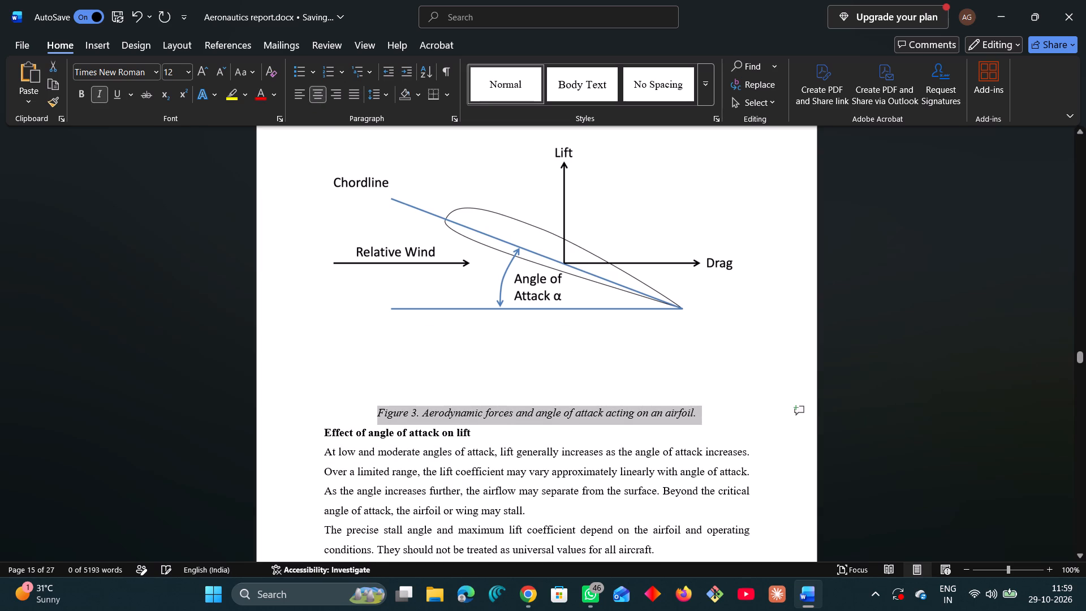
{"action": "scroll", "coordinate": [479, 381], "scroll_direction": "down", "scroll_amount": 5}
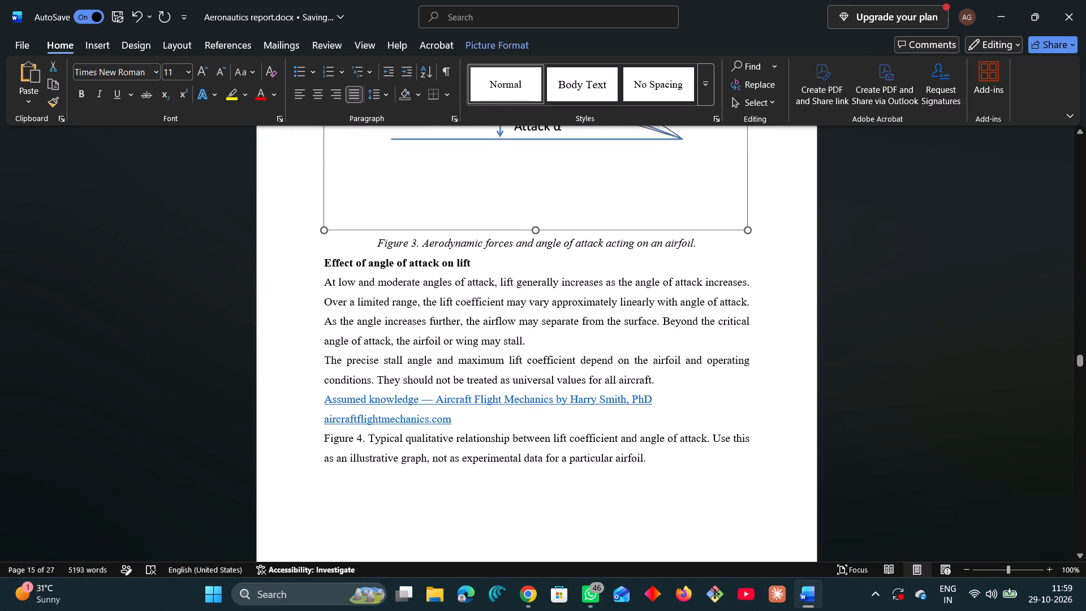
{"action": "left_click", "coordinate": [710, 256]}
{"action": "left_click", "coordinate": [710, 241]}
{"action": "key", "text": "Return"}
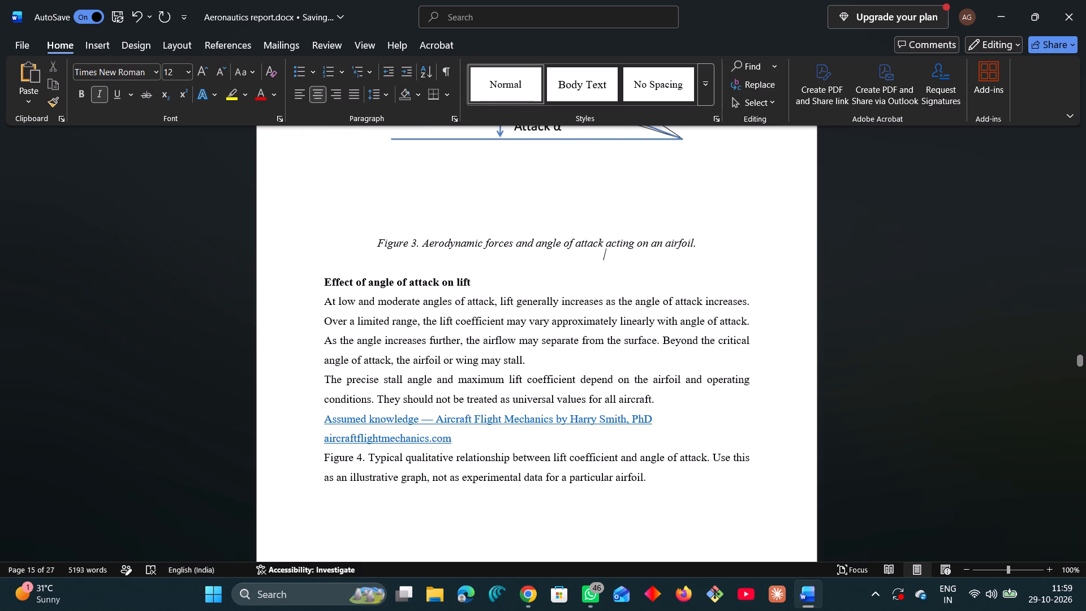
Cut the graph of coefficient of lift against angle of attack from its place above the Airfoil Fundamentals link.
{"action": "scroll", "coordinate": [653, 276], "scroll_direction": "down", "scroll_amount": 5}
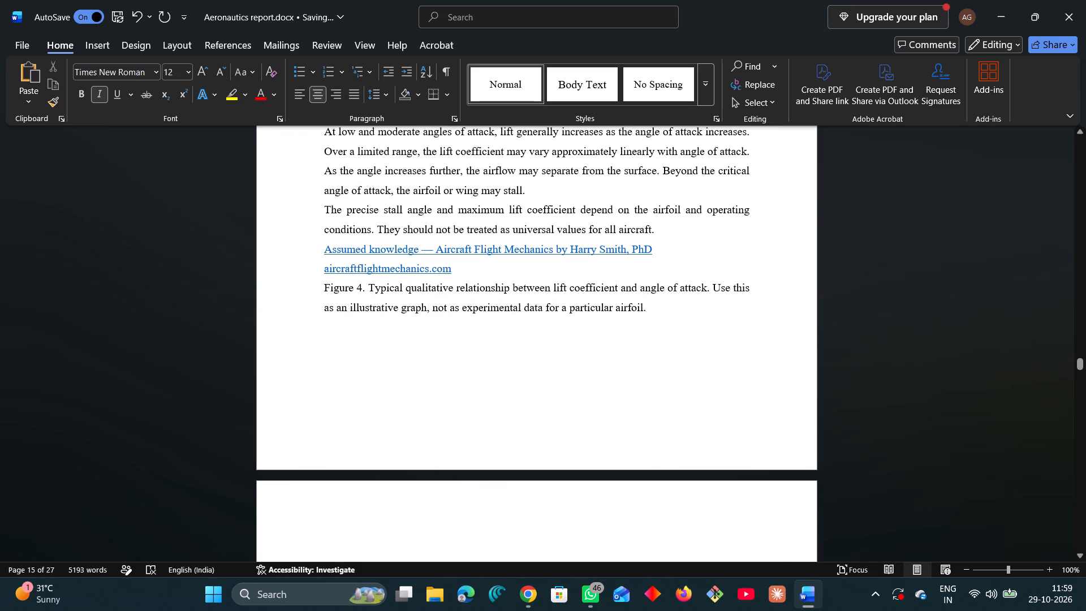
{"action": "scroll", "coordinate": [508, 290], "scroll_direction": "up", "scroll_amount": 15}
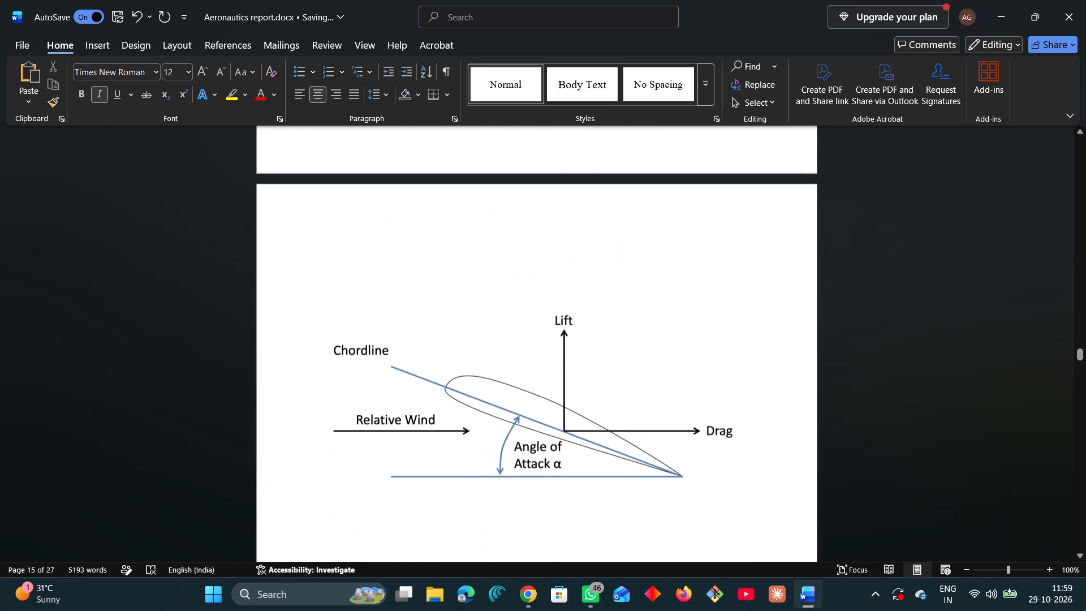
{"action": "scroll", "coordinate": [510, 295], "scroll_direction": "up", "scroll_amount": 19}
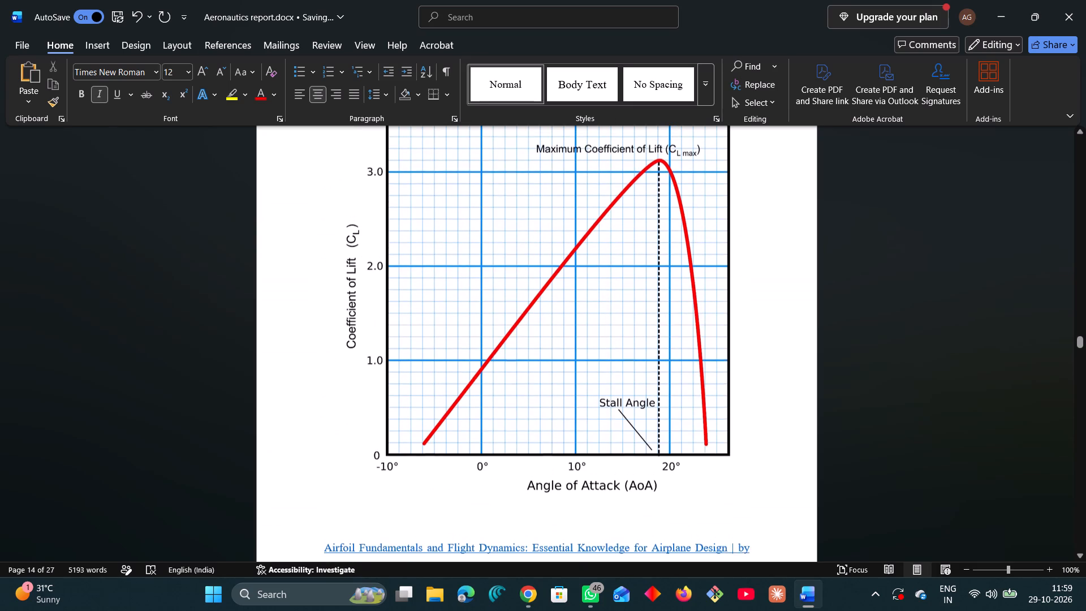
{"action": "right_click", "coordinate": [510, 295]}
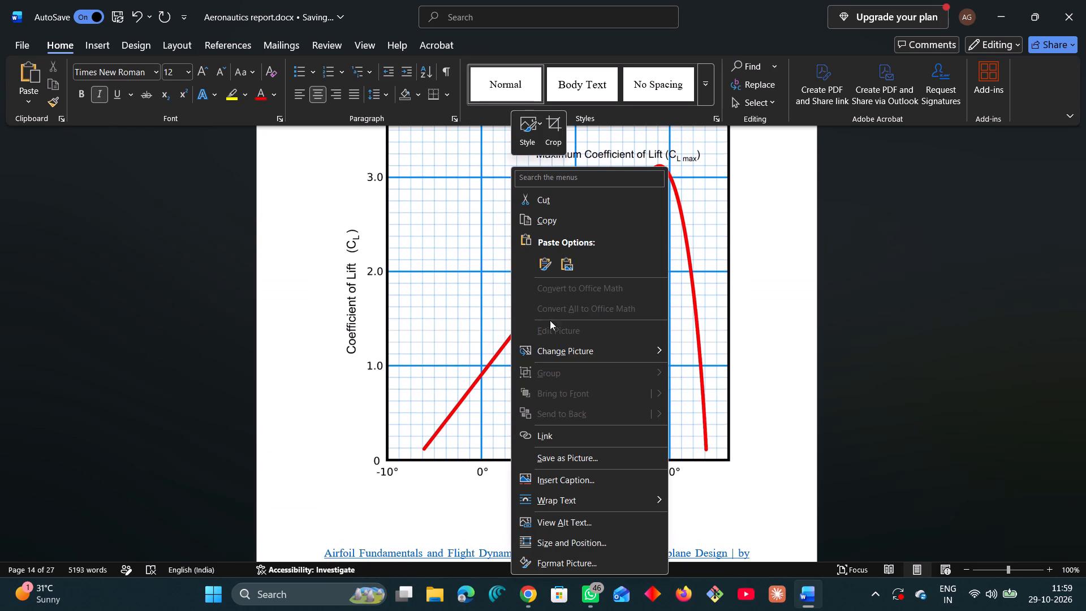
{"action": "left_click", "coordinate": [557, 207]}
Remove the empty lines between the Step 6 paragraph and the Airfoil Fundamentals and Flight Dynamics link.
{"action": "scroll", "coordinate": [548, 256], "scroll_direction": "down", "scroll_amount": 2}
{"action": "scroll", "coordinate": [548, 258], "scroll_direction": "up", "scroll_amount": 6}
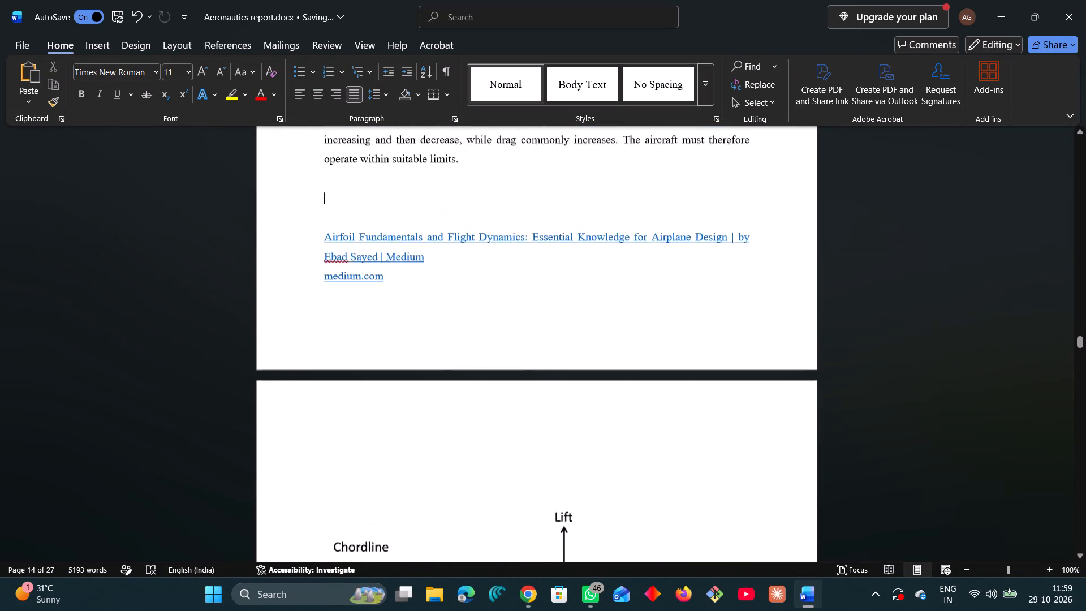
{"action": "scroll", "coordinate": [547, 261], "scroll_direction": "up", "scroll_amount": 1}
{"action": "left_click", "coordinate": [363, 348]}
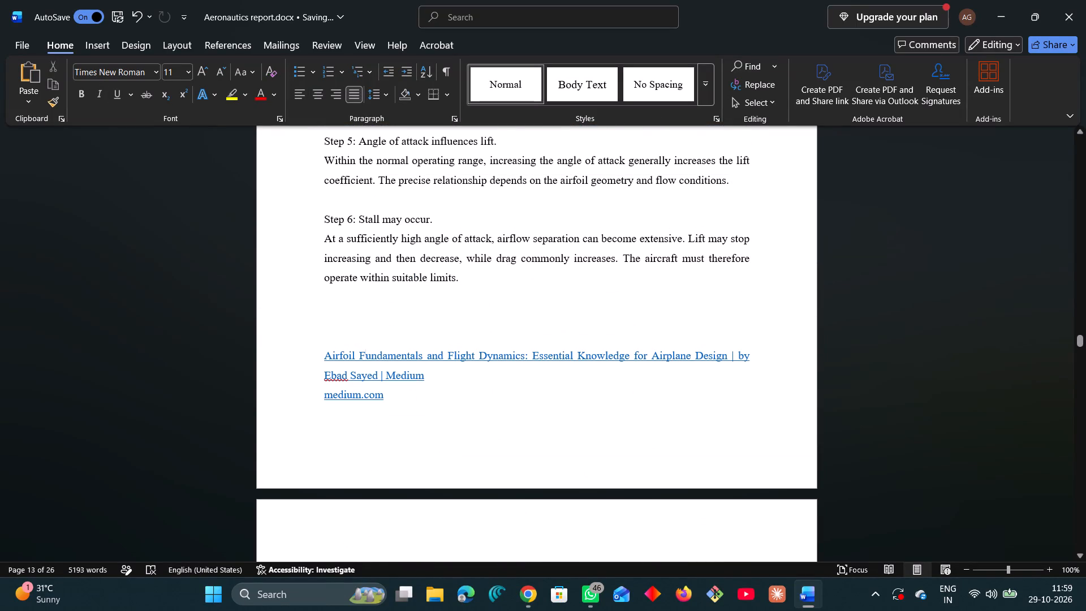
{"action": "left_click", "coordinate": [354, 336]}
{"action": "key", "text": "BackSpace"}
{"action": "key", "text": "BackSpace"}
{"action": "key", "text": "BackSpace"}
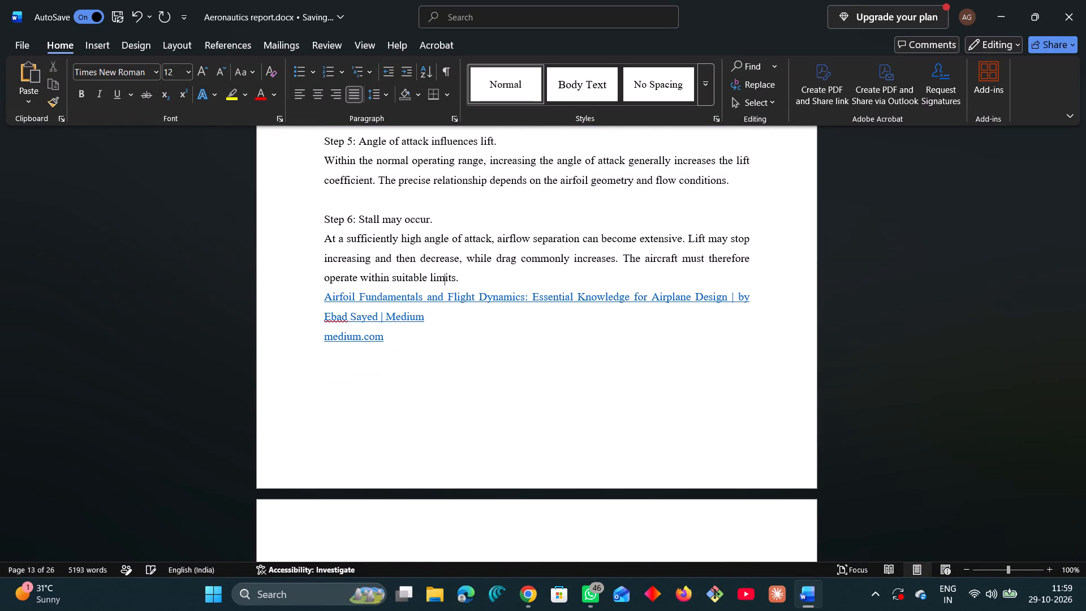
Paste the cut lift coefficient graph after the aircraftflightmechanics.com link, above the Figure 4 caption.
{"action": "scroll", "coordinate": [370, 355], "scroll_direction": "down", "scroll_amount": 20}
{"action": "scroll", "coordinate": [370, 355], "scroll_direction": "down", "scroll_amount": 4}
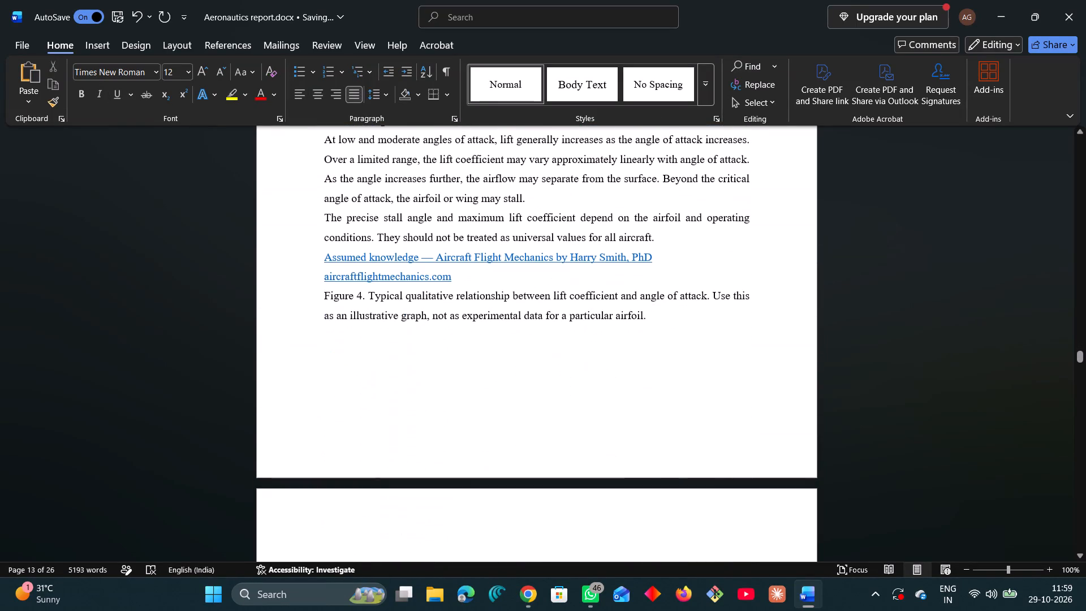
{"action": "left_click", "coordinate": [476, 279]}
{"action": "key", "text": "ctrl+v"}
Delete the text from "Use this as an illustrative graph" to "particular airfoil." in the Figure 4 caption.
{"action": "scroll", "coordinate": [476, 289], "scroll_direction": "down", "scroll_amount": 1}
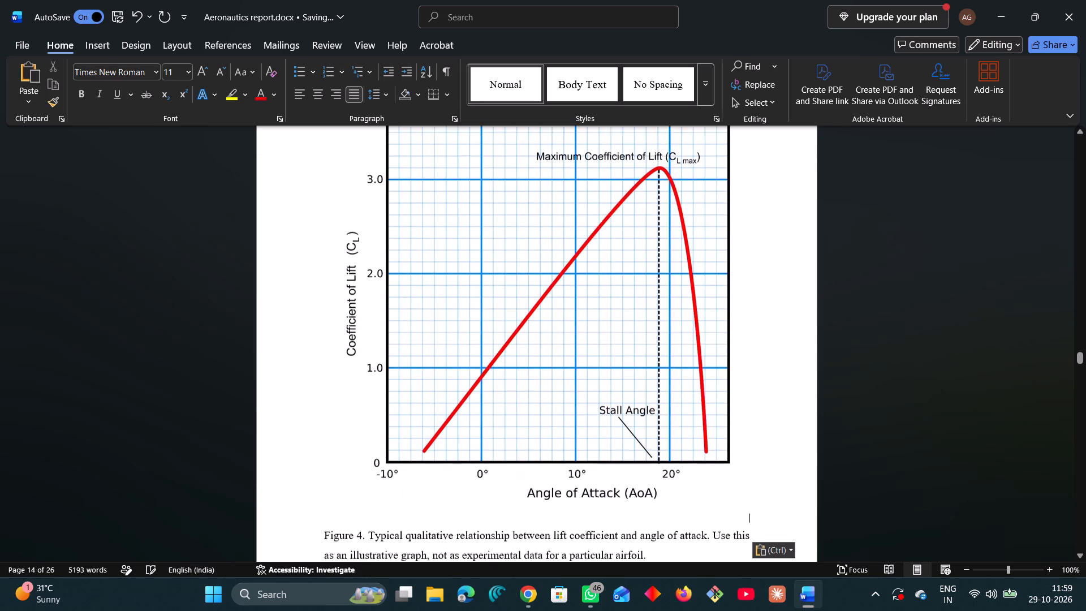
{"action": "scroll", "coordinate": [476, 290], "scroll_direction": "down", "scroll_amount": 3}
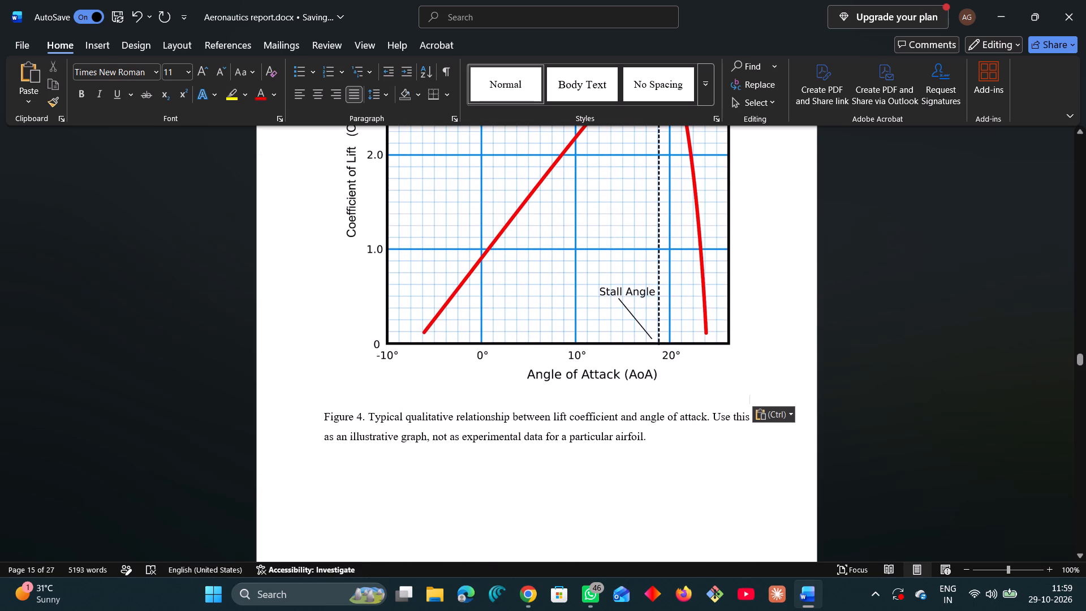
{"action": "left_click_drag", "start_coordinate": [712, 418], "coordinate": [710, 449]}
{"action": "key", "text": "BackSpace"}
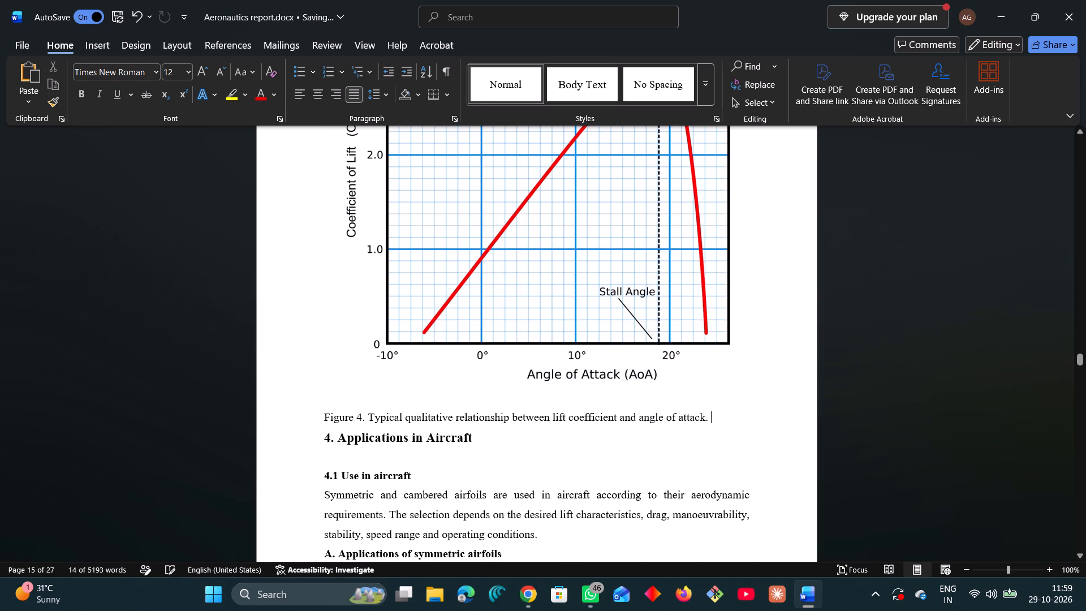
Centre and italicise the Figure 4 caption, and add a blank line before the "4. Applications in Aircraft" heading.
{"action": "left_click_drag", "start_coordinate": [323, 412], "coordinate": [534, 418]}
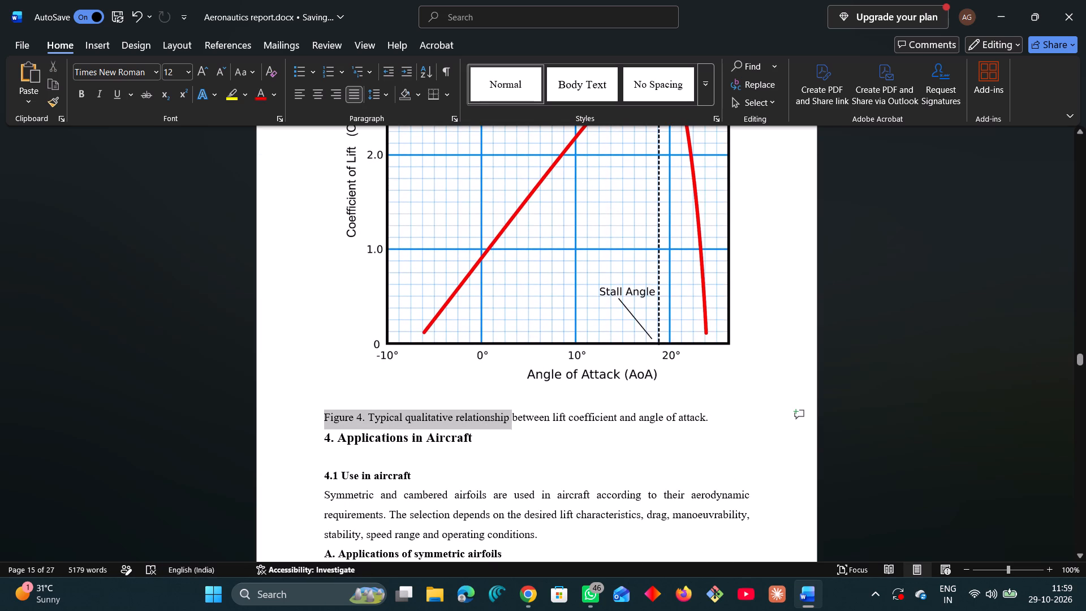
{"action": "left_click_drag", "start_coordinate": [534, 418], "coordinate": [740, 416]}
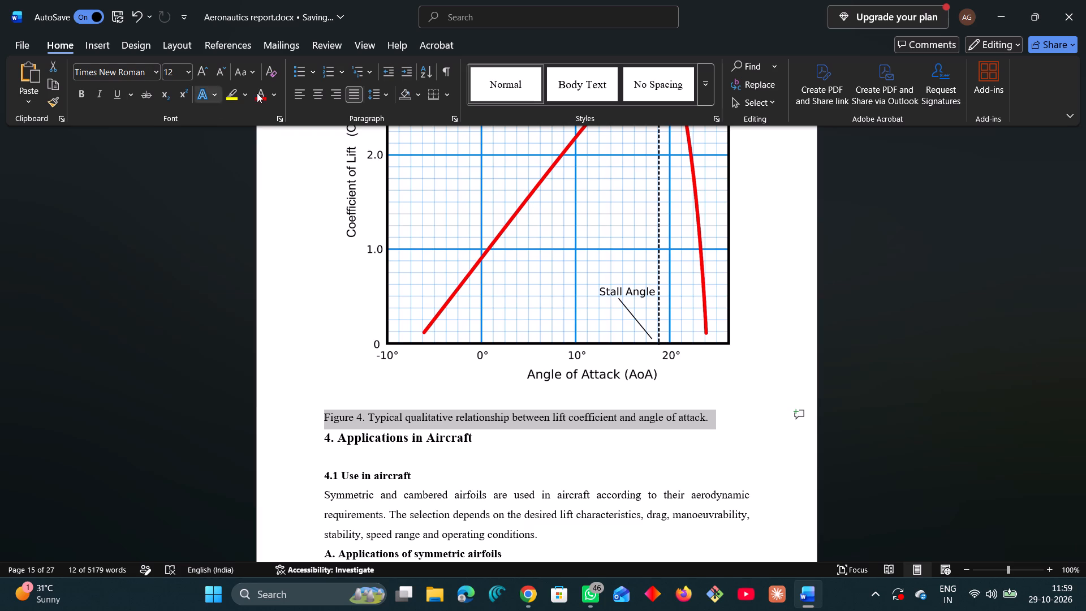
{"action": "left_click", "coordinate": [320, 98]}
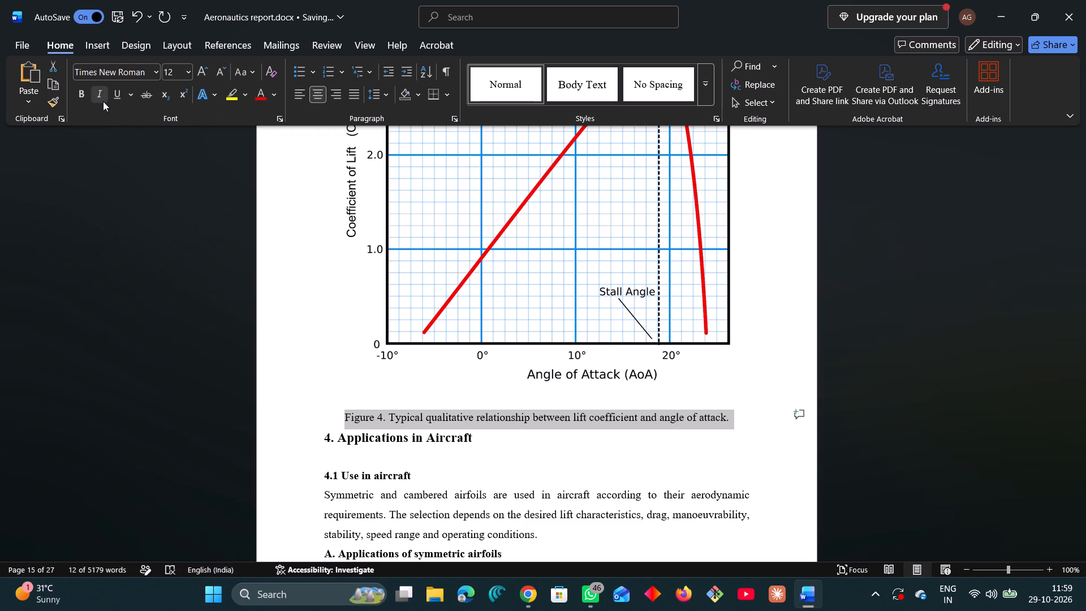
{"action": "left_click", "coordinate": [103, 101]}
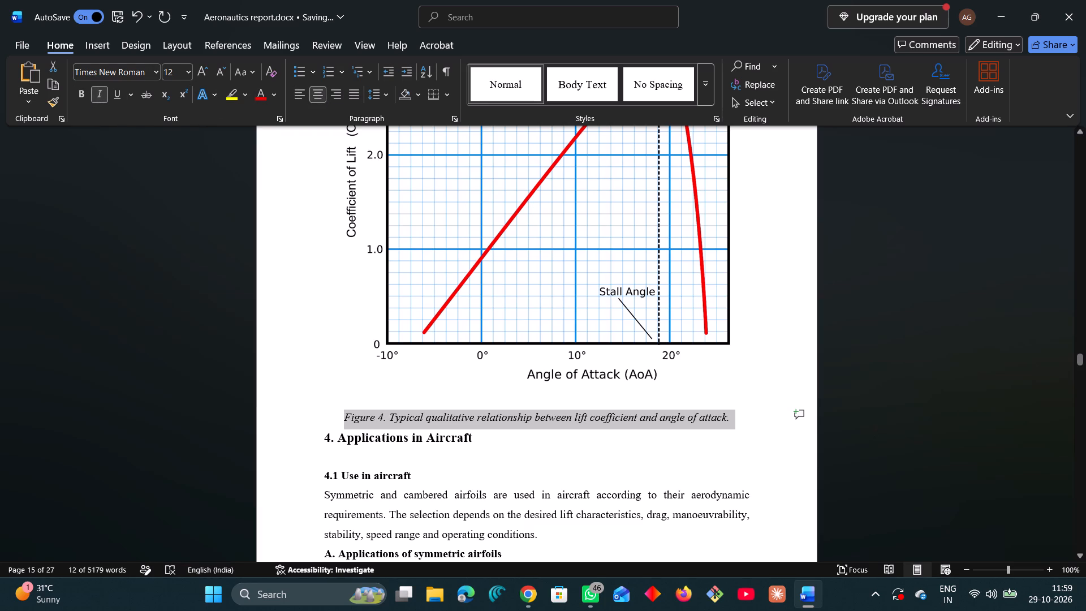
{"action": "left_click", "coordinate": [736, 419]}
{"action": "key", "text": "Return"}
Review the layout of section 4, from the use in aircraft through the real-world examples to the Figure 5 caption.
{"action": "scroll", "coordinate": [732, 416], "scroll_direction": "down", "scroll_amount": 4}
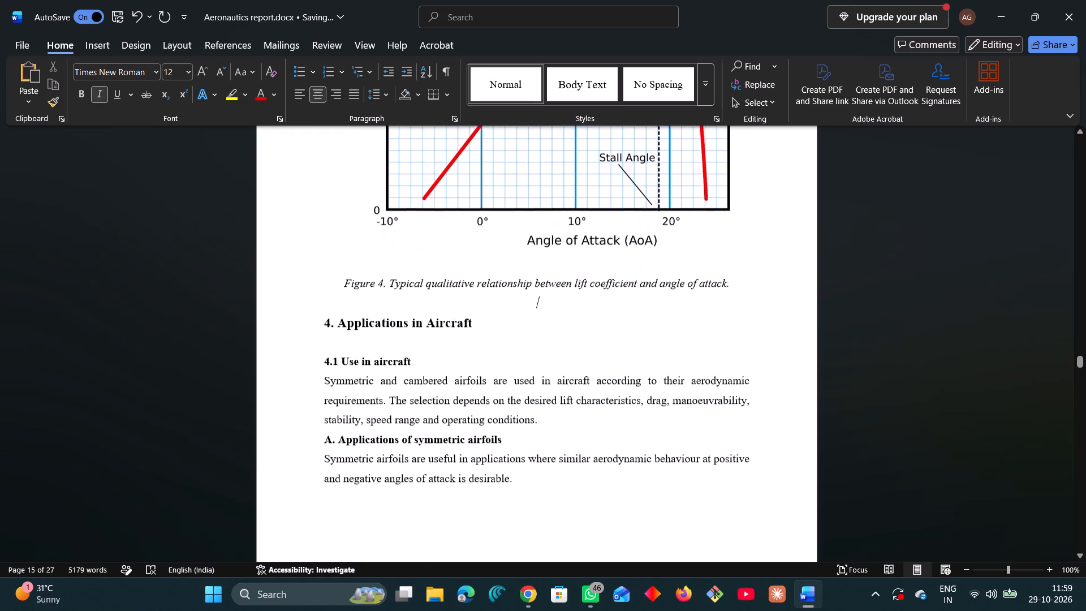
{"action": "scroll", "coordinate": [732, 416], "scroll_direction": "down", "scroll_amount": 17}
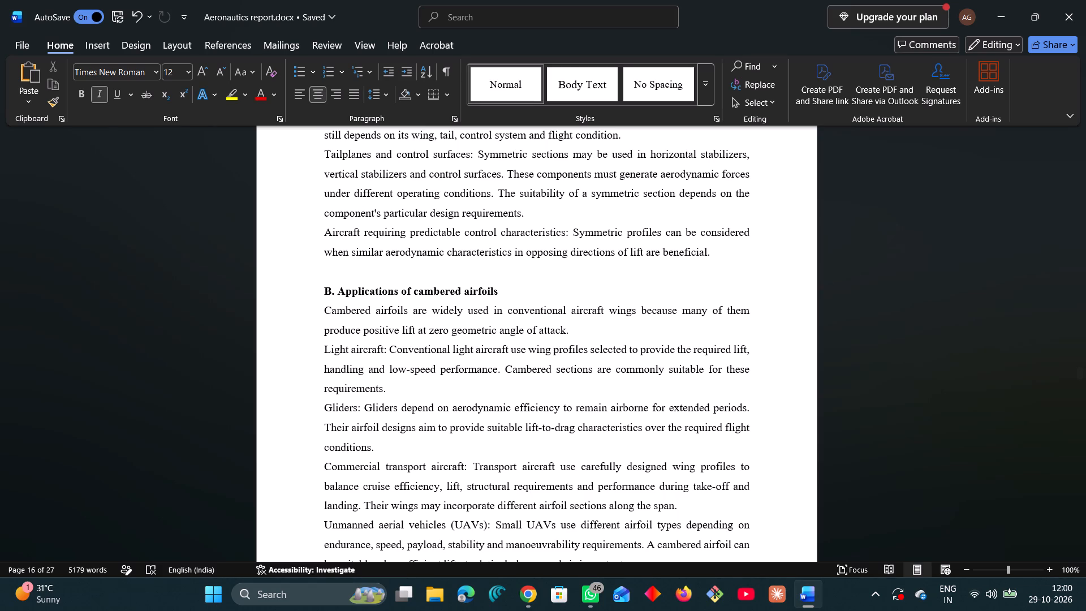
{"action": "scroll", "coordinate": [567, 437], "scroll_direction": "down", "scroll_amount": 2}
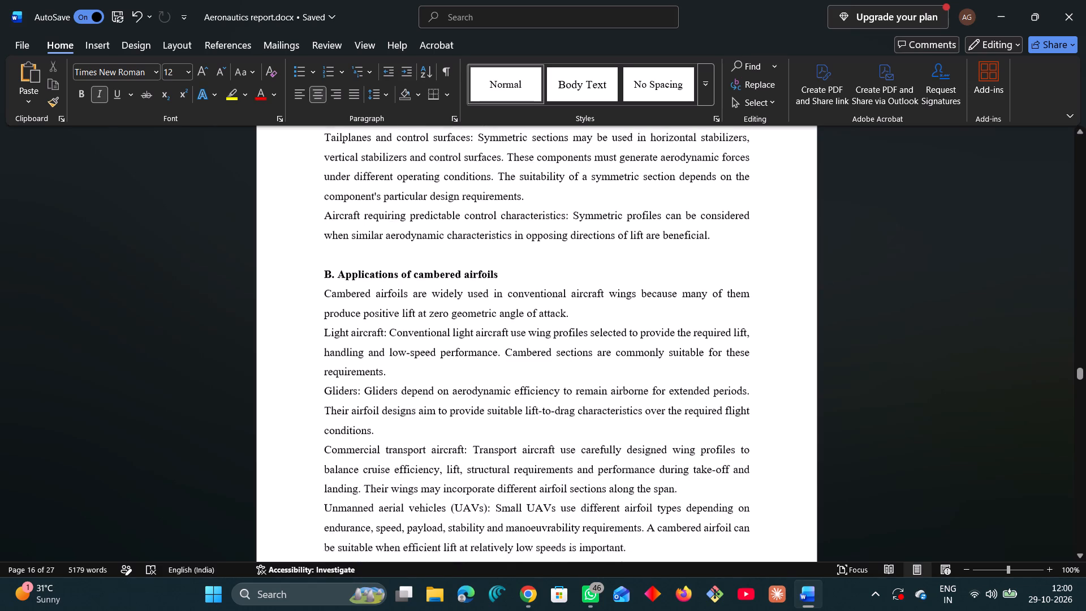
{"action": "scroll", "coordinate": [567, 437], "scroll_direction": "down", "scroll_amount": 6}
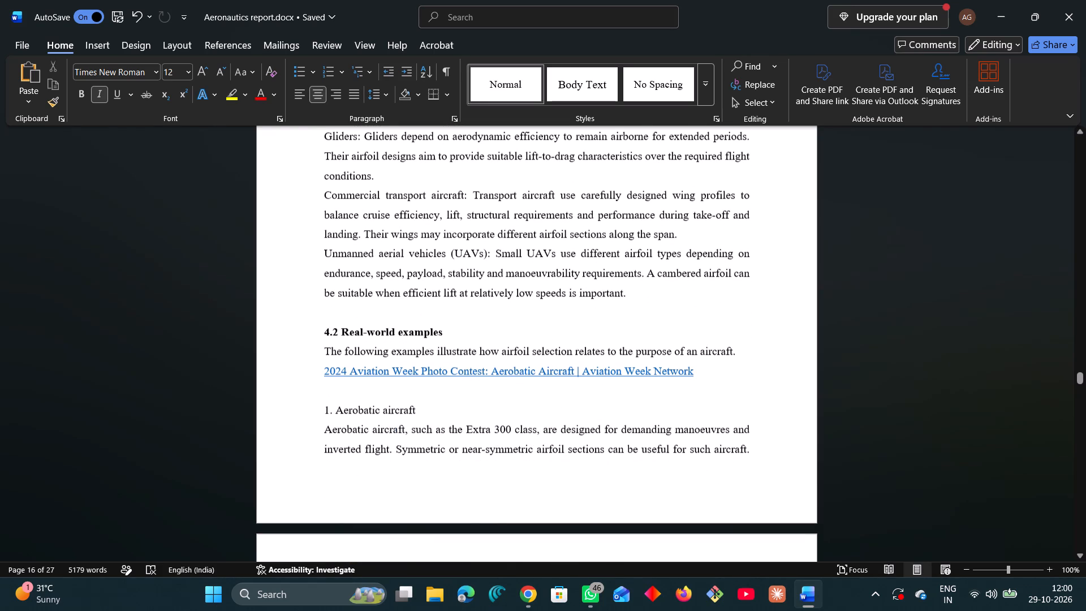
{"action": "scroll", "coordinate": [497, 407], "scroll_direction": "down", "scroll_amount": 4}
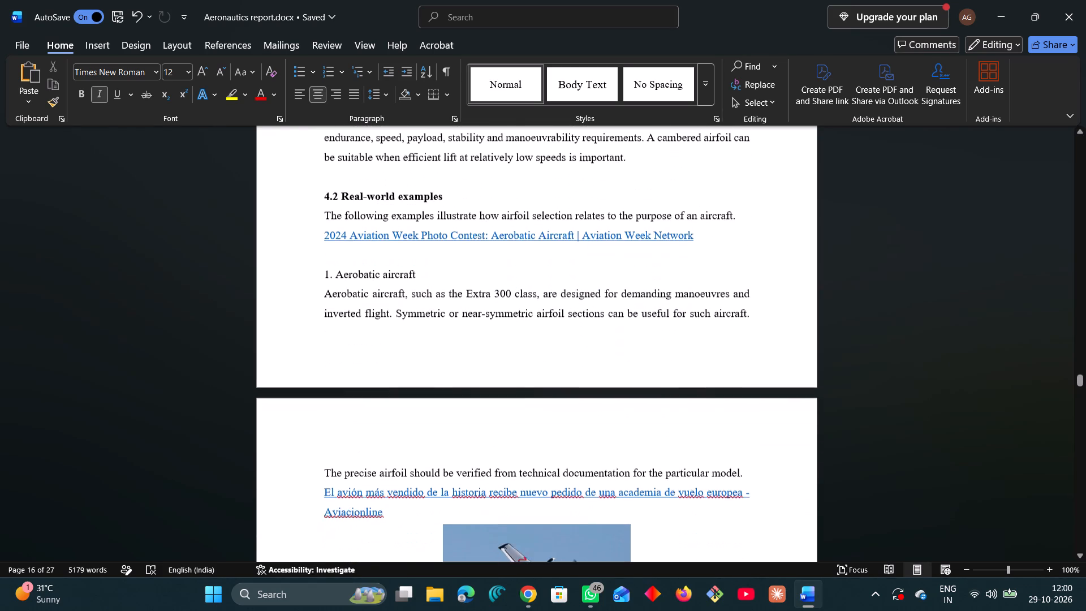
{"action": "scroll", "coordinate": [497, 407], "scroll_direction": "down", "scroll_amount": 7}
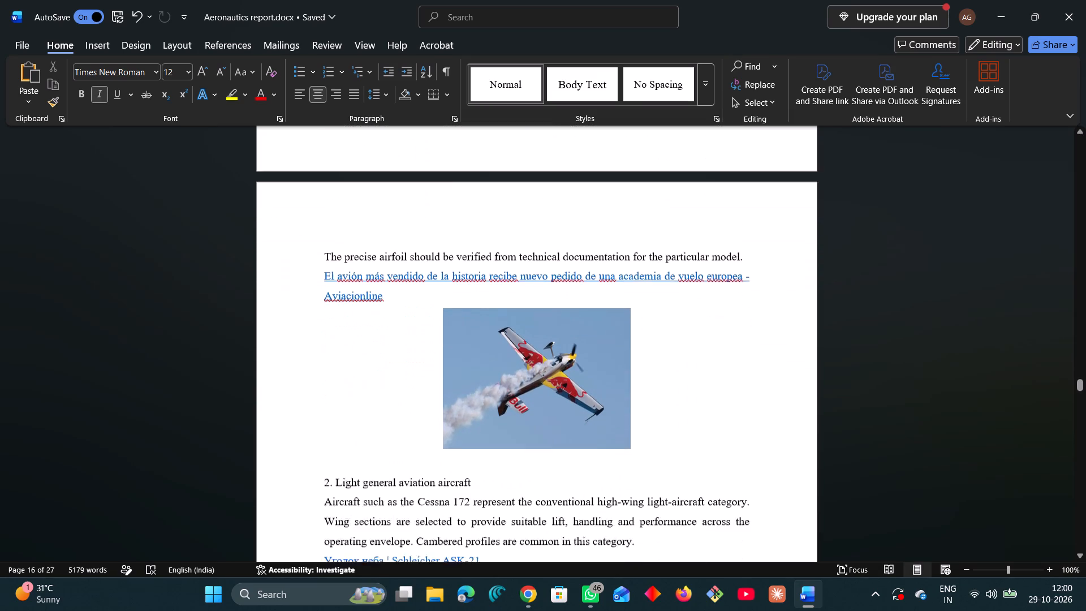
{"action": "scroll", "coordinate": [497, 407], "scroll_direction": "down", "scroll_amount": 14}
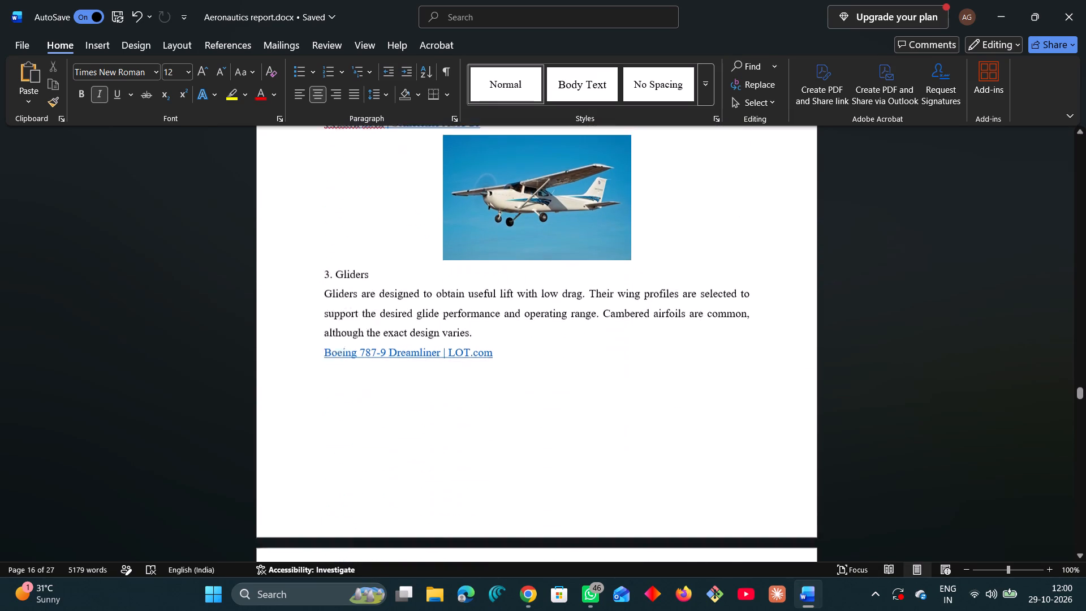
{"action": "scroll", "coordinate": [497, 407], "scroll_direction": "down", "scroll_amount": 9}
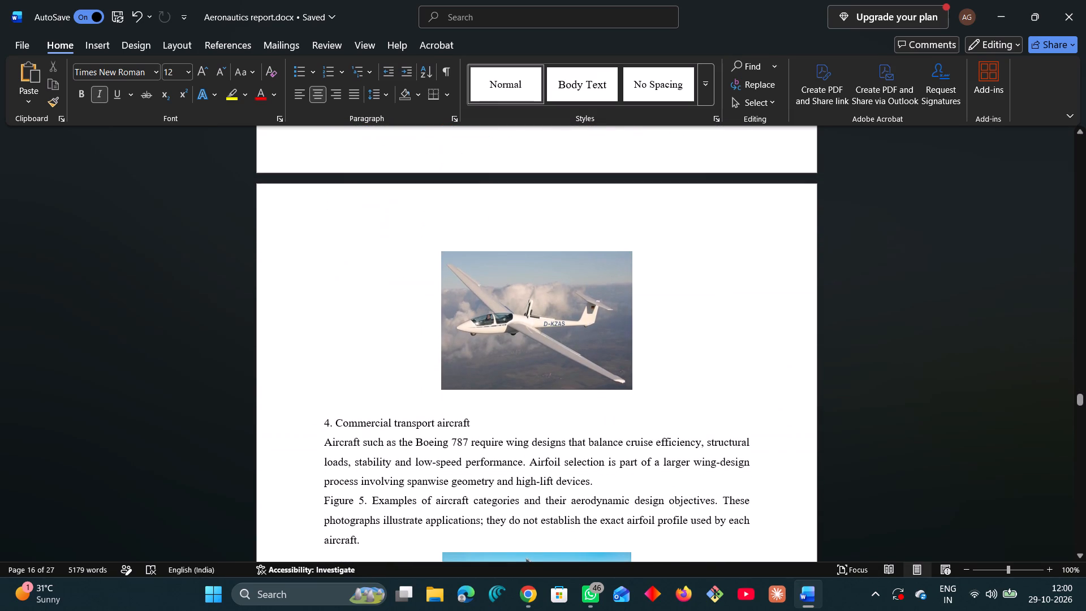
{"action": "scroll", "coordinate": [497, 407], "scroll_direction": "down", "scroll_amount": 7}
Add a blank line between the light aircraft photo and the "3. Gliders" heading.
{"action": "scroll", "coordinate": [497, 407], "scroll_direction": "up", "scroll_amount": 3}
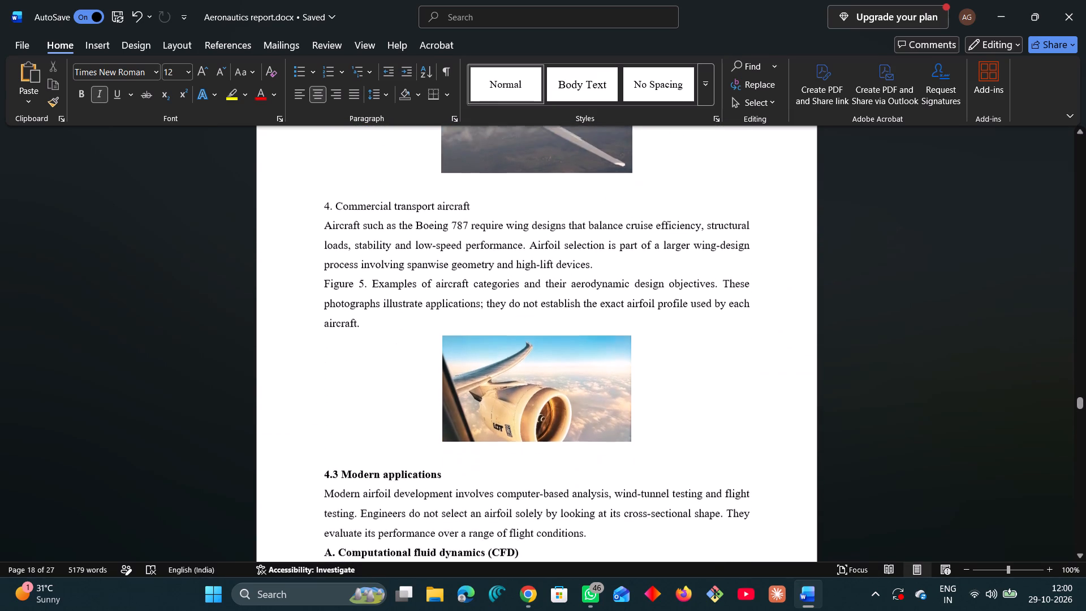
{"action": "scroll", "coordinate": [497, 406], "scroll_direction": "up", "scroll_amount": 17}
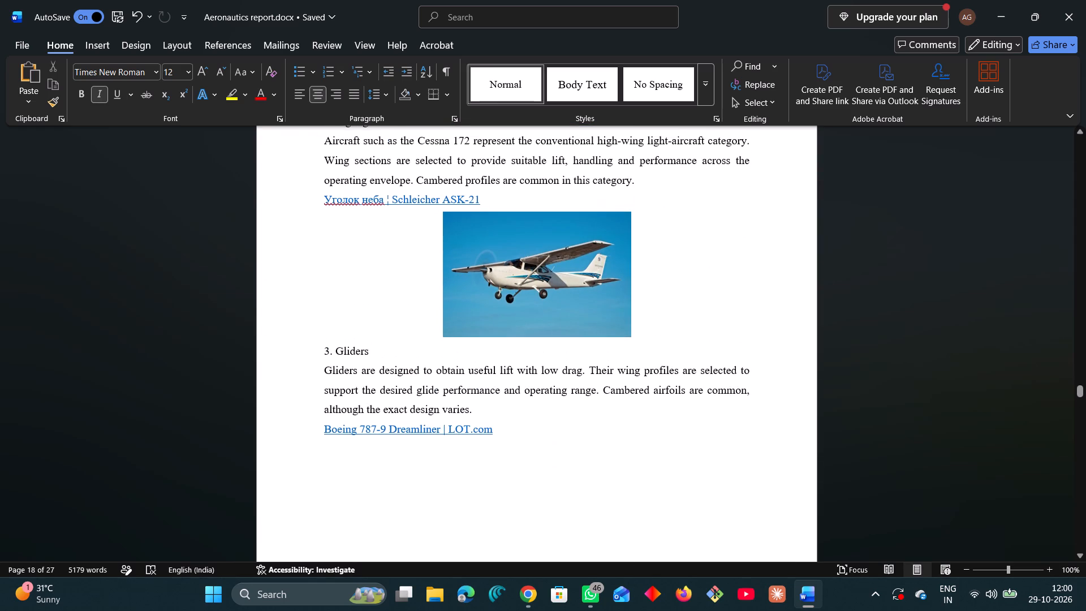
{"action": "left_click", "coordinate": [637, 339]}
{"action": "key", "text": "Return"}
Insert a line break after the computational fluid dynamics paragraph to push the "B. Wind-tunnel testing" heading onto the following page.
{"action": "scroll", "coordinate": [631, 340], "scroll_direction": "up", "scroll_amount": 5}
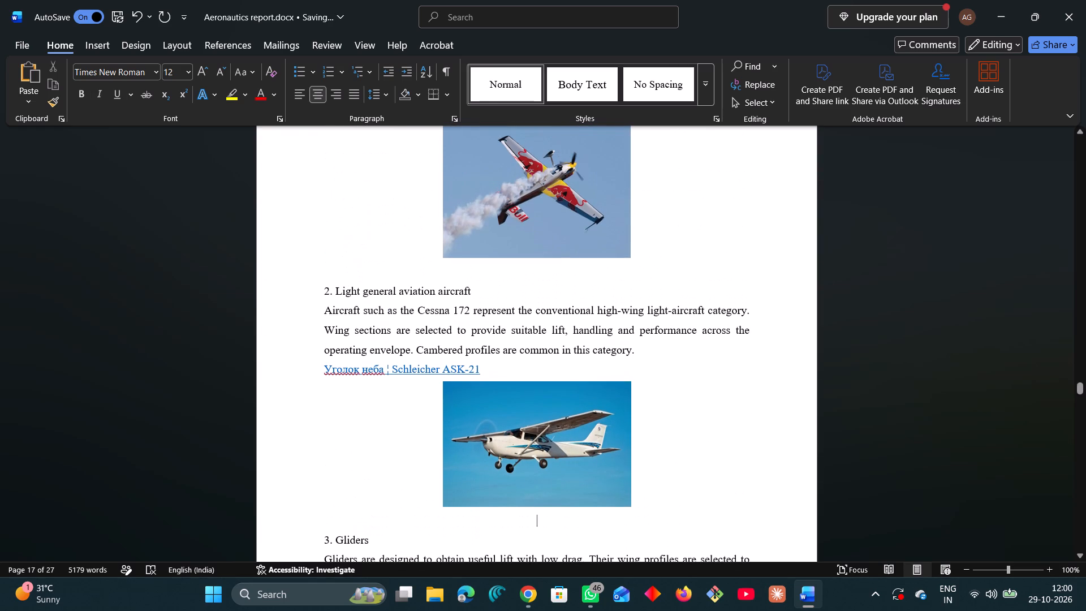
{"action": "scroll", "coordinate": [626, 305], "scroll_direction": "down", "scroll_amount": 20}
{"action": "scroll", "coordinate": [626, 305], "scroll_direction": "down", "scroll_amount": 2}
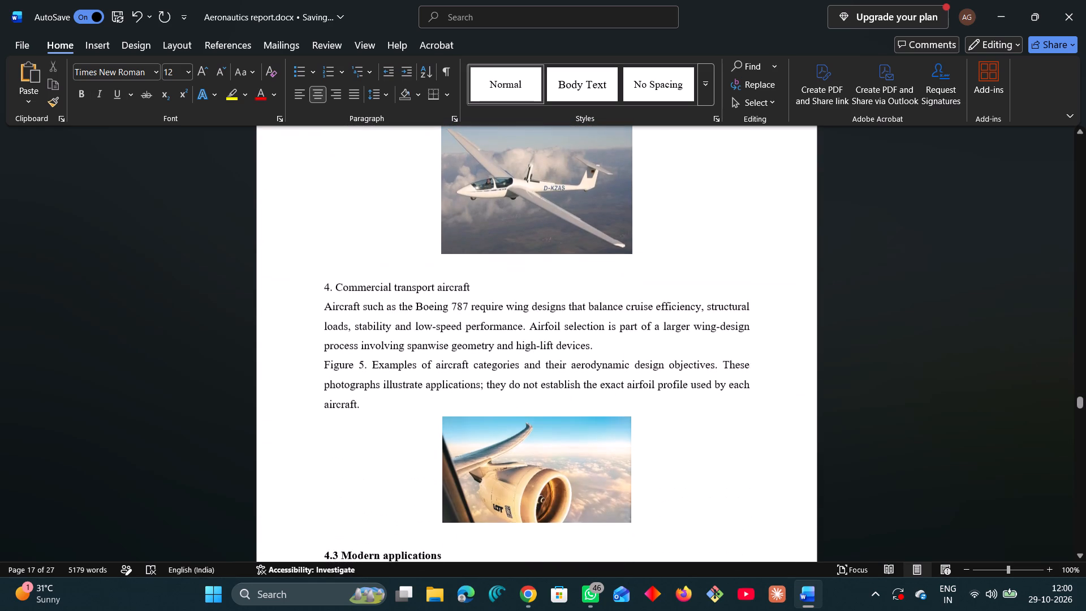
{"action": "scroll", "coordinate": [585, 367], "scroll_direction": "down", "scroll_amount": 11}
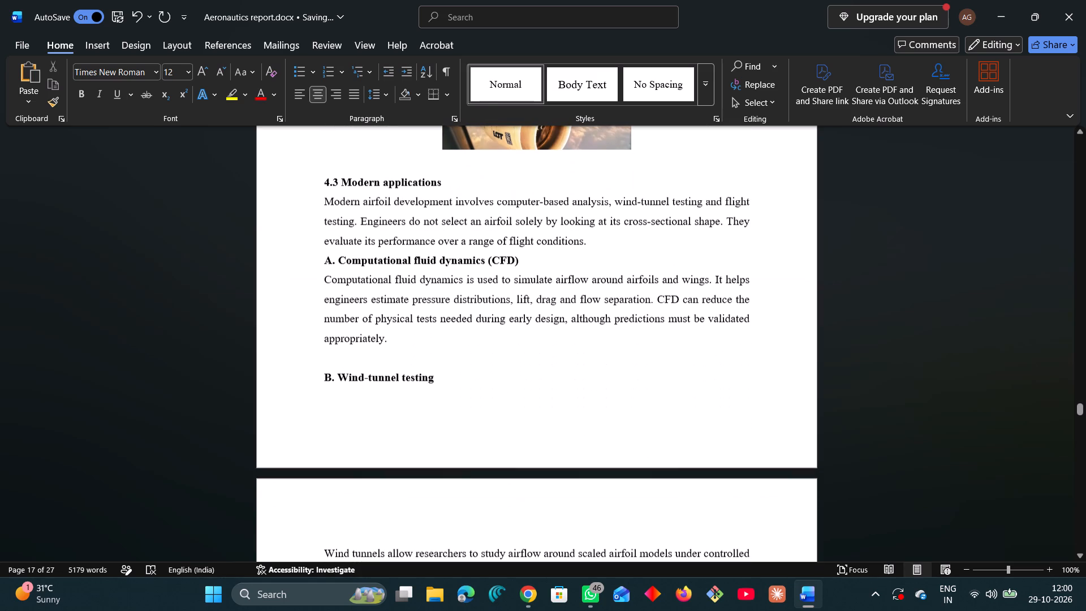
{"action": "left_click", "coordinate": [425, 337]}
{"action": "key", "text": "shift+Return"}
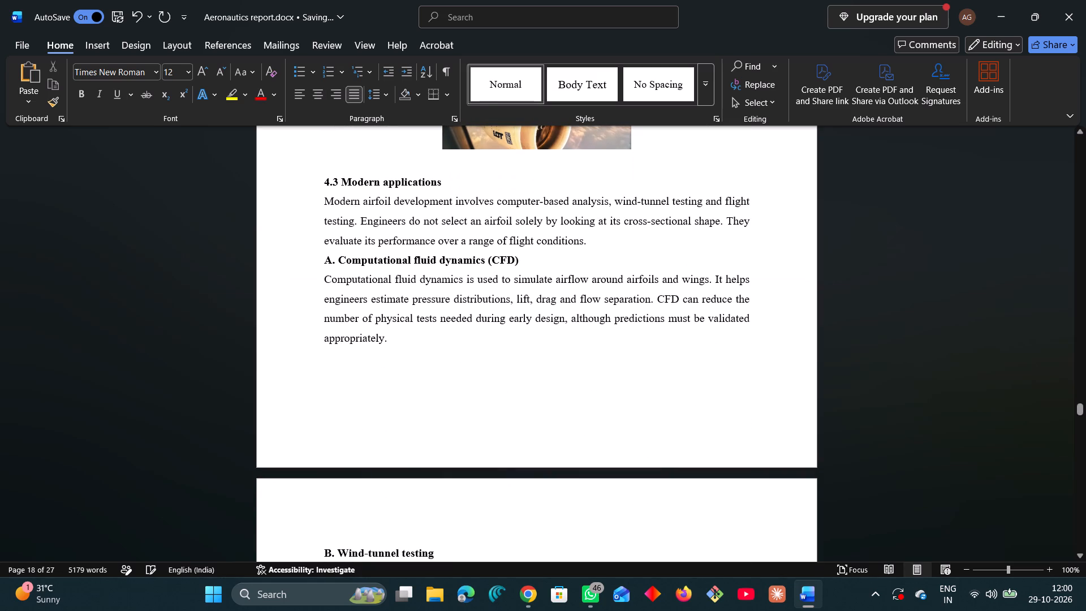
Insert a line break after the last cambered airfoil limitation to push the "5.3 Comparative analysis" heading onto the page with Table 1.
{"action": "scroll", "coordinate": [419, 355], "scroll_direction": "down", "scroll_amount": 16}
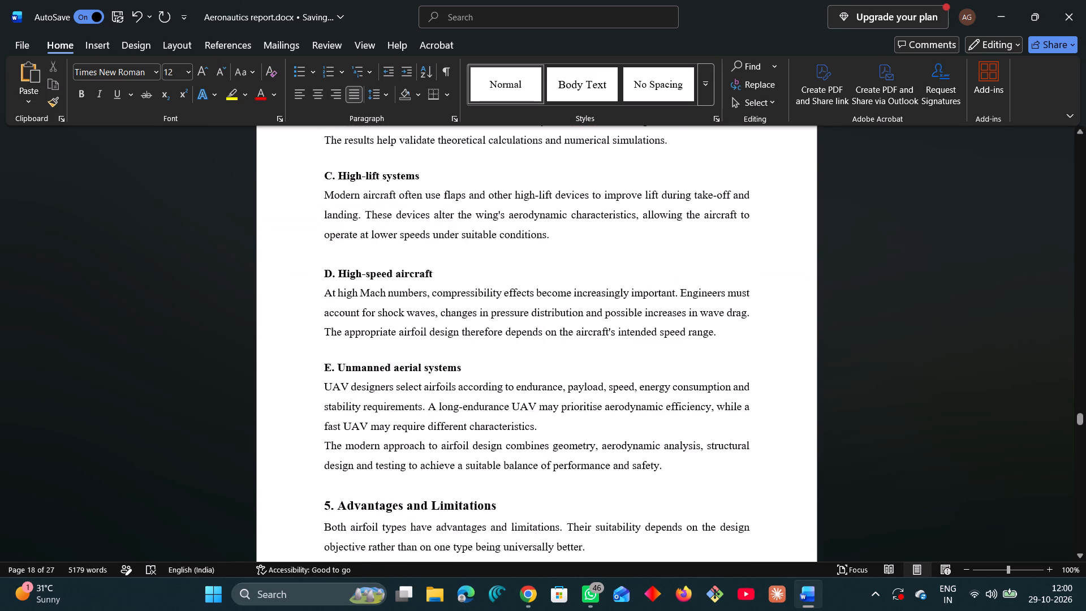
{"action": "scroll", "coordinate": [393, 367], "scroll_direction": "down", "scroll_amount": 11}
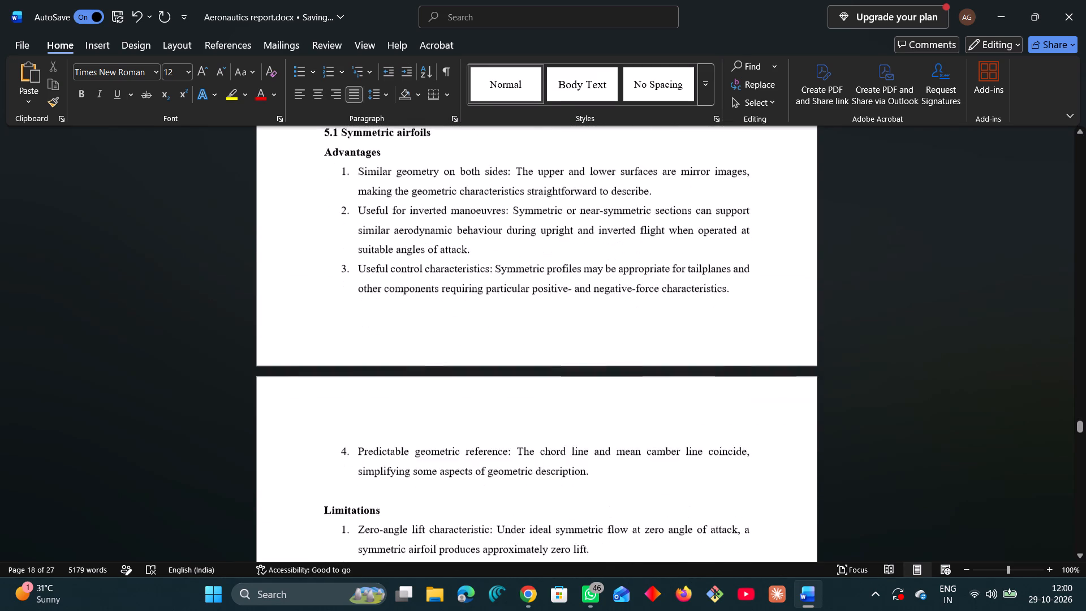
{"action": "scroll", "coordinate": [393, 367], "scroll_direction": "down", "scroll_amount": 16}
{"action": "scroll", "coordinate": [393, 368], "scroll_direction": "down", "scroll_amount": 6}
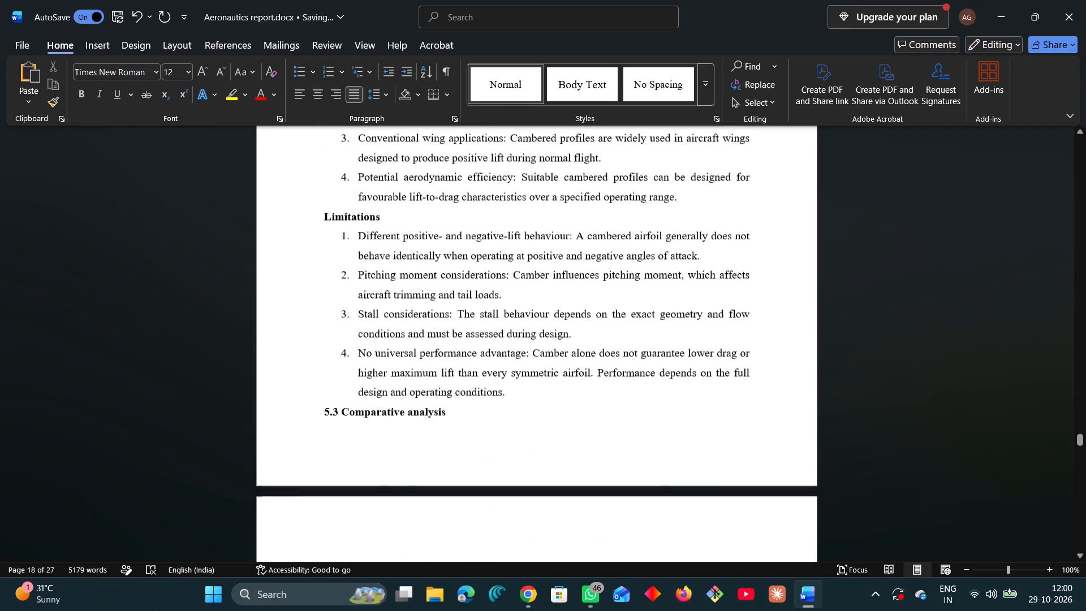
{"action": "scroll", "coordinate": [393, 368], "scroll_direction": "down", "scroll_amount": 4}
{"action": "left_click", "coordinate": [523, 180]}
{"action": "key", "text": "shift+Return"}
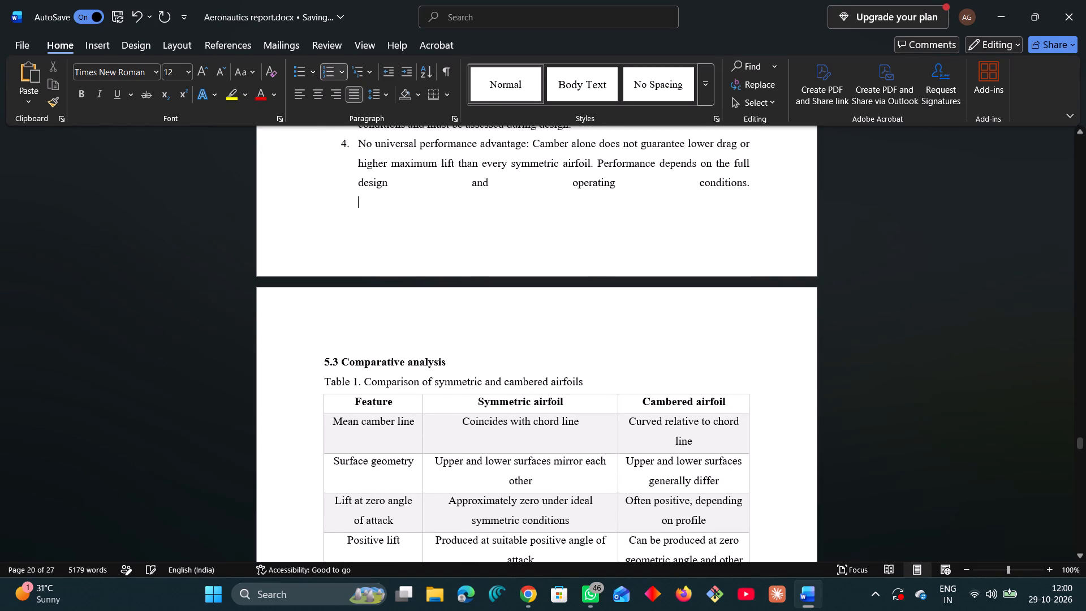
Remove the break before the "6. CONCLUSION" heading so it directly follows the paragraph ending "choosing a particular airfoil.".
{"action": "scroll", "coordinate": [488, 239], "scroll_direction": "down", "scroll_amount": 17}
{"action": "scroll", "coordinate": [444, 324], "scroll_direction": "down", "scroll_amount": 6}
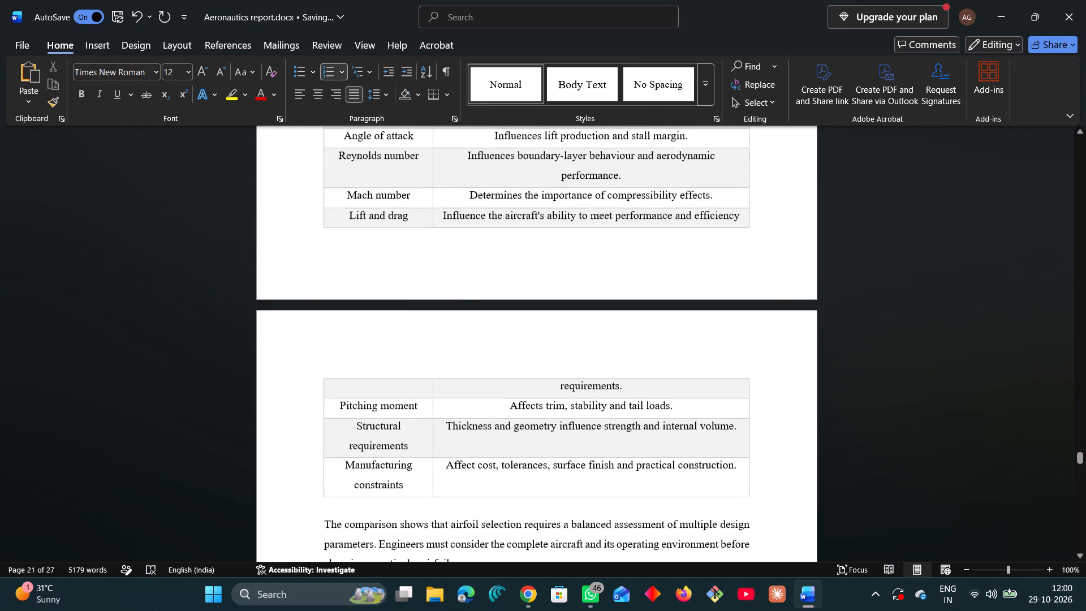
{"action": "scroll", "coordinate": [444, 324], "scroll_direction": "down", "scroll_amount": 6}
{"action": "scroll", "coordinate": [444, 325], "scroll_direction": "down", "scroll_amount": 18}
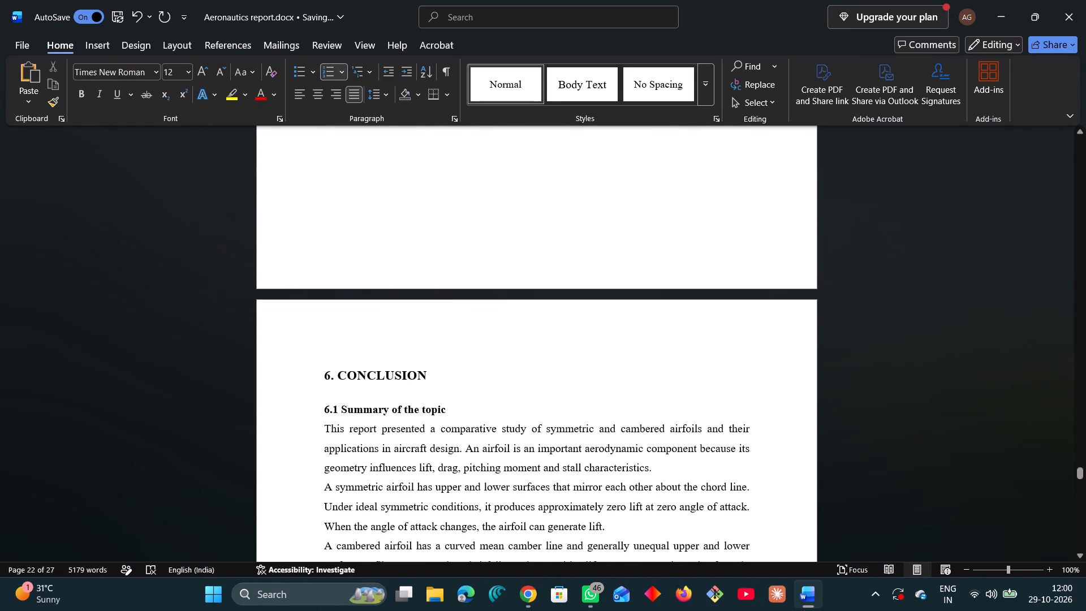
{"action": "scroll", "coordinate": [441, 337], "scroll_direction": "down", "scroll_amount": 6}
{"action": "scroll", "coordinate": [441, 337], "scroll_direction": "up", "scroll_amount": 6}
{"action": "left_click", "coordinate": [318, 351]}
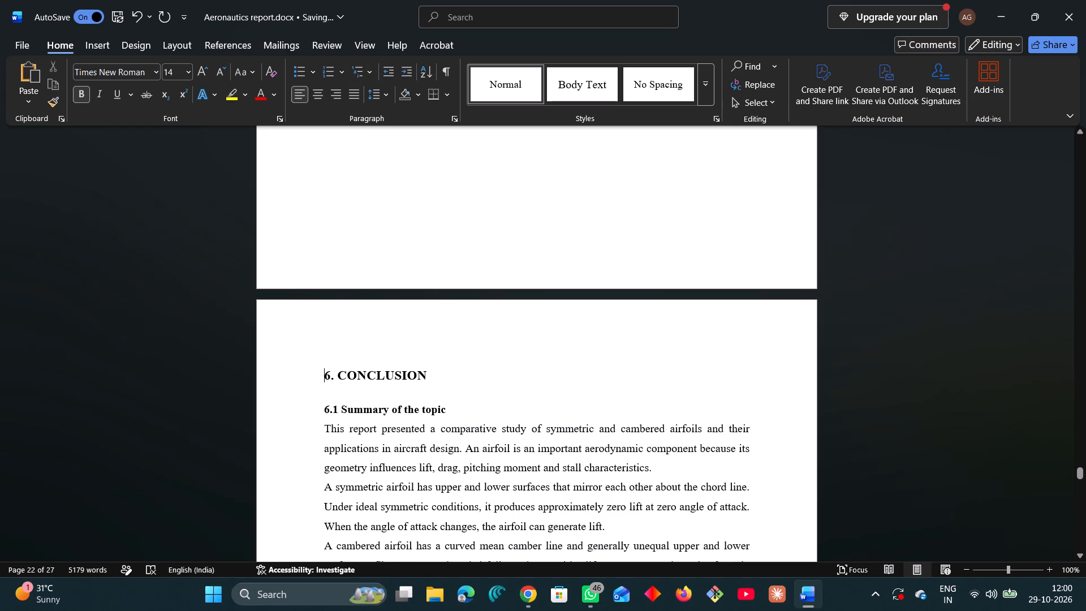
{"action": "key", "text": "ctrl+BackSpace"}
{"action": "key", "text": "ctrl+BackSpace"}
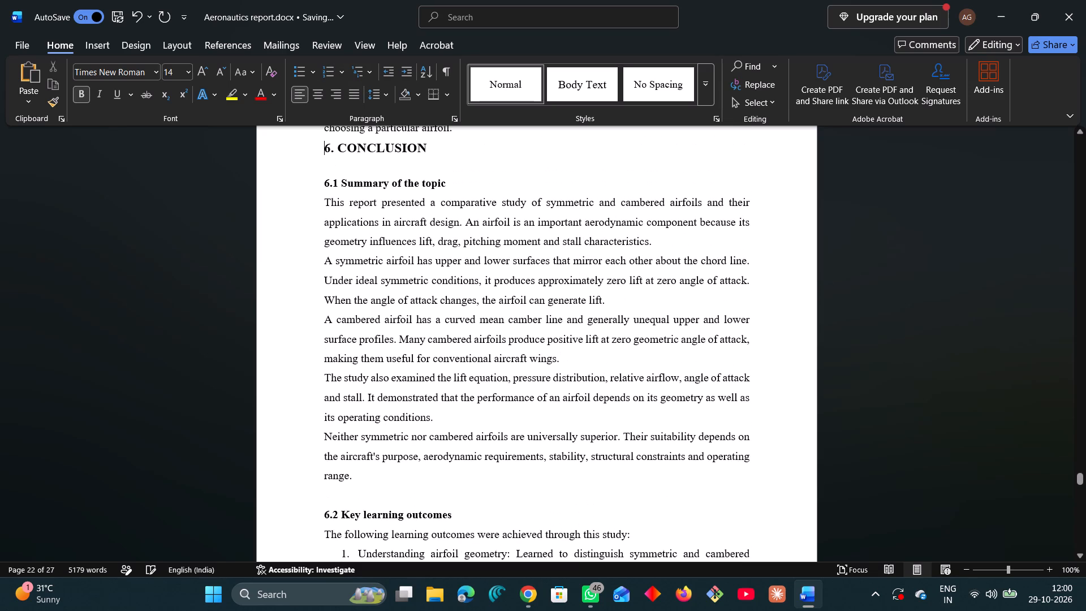
Add a blank line above the "6. CONCLUSION" heading and remove the empty line between it and "6.1 Summary of the topic".
{"action": "scroll", "coordinate": [498, 195], "scroll_direction": "up", "scroll_amount": 1}
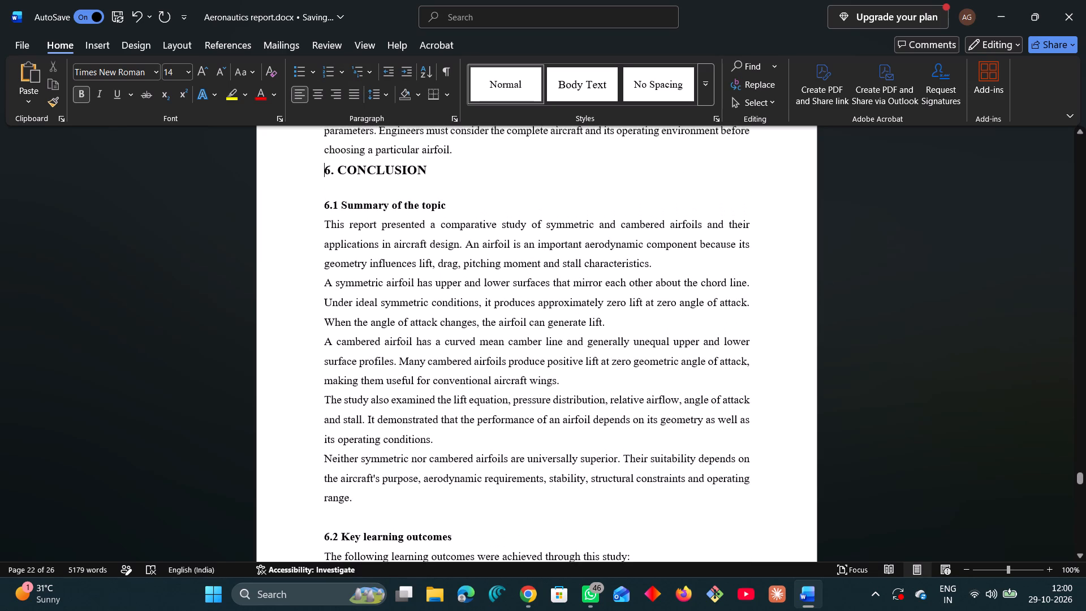
{"action": "scroll", "coordinate": [498, 195], "scroll_direction": "up", "scroll_amount": 1}
{"action": "left_click", "coordinate": [485, 193]}
{"action": "key", "text": "Return"}
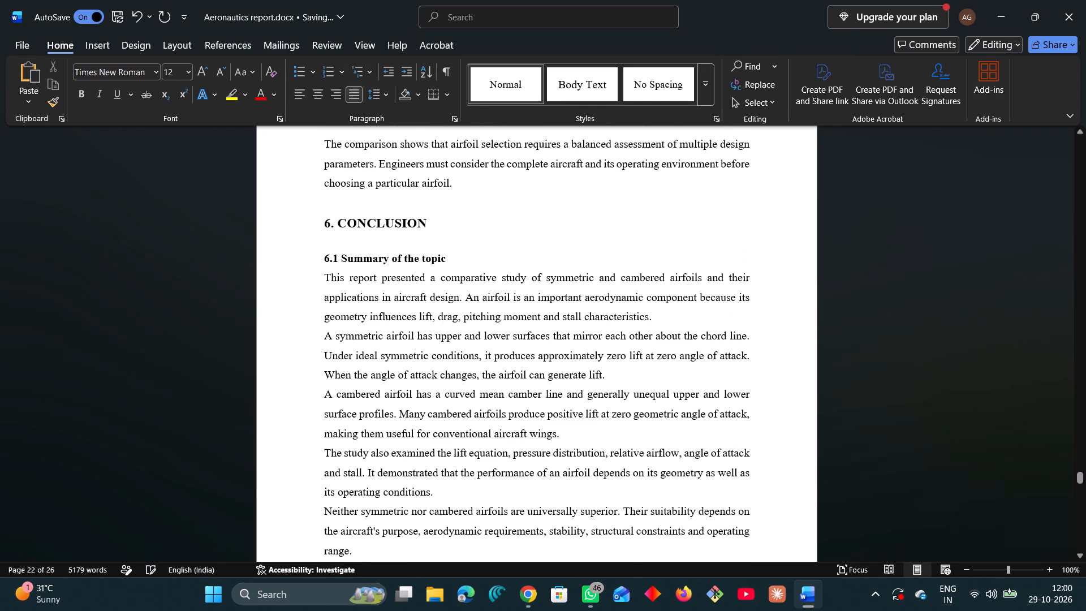
{"action": "left_click", "coordinate": [354, 253]}
{"action": "left_click", "coordinate": [346, 244]}
{"action": "key", "text": "BackSpace"}
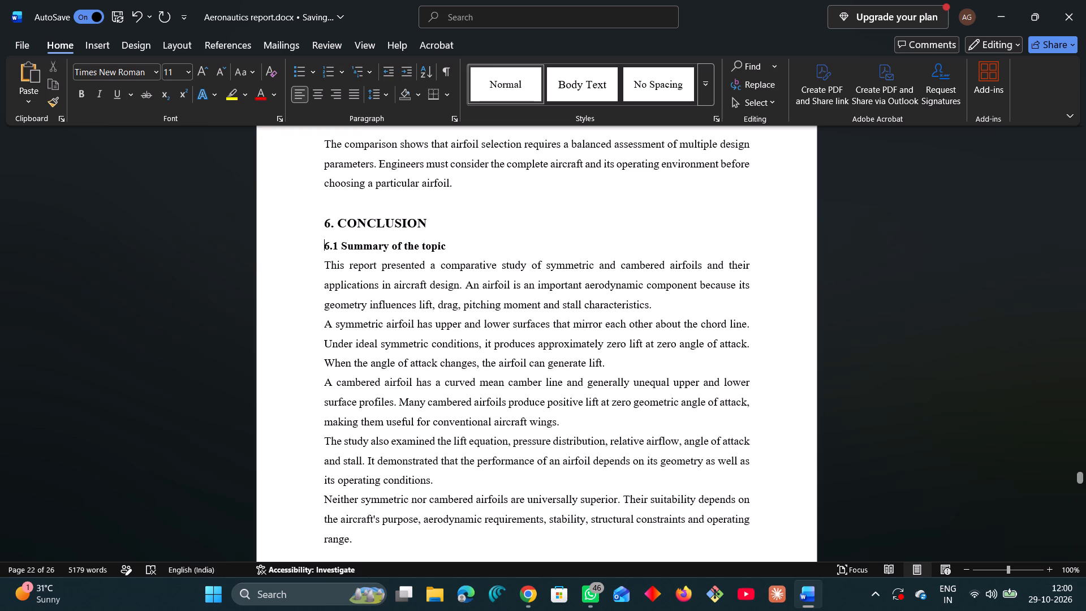
{"action": "scroll", "coordinate": [346, 244], "scroll_direction": "down", "scroll_amount": 2}
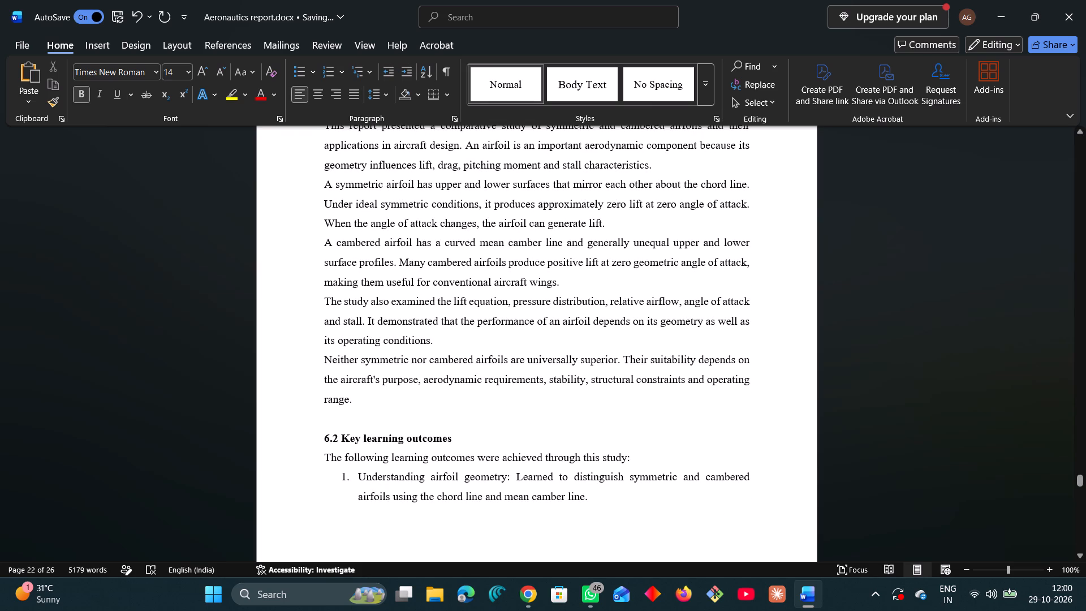
Remove the empty line above the "6.2 Key learning outcomes" heading.
{"action": "left_click", "coordinate": [389, 420]}
{"action": "key", "text": "BackSpace"}
Review the spacing and page layout of the report from section 6.2 through "10. REFERENCES".
{"action": "scroll", "coordinate": [389, 420], "scroll_direction": "down", "scroll_amount": 10}
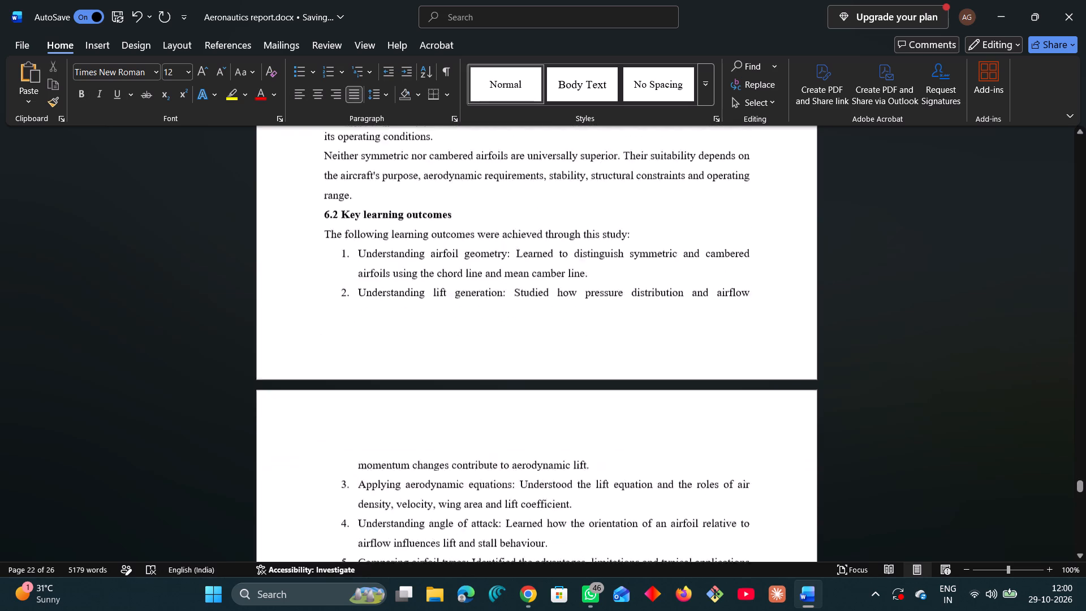
{"action": "scroll", "coordinate": [392, 421], "scroll_direction": "down", "scroll_amount": 11}
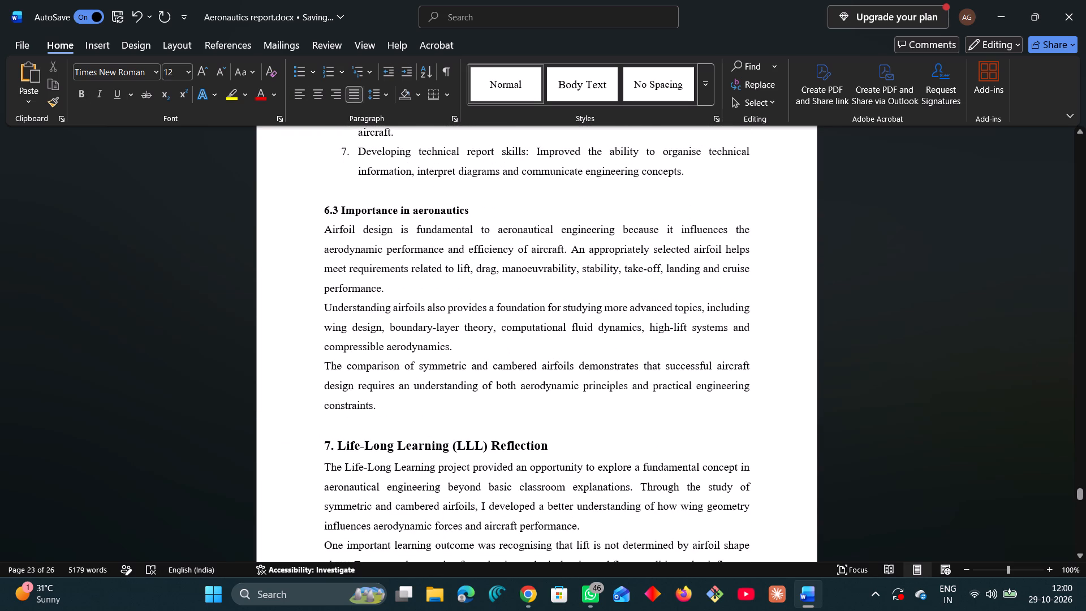
{"action": "scroll", "coordinate": [390, 381], "scroll_direction": "down", "scroll_amount": 4}
{"action": "scroll", "coordinate": [399, 290], "scroll_direction": "down", "scroll_amount": 19}
{"action": "scroll", "coordinate": [398, 309], "scroll_direction": "down", "scroll_amount": 5}
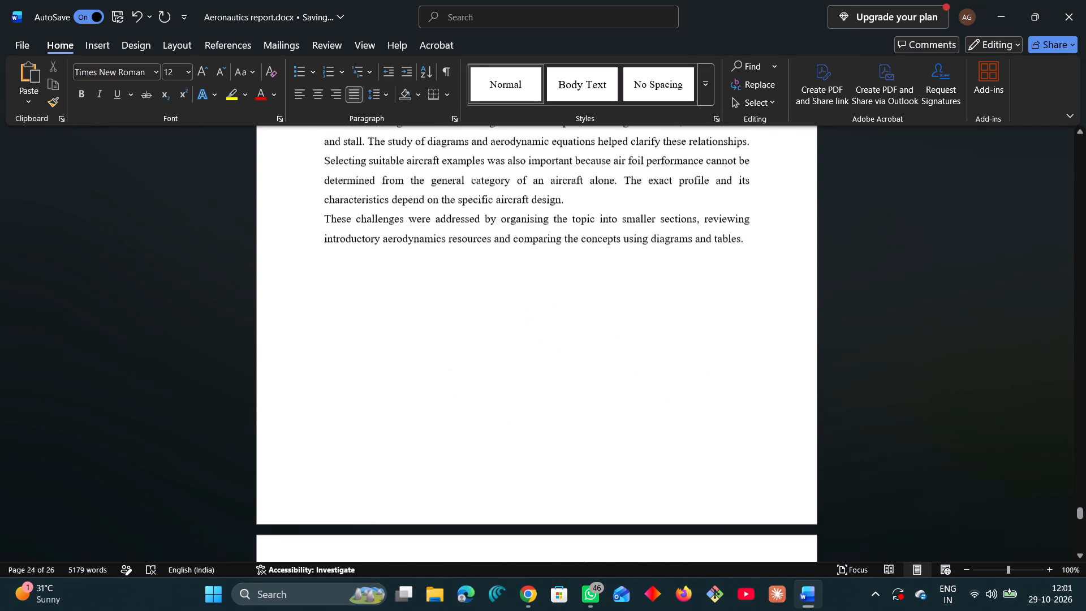
{"action": "scroll", "coordinate": [398, 309], "scroll_direction": "down", "scroll_amount": 15}
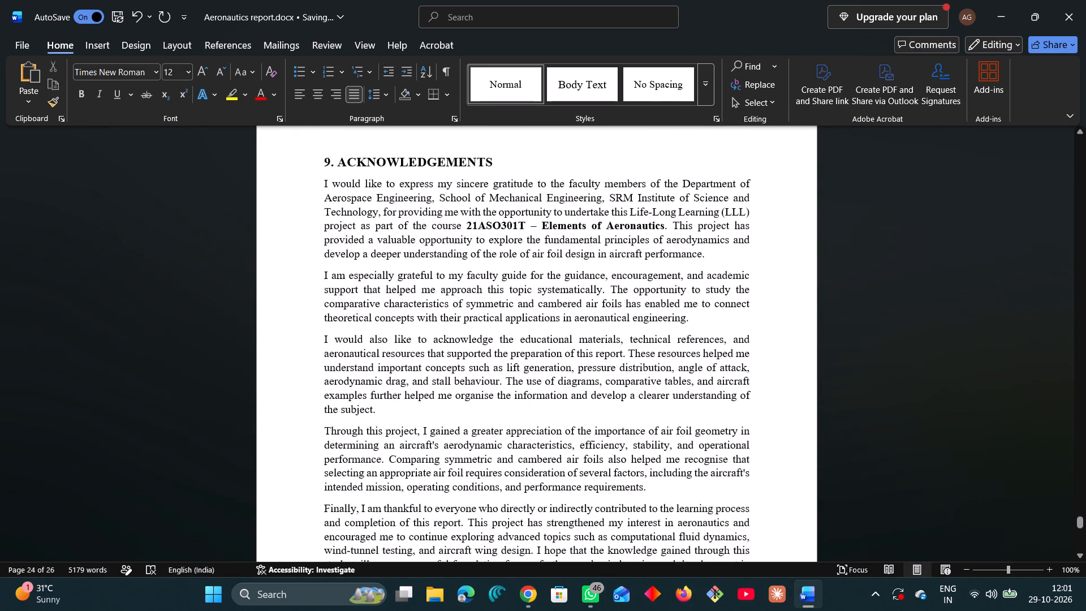
{"action": "scroll", "coordinate": [374, 312], "scroll_direction": "down", "scroll_amount": 19}
{"action": "scroll", "coordinate": [373, 312], "scroll_direction": "up", "scroll_amount": 3}
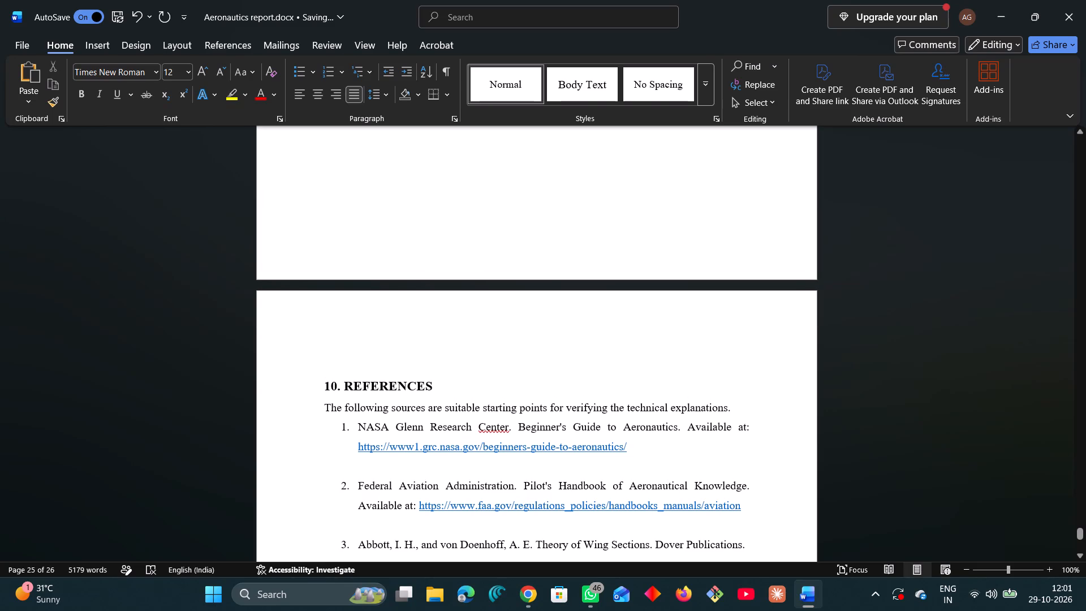
Save the Aeronautics report.
{"action": "key", "text": "ctrl+s"}
{"action": "scroll", "coordinate": [463, 359], "scroll_direction": "up", "scroll_amount": 20}
{"action": "scroll", "coordinate": [463, 359], "scroll_direction": "up", "scroll_amount": 2}
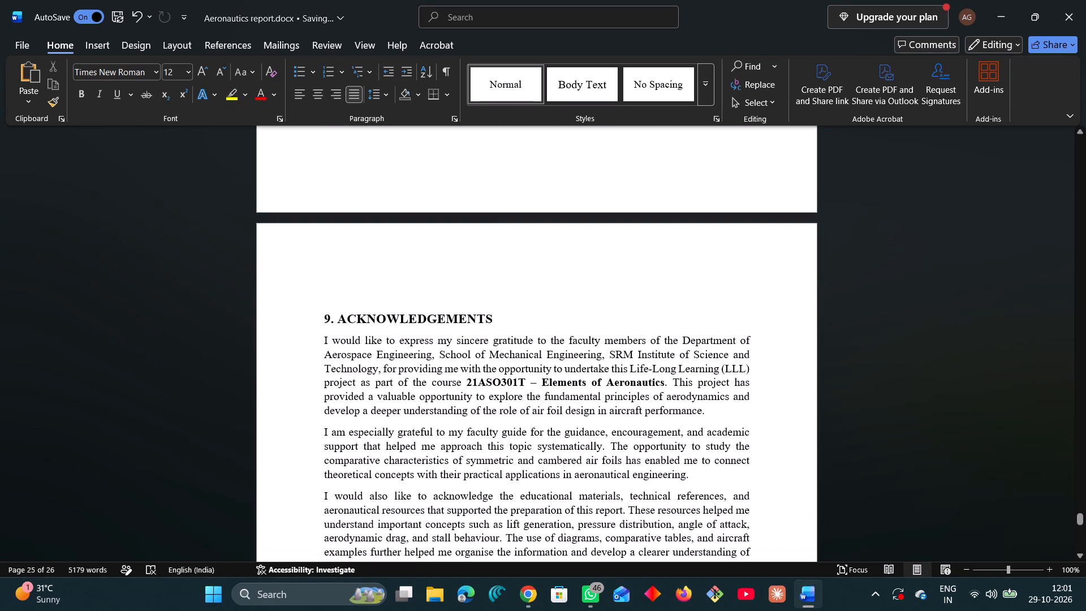
Switch to the ChatGPT conversation in Chrome and try to attach "Aeronautics report.docx" from the Documents folder.
{"action": "left_click", "coordinate": [532, 593]}
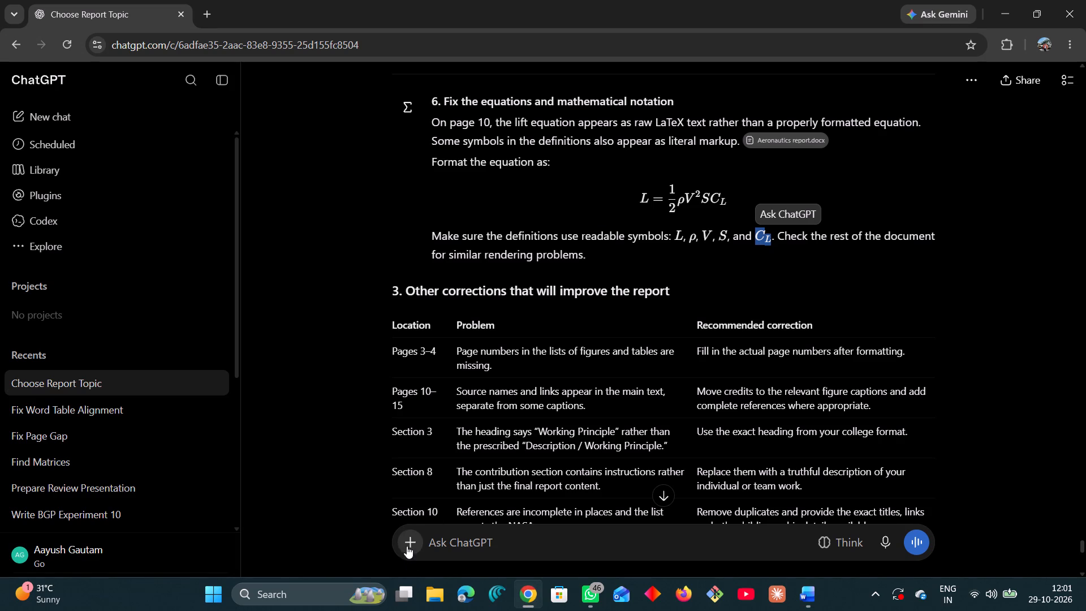
{"action": "left_click", "coordinate": [407, 546]}
{"action": "left_click", "coordinate": [442, 272]}
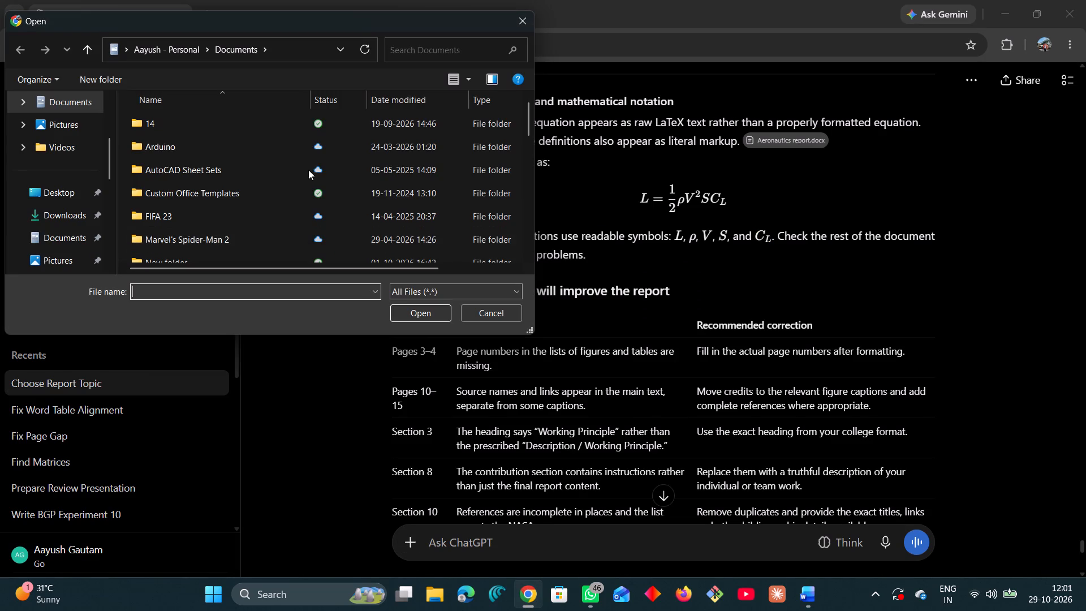
{"action": "scroll", "coordinate": [311, 217], "scroll_direction": "down", "scroll_amount": 3}
{"action": "left_click", "coordinate": [250, 202]}
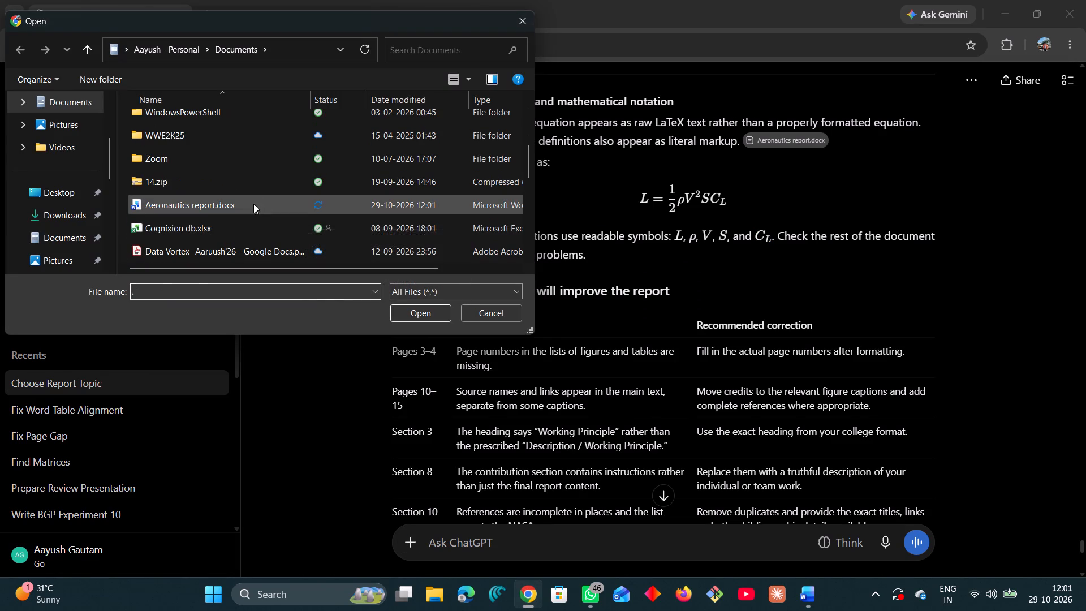
{"action": "left_click", "coordinate": [415, 311]}
{"action": "left_click", "coordinate": [641, 302]}
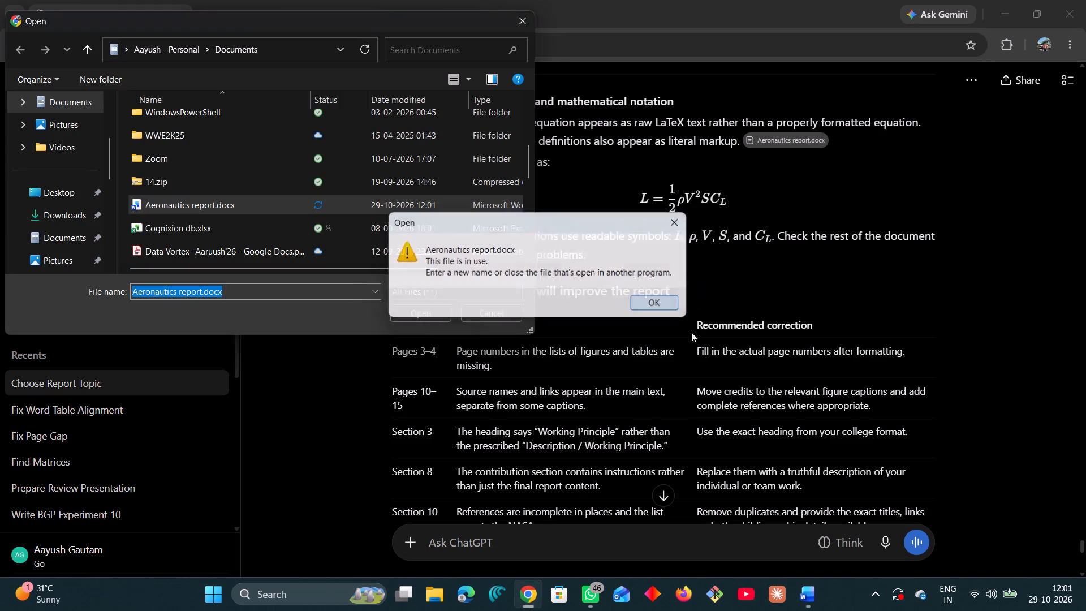
Close the Aeronautics report in Word to release the file for upload.
{"action": "left_click", "coordinate": [869, 475]}
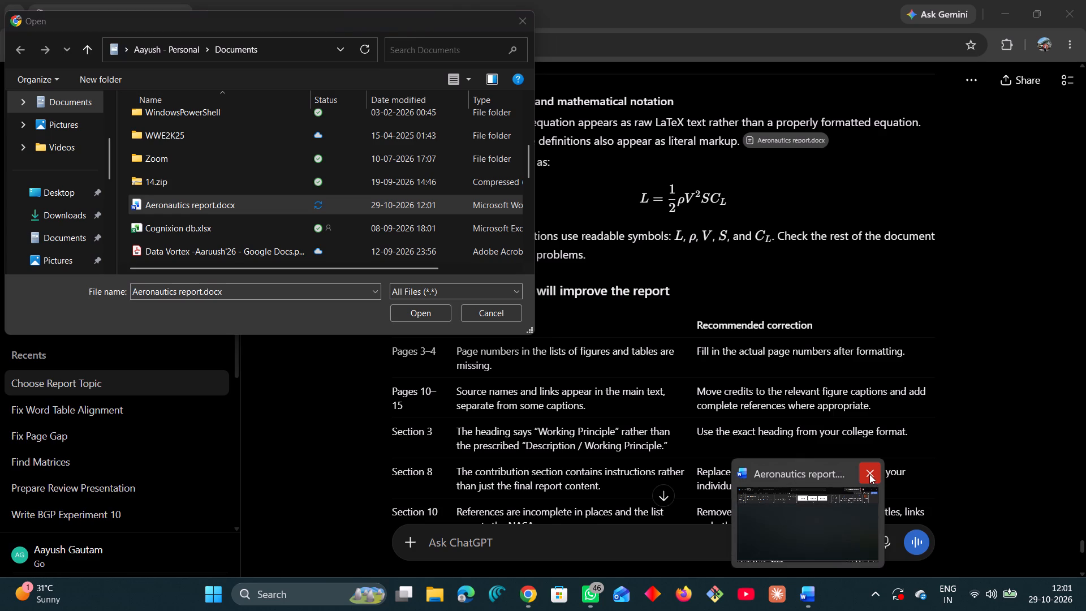